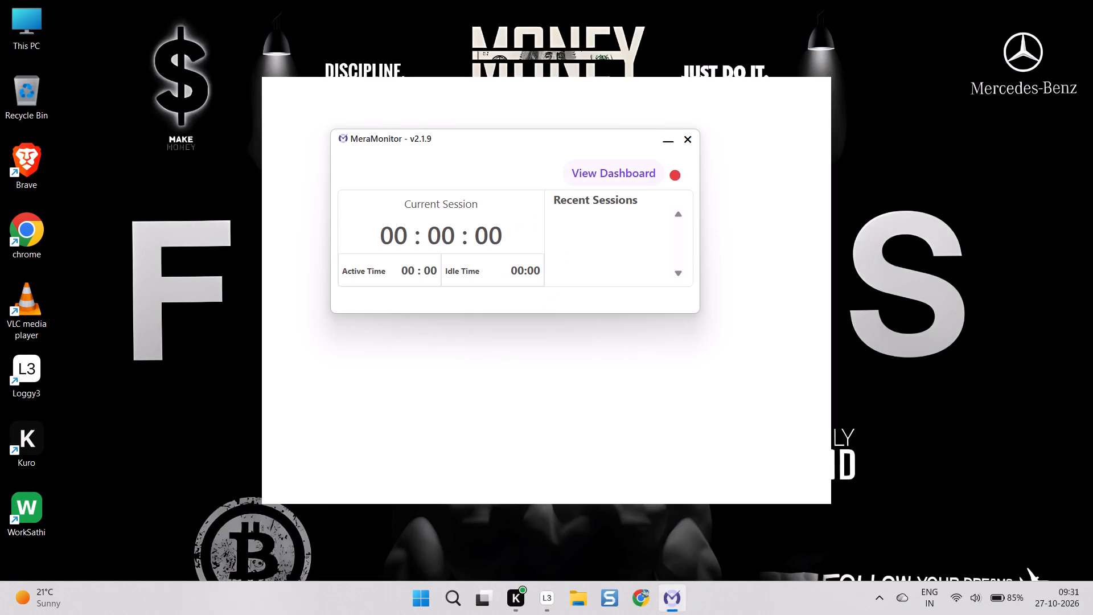
Turn Work Mode on to start the session timer.
{"action": "scroll", "coordinate": [499, 277], "scroll_direction": "down", "scroll_amount": 4}
{"action": "scroll", "coordinate": [440, 292], "scroll_direction": "down", "scroll_amount": 11}
{"action": "left_click", "coordinate": [458, 353]}
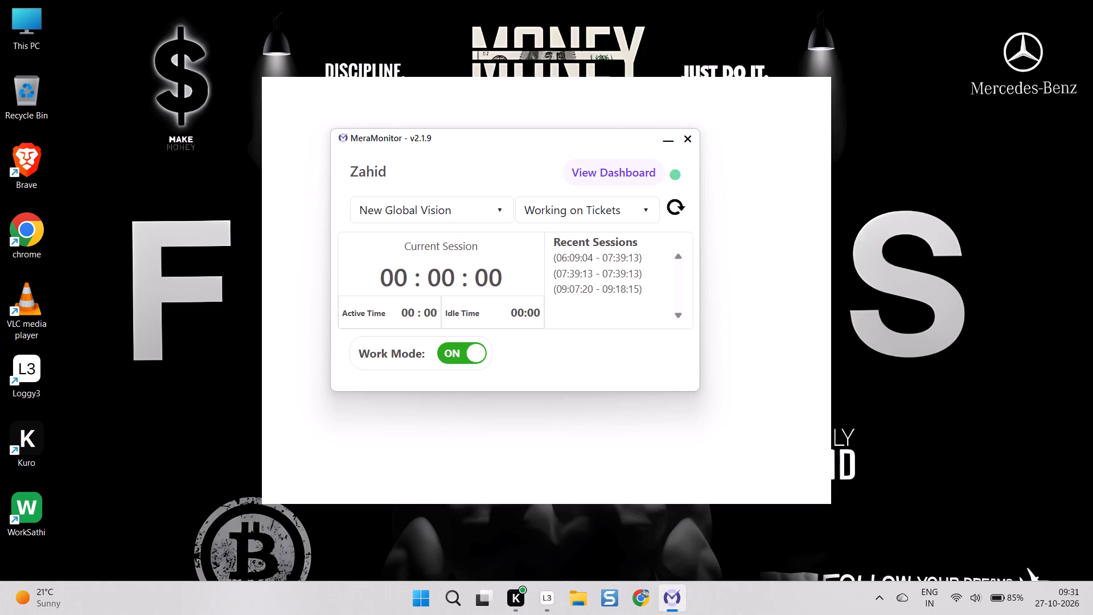
Switch to Google Chrome.
{"action": "left_click", "coordinate": [639, 602]}
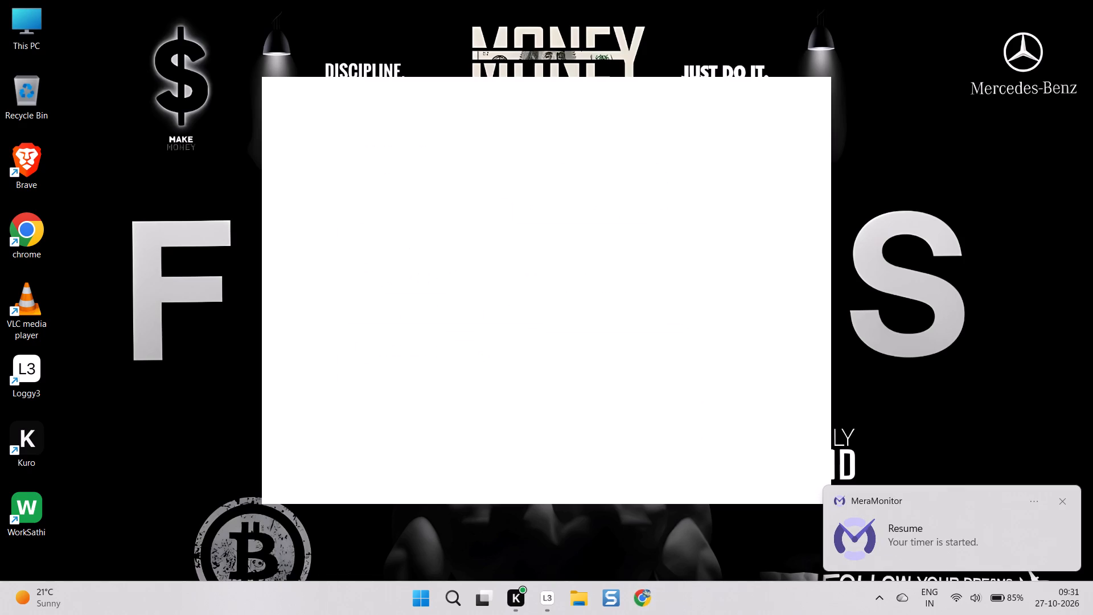
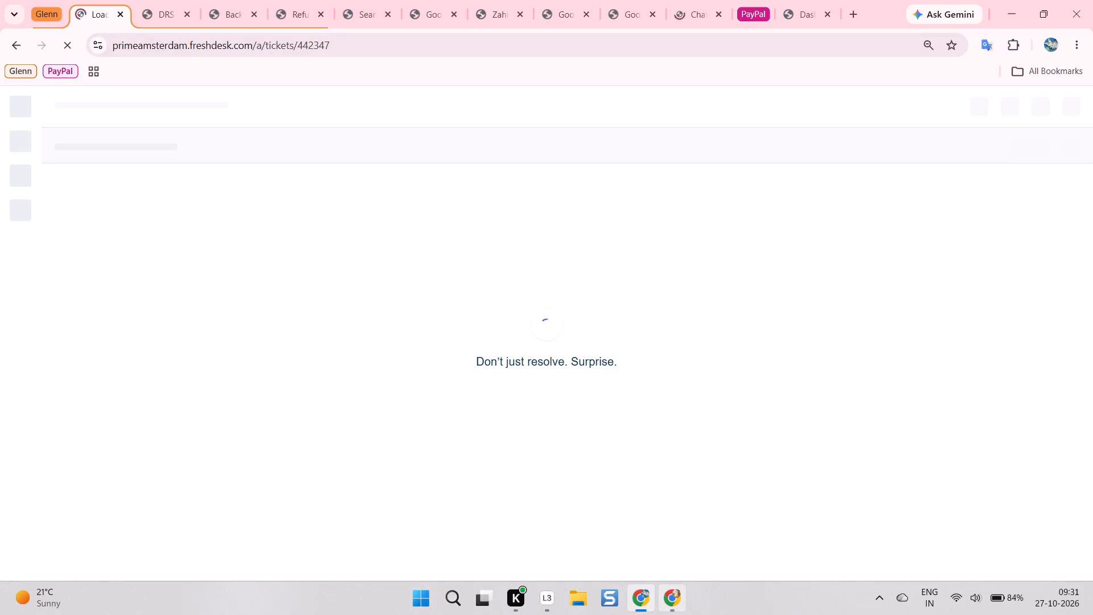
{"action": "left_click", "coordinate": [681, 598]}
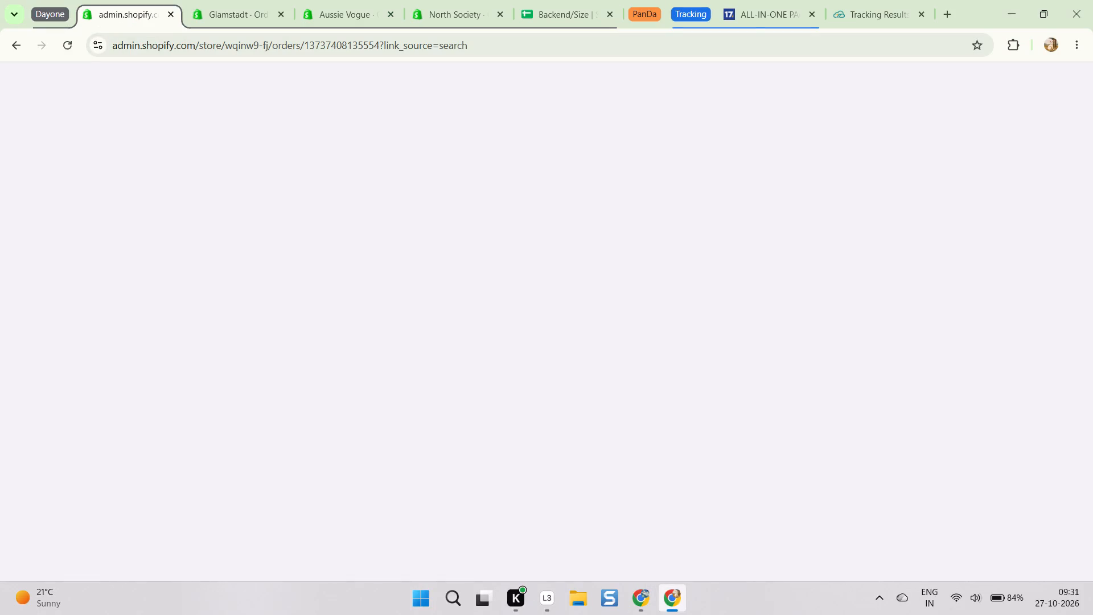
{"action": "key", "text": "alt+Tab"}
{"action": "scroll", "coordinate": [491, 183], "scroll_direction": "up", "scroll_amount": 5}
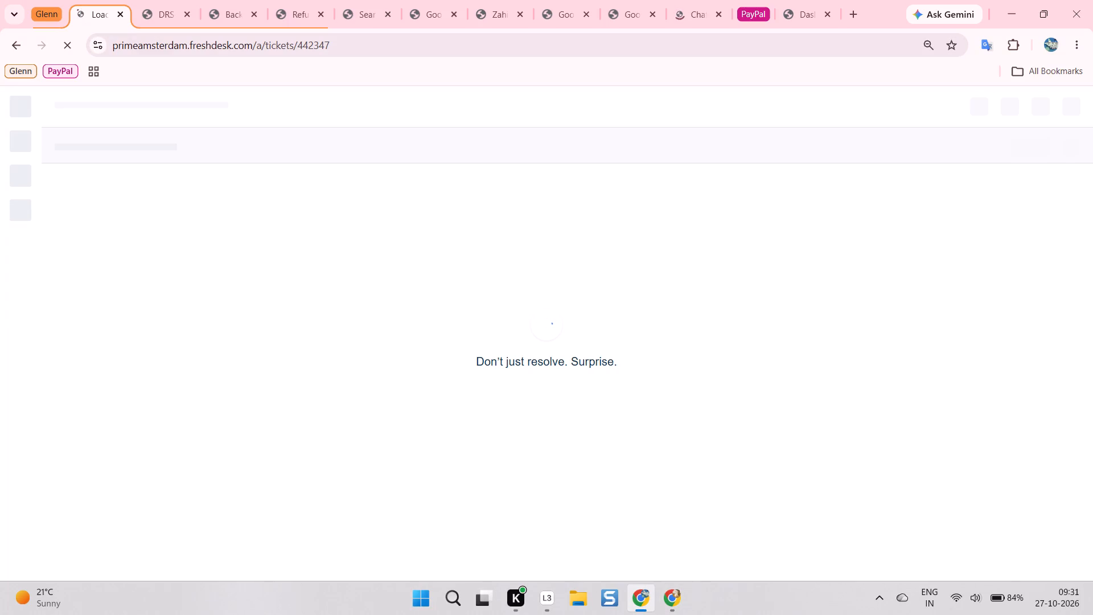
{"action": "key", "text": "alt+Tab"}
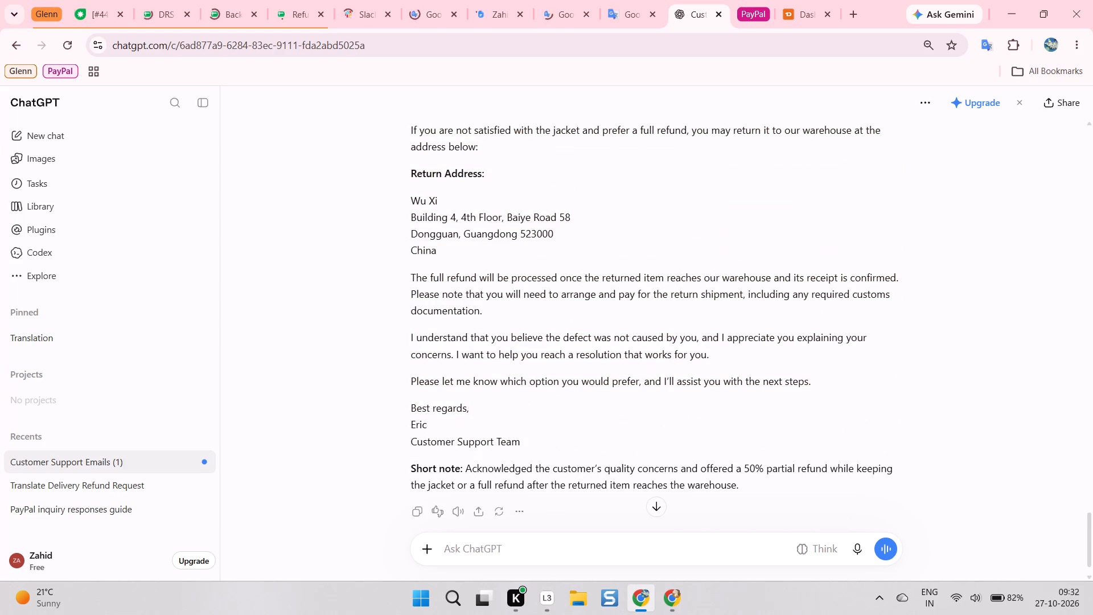
Copy the generated reply from the greeting through the name Eric, leaving out the team line and short note.
{"action": "left_click_drag", "start_coordinate": [441, 428], "coordinate": [400, 227]}
{"action": "scroll", "coordinate": [385, 358], "scroll_direction": "up", "scroll_amount": 6}
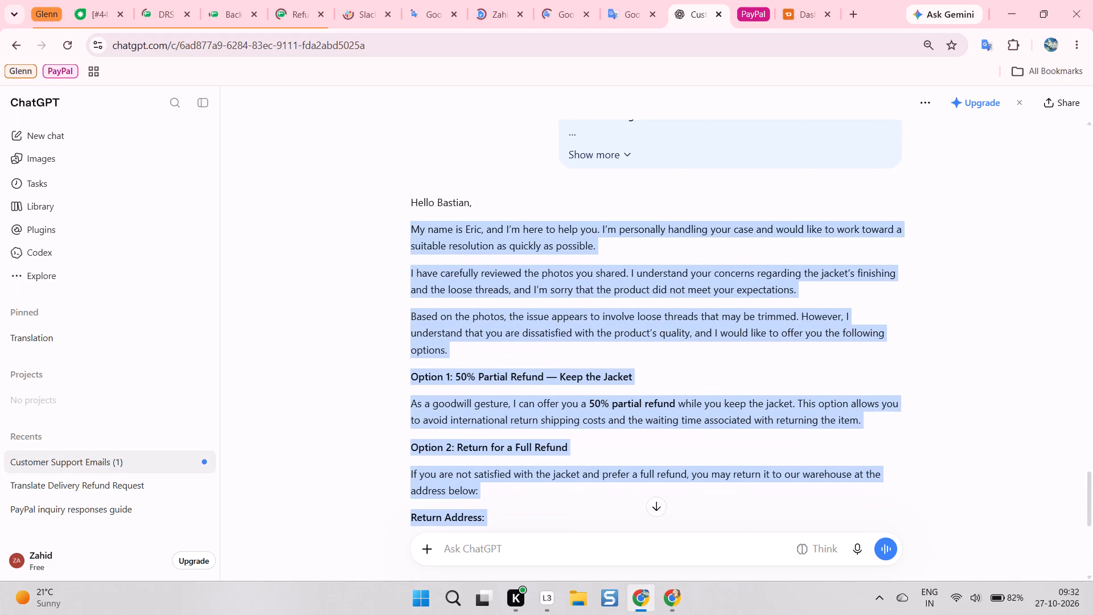
{"action": "left_click_drag", "start_coordinate": [400, 227], "coordinate": [395, 204]}
{"action": "key", "text": "ctrl+c"}
{"action": "key", "text": "ctrl+c"}
{"action": "key", "text": "ctrl+c"}
{"action": "key", "text": "ctrl+c"}
{"action": "left_click", "coordinate": [101, 5]}
{"action": "left_click", "coordinate": [455, 289]}
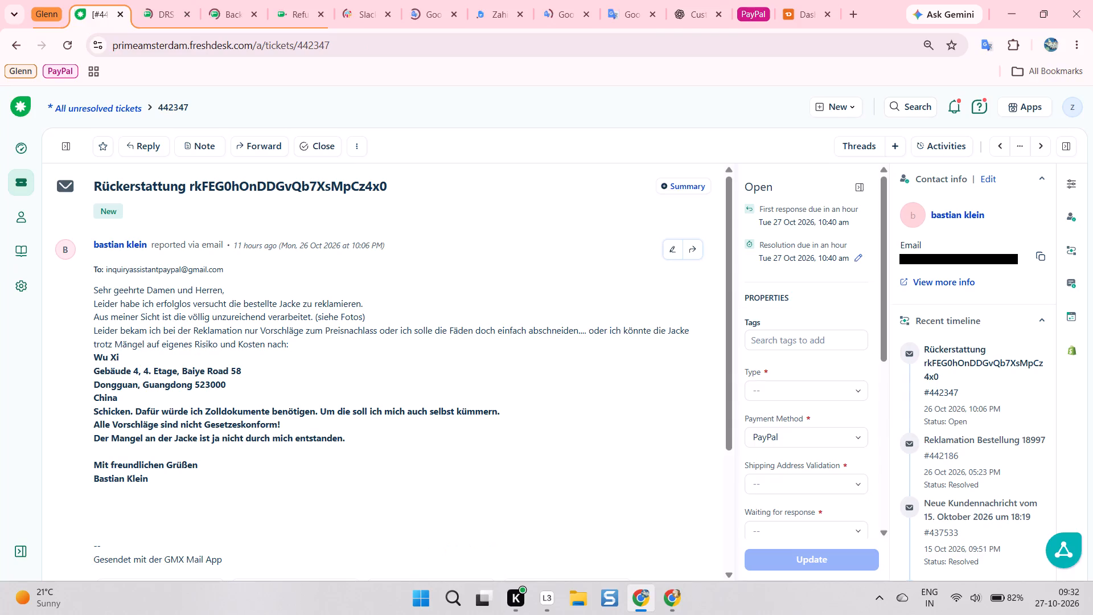
Switch to Google Translate and replace the old source text with the copied reply for translation into German.
{"action": "right_click", "coordinate": [443, 270]}
{"action": "left_click", "coordinate": [360, 281]}
{"action": "left_click", "coordinate": [617, 0]}
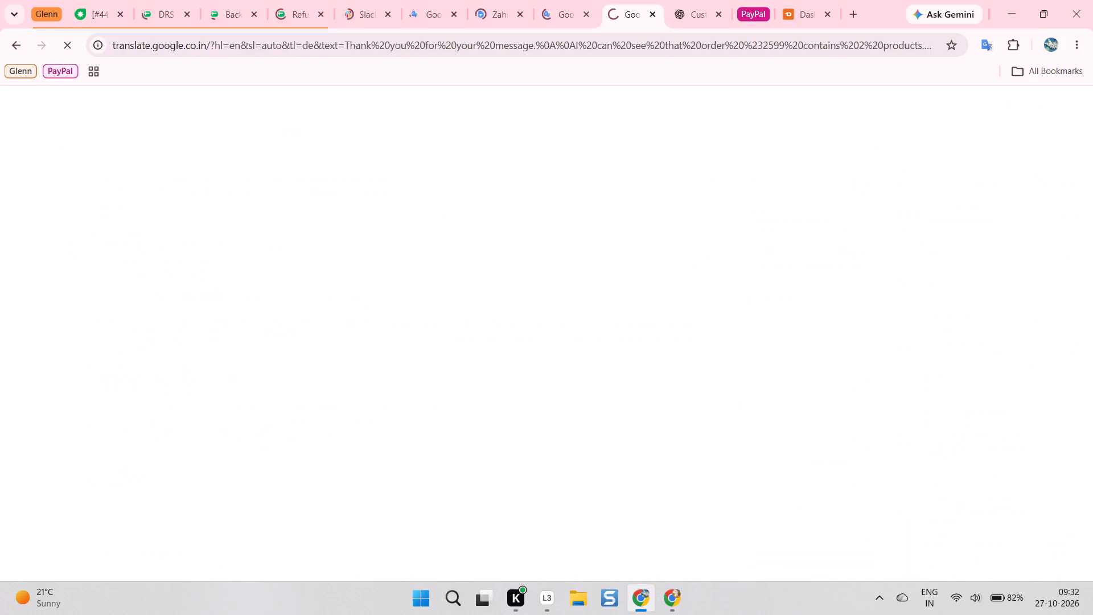
{"action": "scroll", "coordinate": [491, 155], "scroll_direction": "up", "scroll_amount": 12}
{"action": "scroll", "coordinate": [377, 224], "scroll_direction": "up", "scroll_amount": 6}
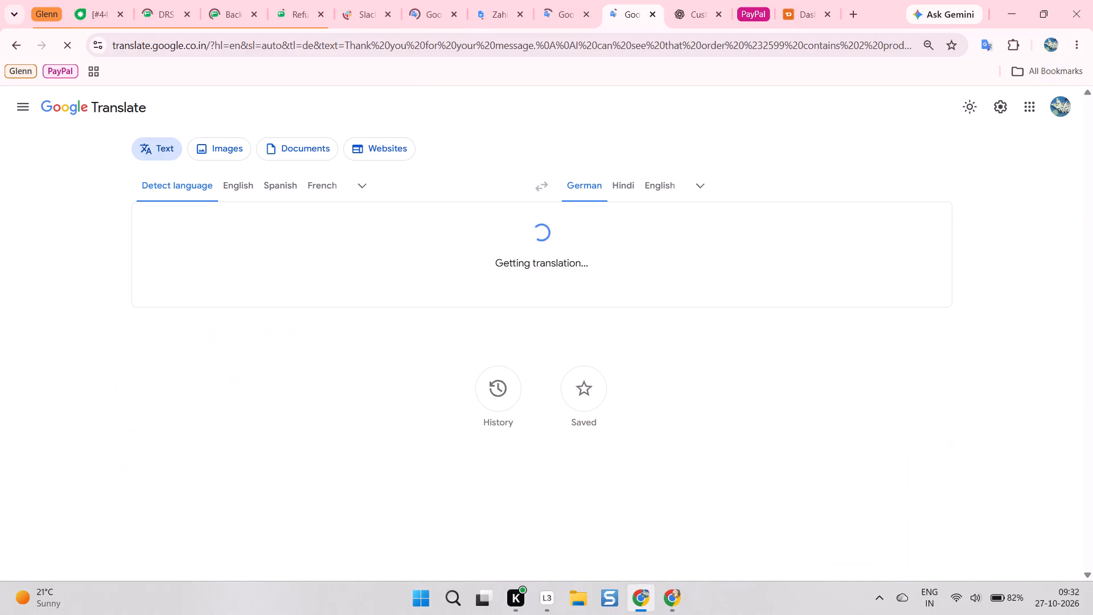
{"action": "scroll", "coordinate": [444, 259], "scroll_direction": "up", "scroll_amount": 13}
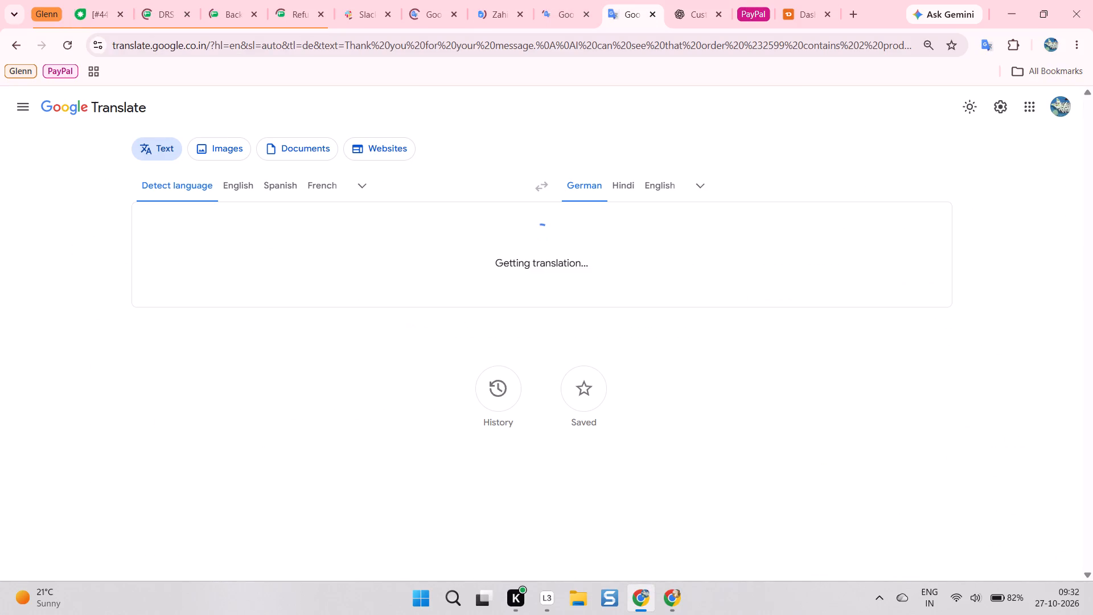
{"action": "scroll", "coordinate": [493, 275], "scroll_direction": "up", "scroll_amount": 17}
{"action": "left_click", "coordinate": [517, 220]}
{"action": "key", "text": "ctrl+v"}
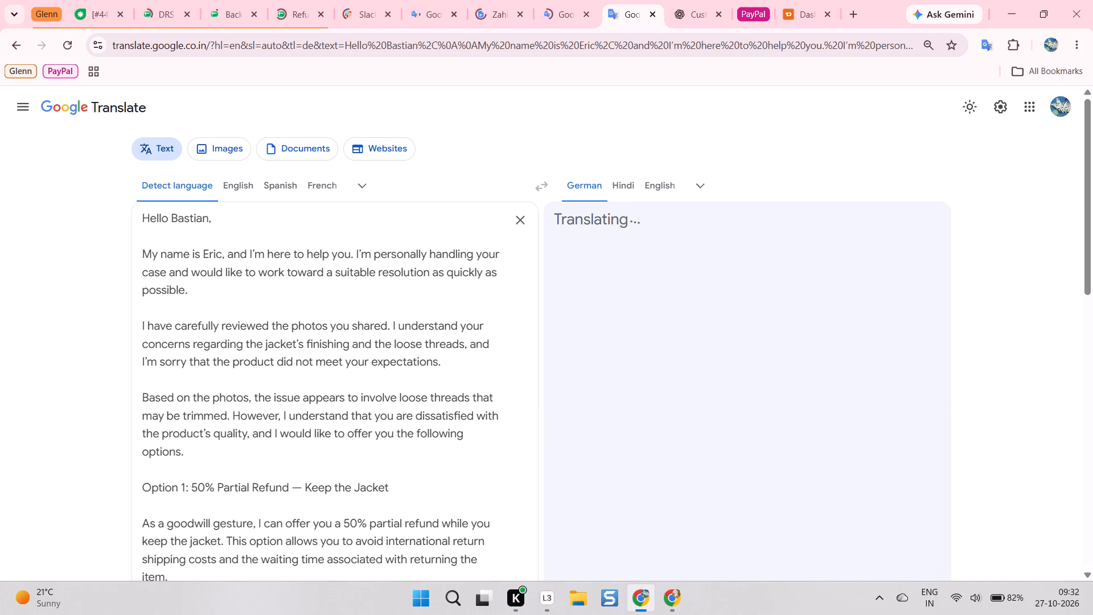
Change the partial refund to 20% in both the Option 1 heading and the sentence below it in the English source text.
{"action": "scroll", "coordinate": [388, 296], "scroll_direction": "down", "scroll_amount": 3}
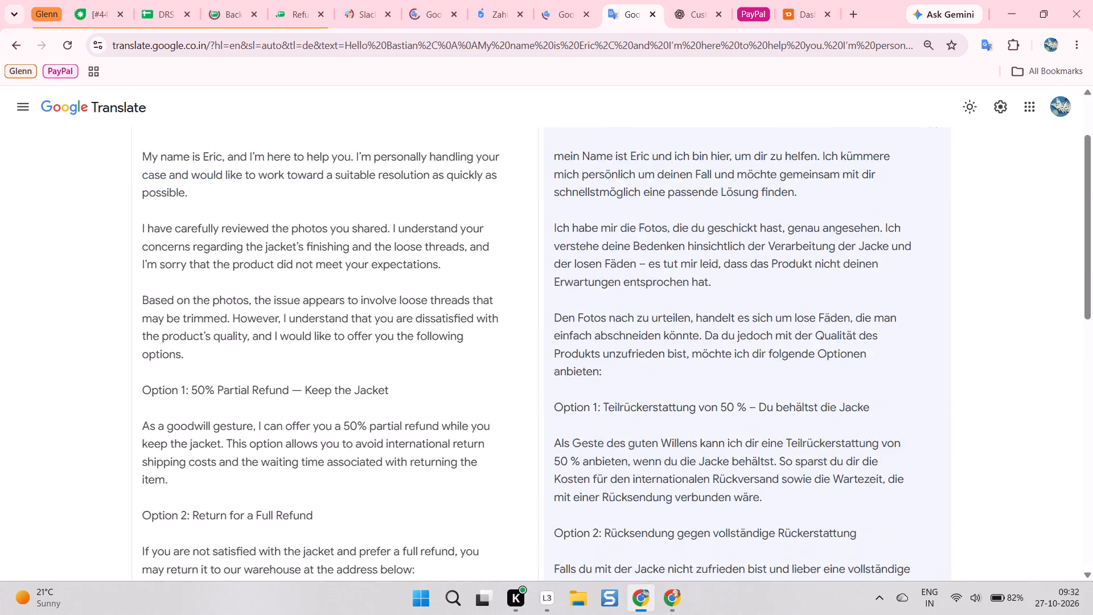
{"action": "scroll", "coordinate": [319, 261], "scroll_direction": "down", "scroll_amount": 1}
{"action": "scroll", "coordinate": [435, 284], "scroll_direction": "down", "scroll_amount": 1}
{"action": "scroll", "coordinate": [298, 199], "scroll_direction": "up", "scroll_amount": 1}
{"action": "double_click", "coordinate": [196, 179]}
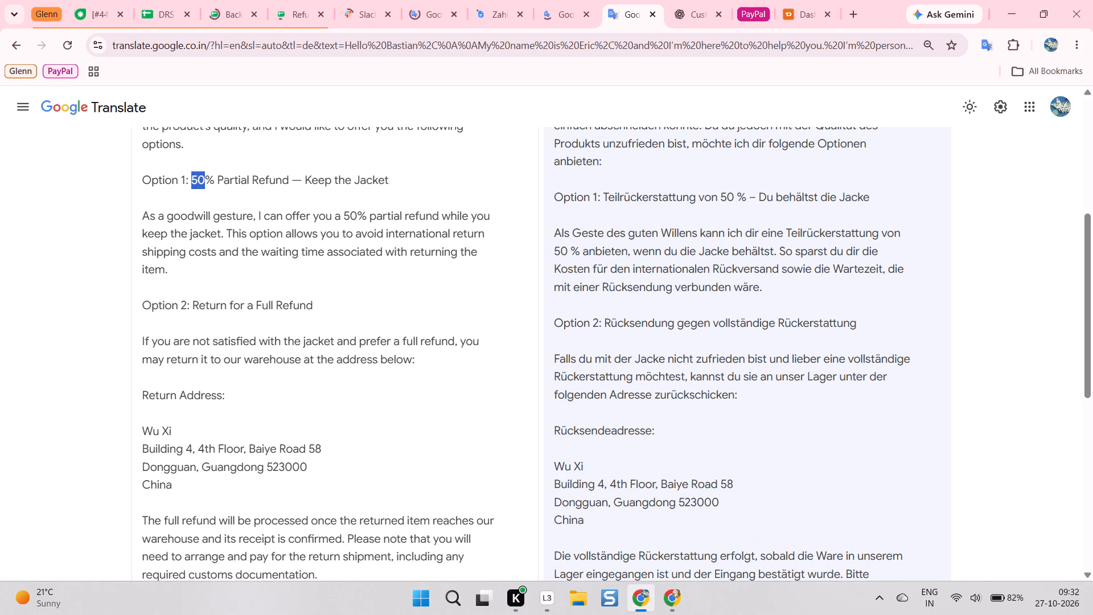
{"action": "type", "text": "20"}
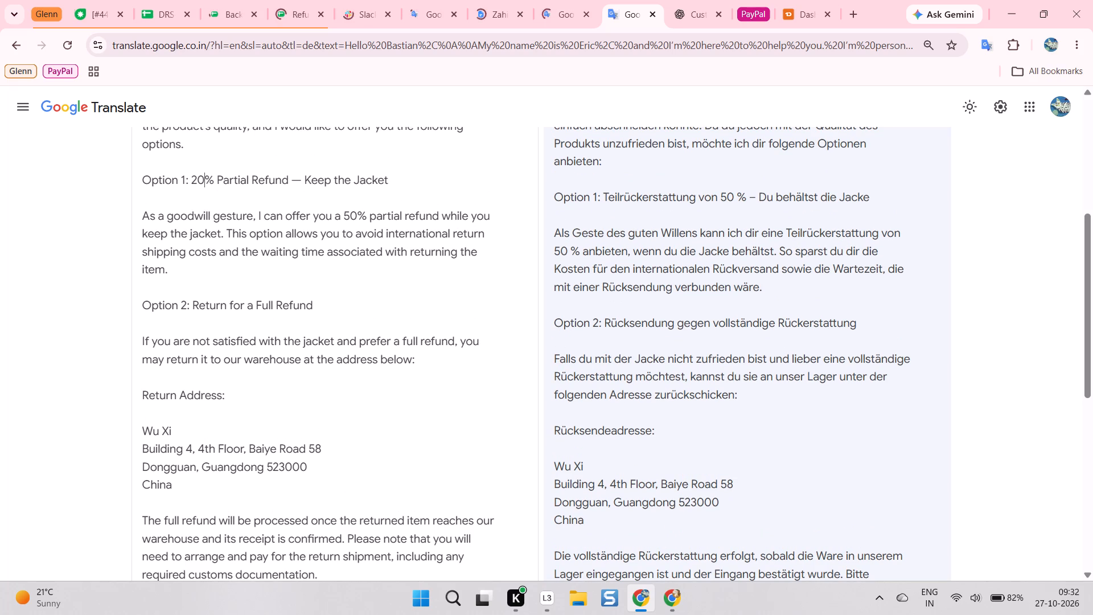
{"action": "double_click", "coordinate": [348, 212]}
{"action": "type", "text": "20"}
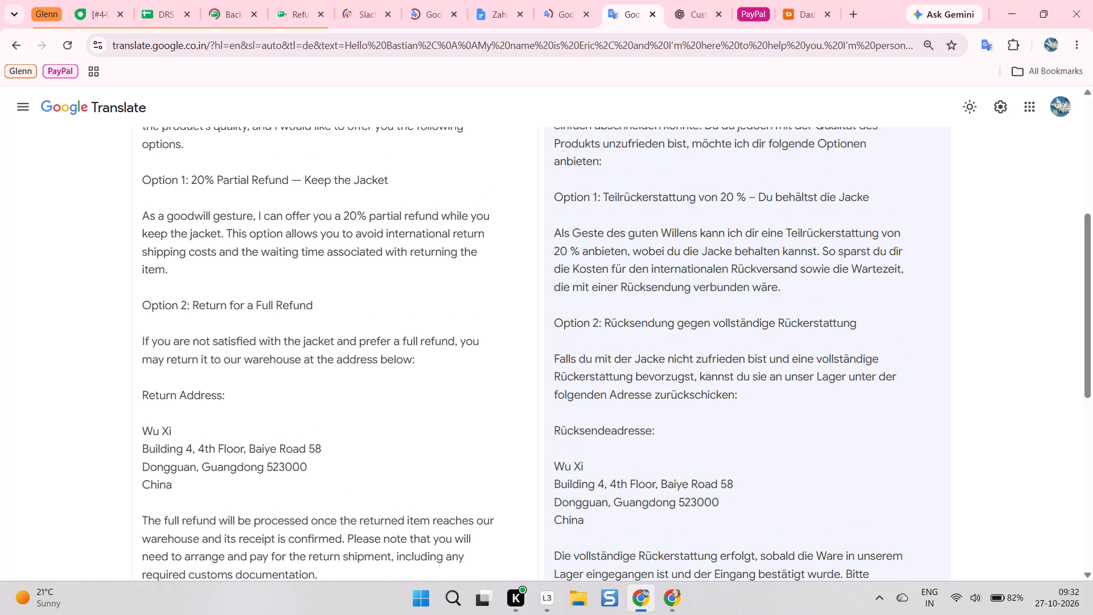
Review the rest of the translated reply and copy the full German translation.
{"action": "scroll", "coordinate": [354, 321], "scroll_direction": "down", "scroll_amount": 3}
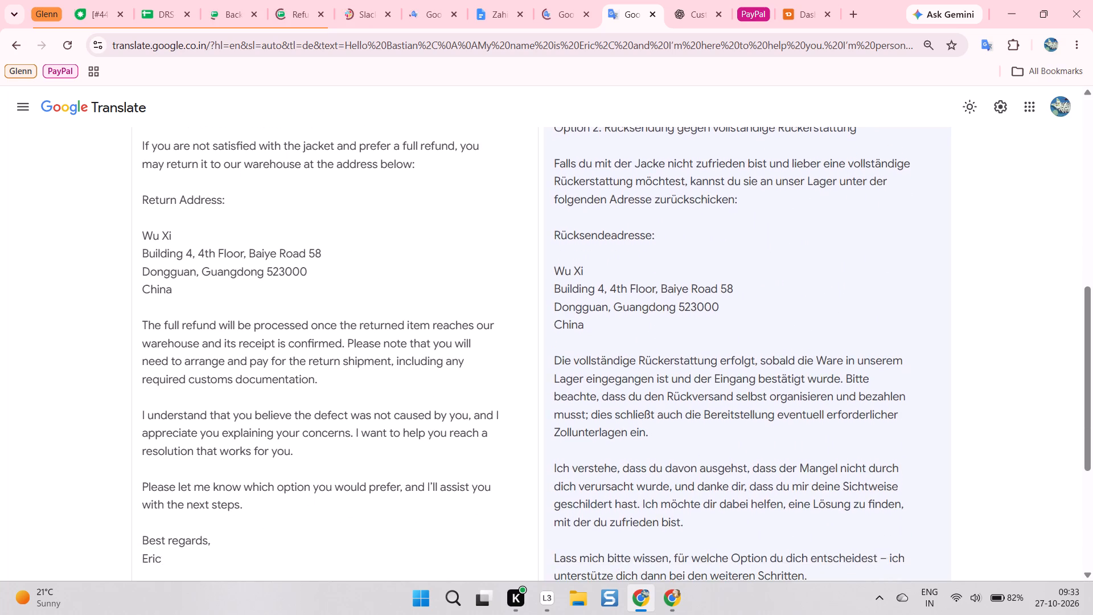
{"action": "scroll", "coordinate": [350, 306], "scroll_direction": "down", "scroll_amount": 2}
{"action": "scroll", "coordinate": [573, 297], "scroll_direction": "up", "scroll_amount": 12}
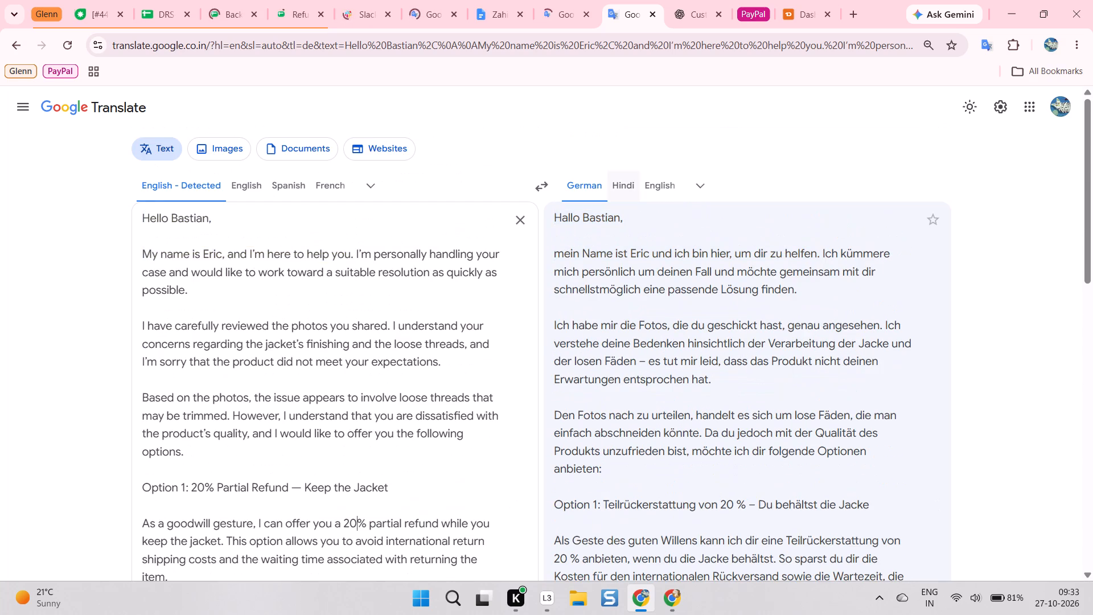
{"action": "scroll", "coordinate": [749, 351], "scroll_direction": "down", "scroll_amount": 11}
{"action": "left_click", "coordinate": [845, 411]}
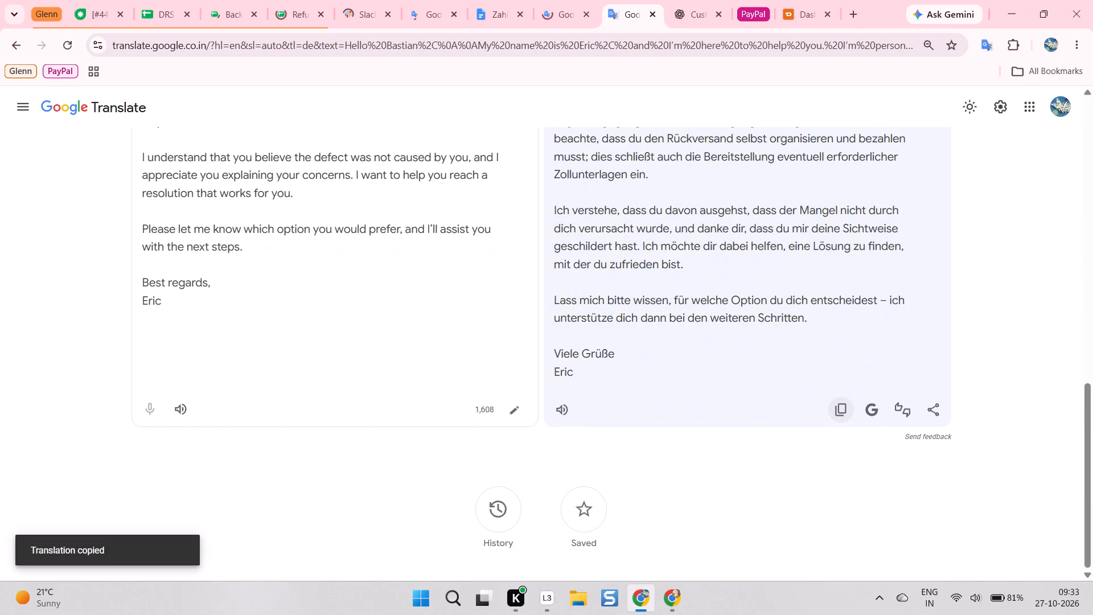
Start a reply on Freshdesk ticket 442347, replacing the default greeting with the German translation and removing the extra blank line at its end.
{"action": "left_click", "coordinate": [95, 0]}
{"action": "left_click", "coordinate": [442, 330]}
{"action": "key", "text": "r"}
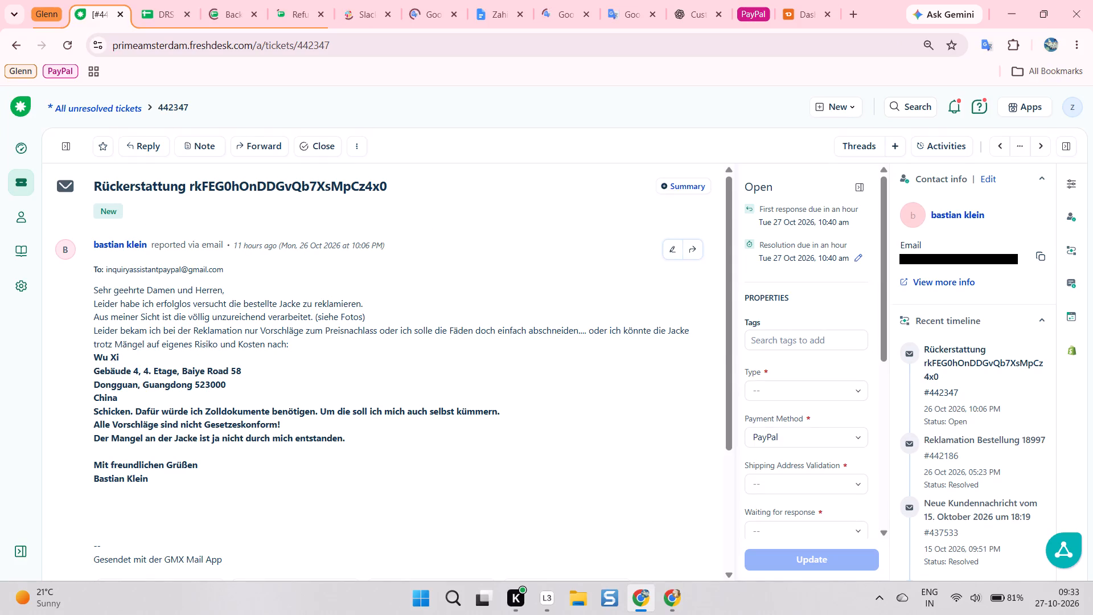
{"action": "scroll", "coordinate": [236, 290], "scroll_direction": "down", "scroll_amount": 11}
{"action": "left_click", "coordinate": [120, 491]}
{"action": "left_click_drag", "start_coordinate": [124, 486], "coordinate": [129, 481], "text": "ctrl"}
{"action": "key", "text": "ctrl+a"}
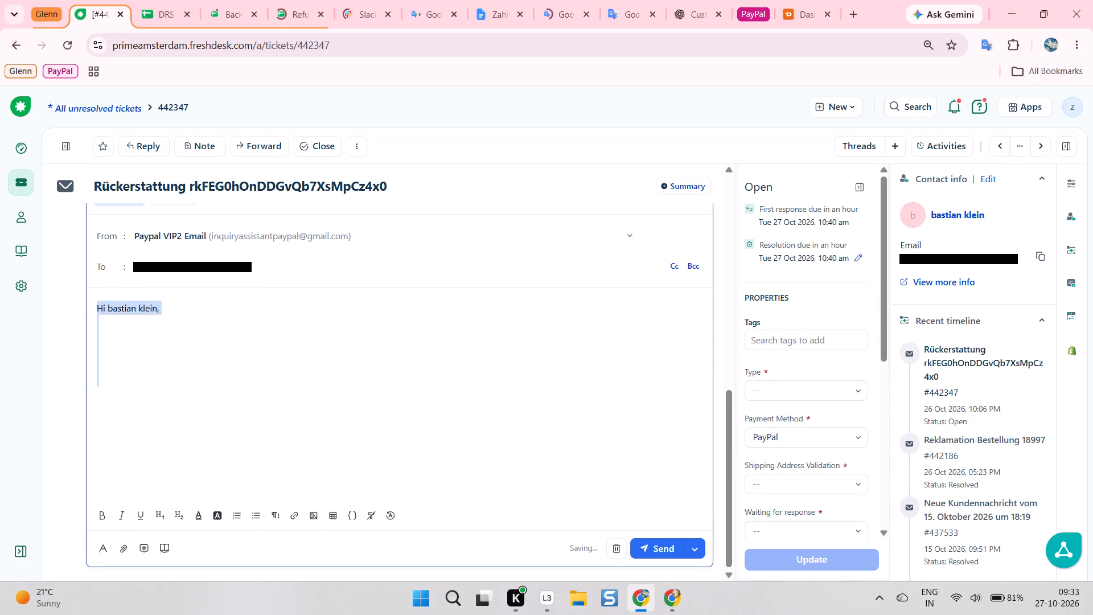
{"action": "key", "text": "BackSpace"}
{"action": "key", "text": "BackSpace"}
{"action": "key", "text": "BackSpace"}
{"action": "key", "text": "ctrl+v"}
{"action": "scroll", "coordinate": [200, 438], "scroll_direction": "down", "scroll_amount": 11}
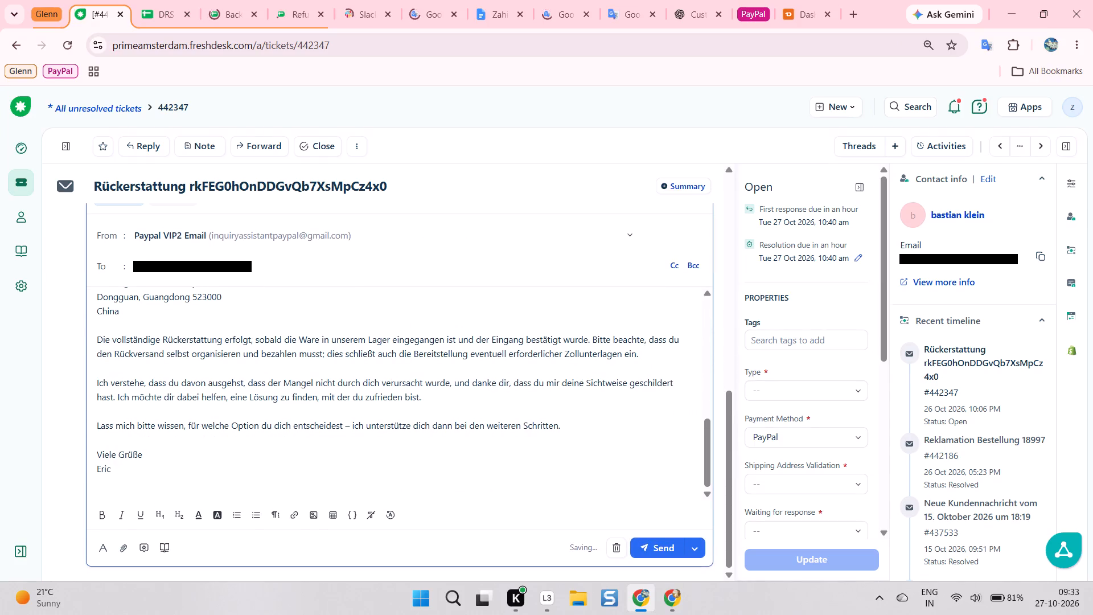
{"action": "left_click", "coordinate": [104, 483]}
{"action": "key", "text": "BackSpace"}
Make the Rücksendeadresse, Option 2 and Option 1 headings bold in the reply.
{"action": "scroll", "coordinate": [203, 465], "scroll_direction": "up", "scroll_amount": 1}
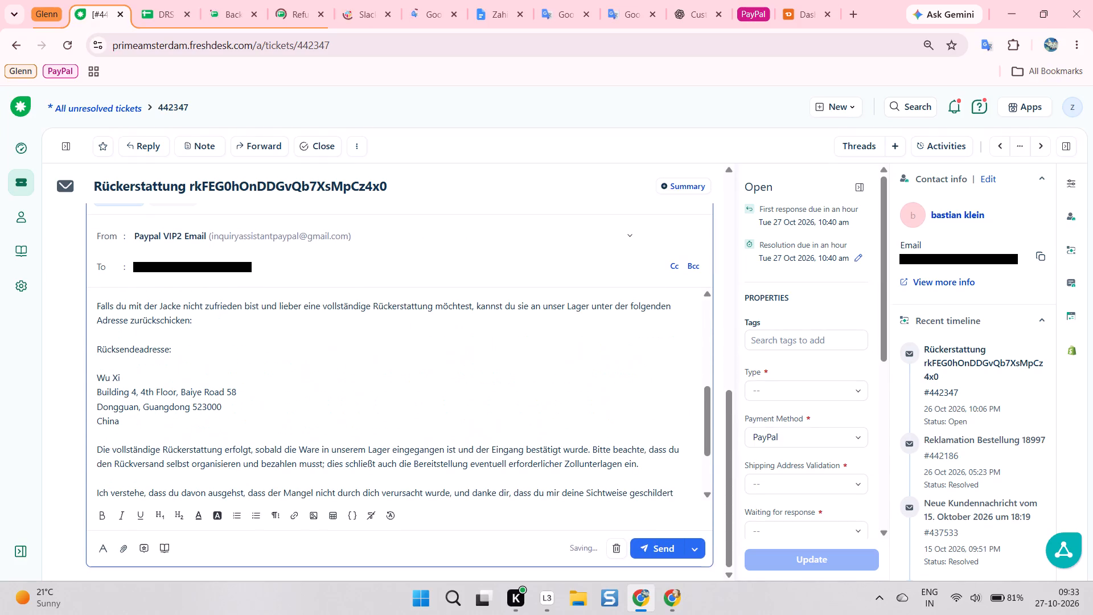
{"action": "triple_click", "coordinate": [144, 346]}
{"action": "key", "text": "ctrl+b"}
{"action": "scroll", "coordinate": [169, 352], "scroll_direction": "up", "scroll_amount": 2}
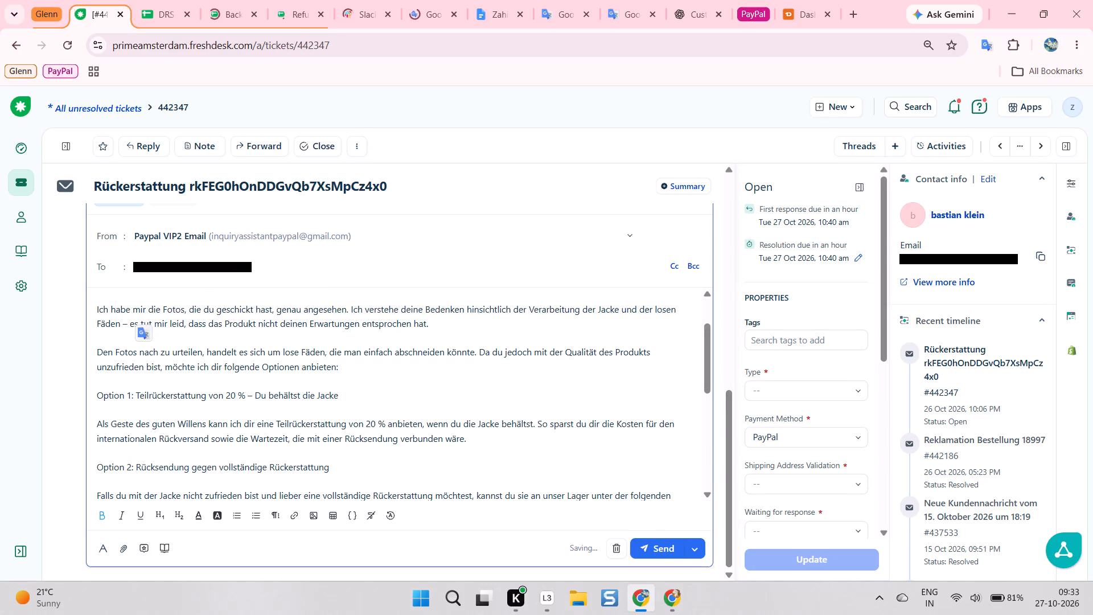
{"action": "triple_click", "coordinate": [164, 466]}
{"action": "key", "text": "ctrl+b"}
{"action": "triple_click", "coordinate": [169, 393]}
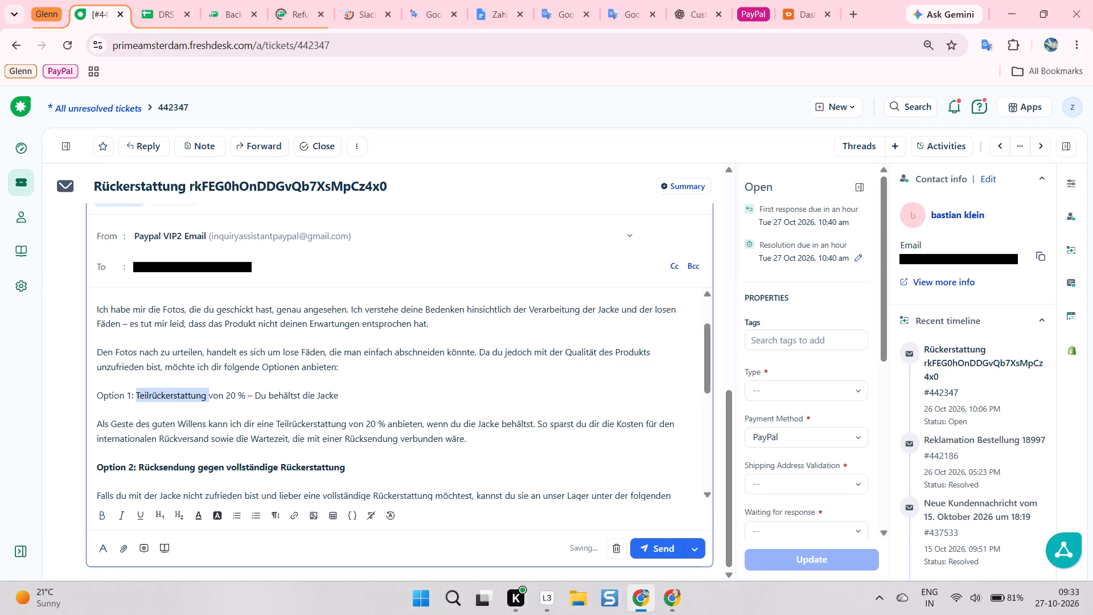
{"action": "key", "text": "ctrl+b"}
Copy the return address block, from the name through the Telefon line, from the New Return section of the Zahid temp. document.
{"action": "scroll", "coordinate": [245, 392], "scroll_direction": "up", "scroll_amount": 3}
{"action": "left_click", "coordinate": [487, 10]}
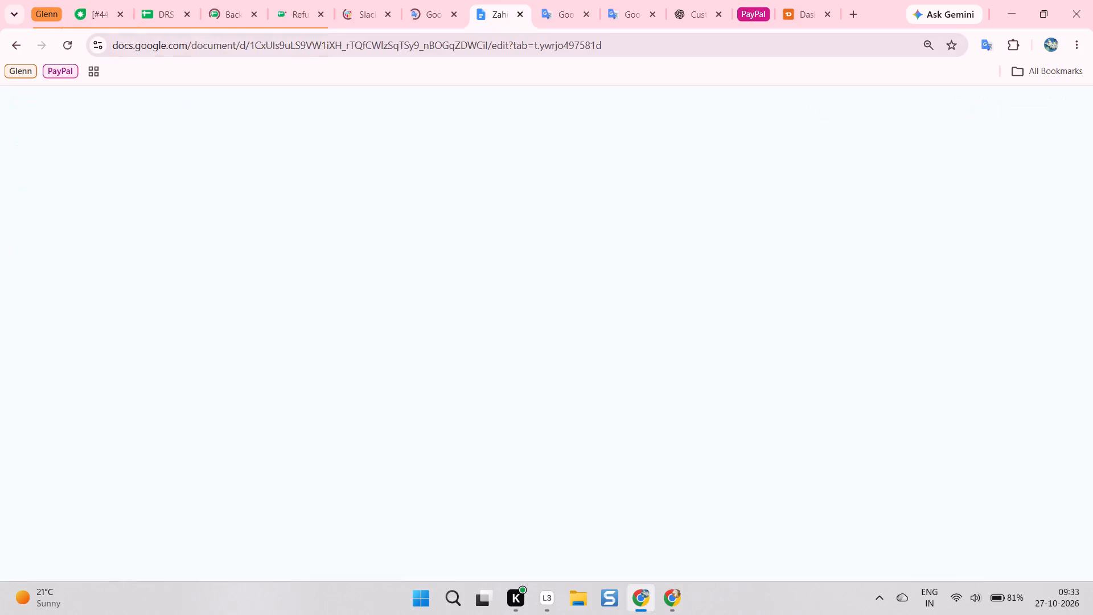
{"action": "left_click", "coordinate": [96, 376]}
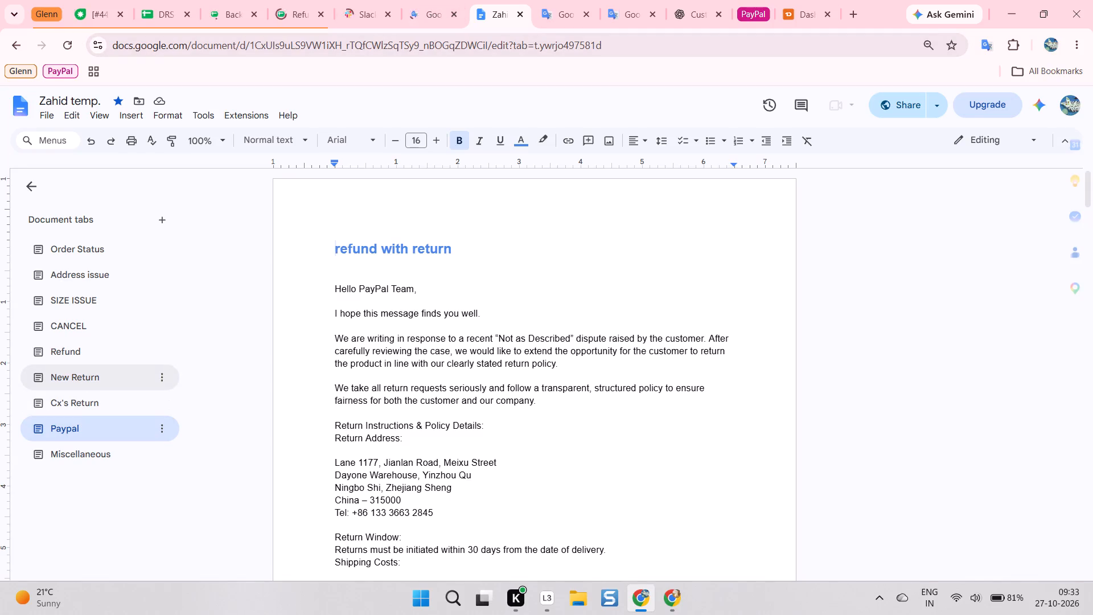
{"action": "scroll", "coordinate": [422, 352], "scroll_direction": "down", "scroll_amount": 6}
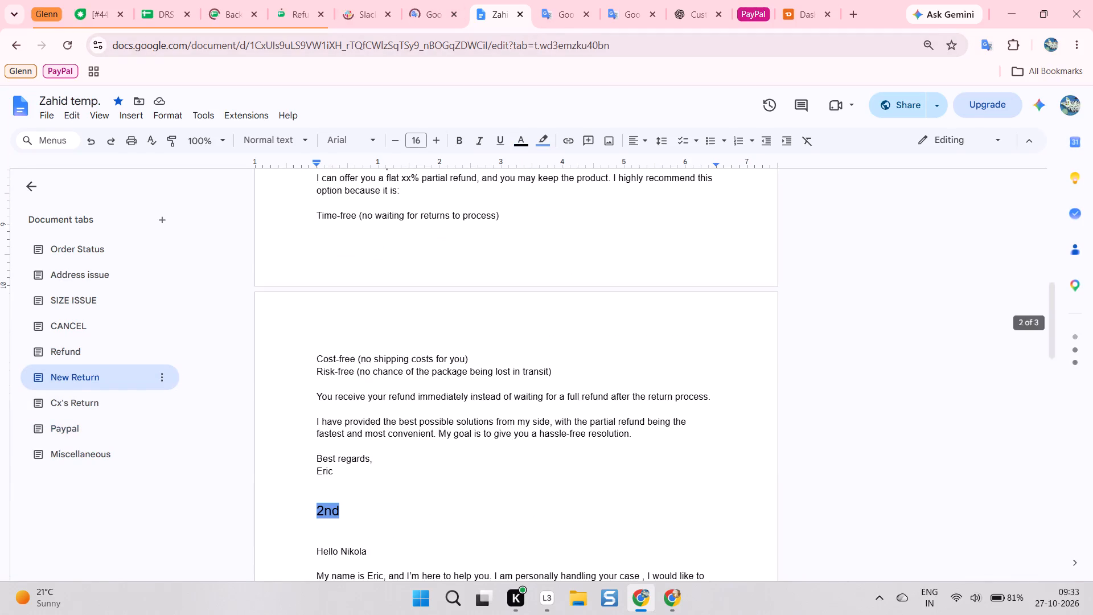
{"action": "scroll", "coordinate": [409, 317], "scroll_direction": "down", "scroll_amount": 8}
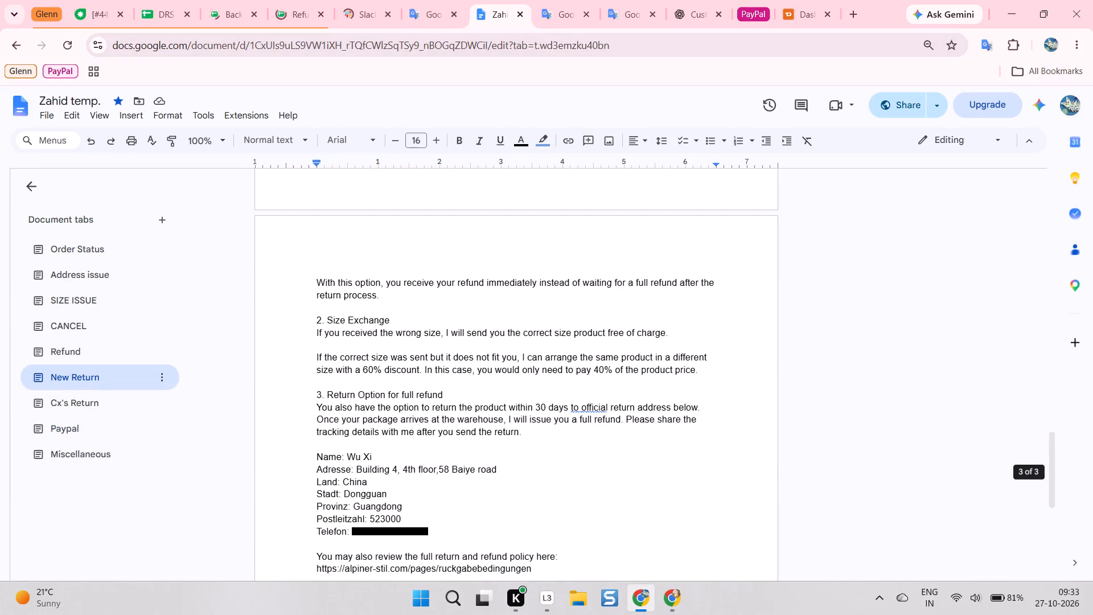
{"action": "scroll", "coordinate": [353, 385], "scroll_direction": "down", "scroll_amount": 1}
{"action": "left_click_drag", "start_coordinate": [311, 360], "coordinate": [450, 438]}
{"action": "key", "text": "ctrl+c"}
{"action": "key", "text": "ctrl+c"}
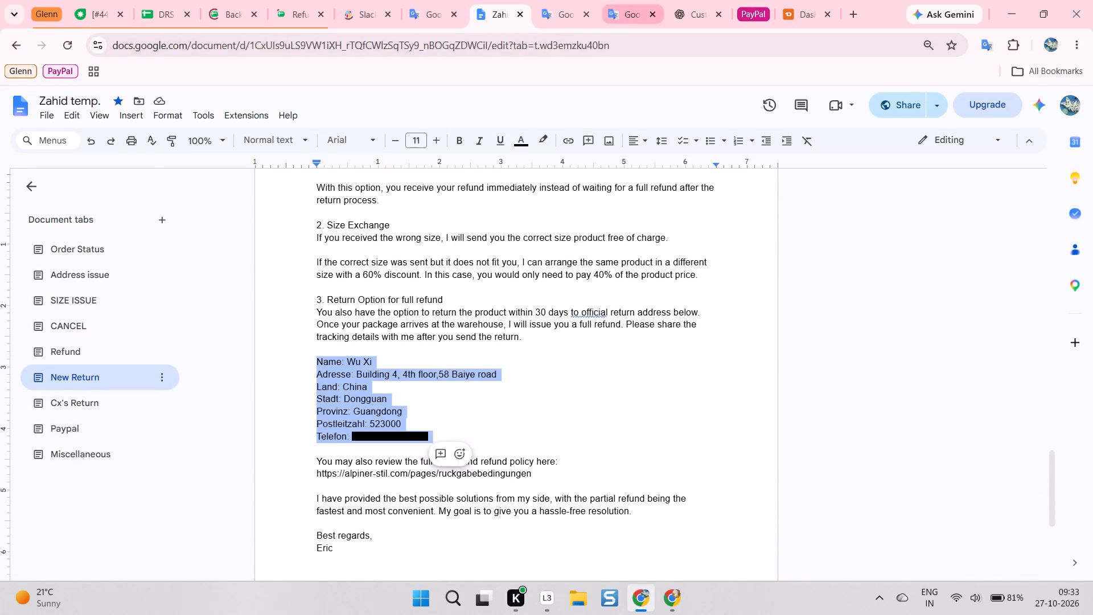
Run the address block through Google Translate into German, remove its trailing blank line and copy the translated block.
{"action": "left_click", "coordinate": [634, 2]}
{"action": "scroll", "coordinate": [492, 147], "scroll_direction": "up", "scroll_amount": 11}
{"action": "left_click", "coordinate": [521, 225]}
{"action": "key", "text": "ctrl+v"}
{"action": "scroll", "coordinate": [630, 236], "scroll_direction": "down", "scroll_amount": 2}
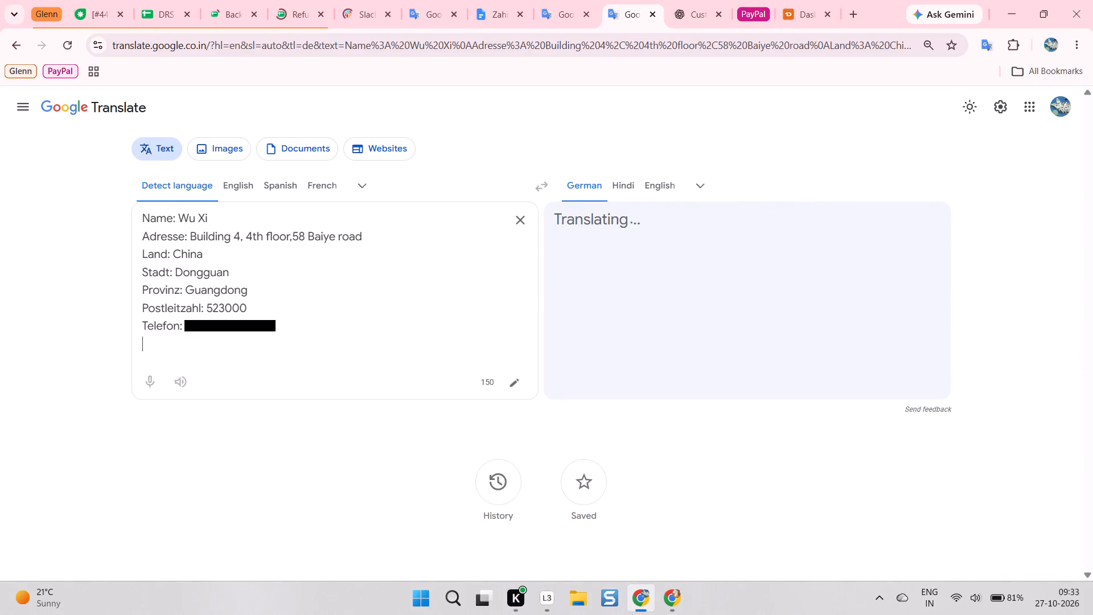
{"action": "scroll", "coordinate": [642, 229], "scroll_direction": "down", "scroll_amount": 5}
{"action": "key", "text": "BackSpace"}
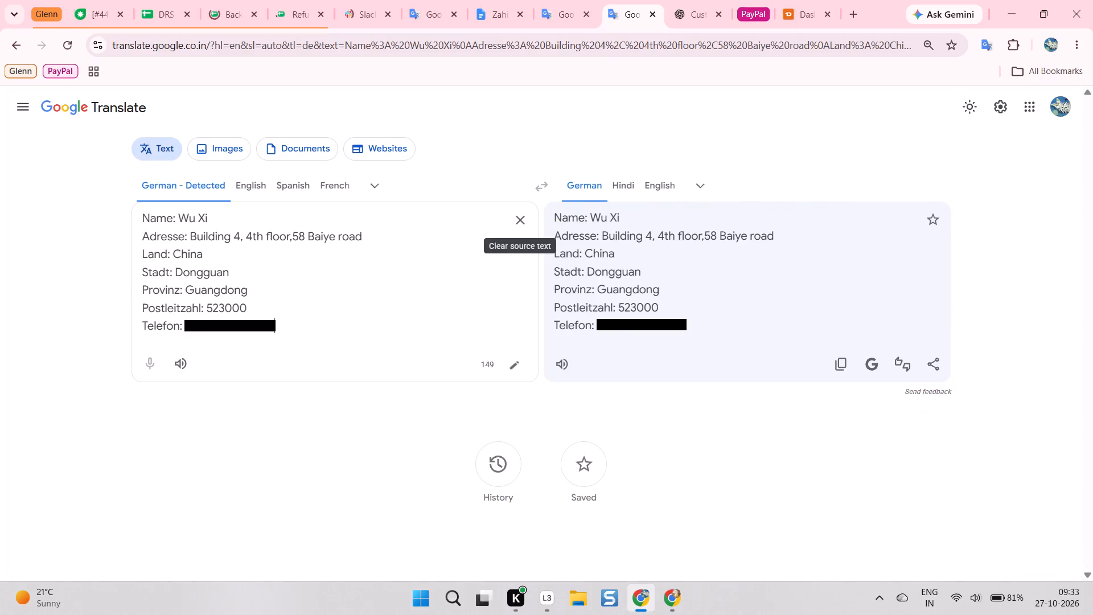
{"action": "left_click", "coordinate": [848, 370]}
Replace the short return address under Rücksendeadresse in the ticket reply with the copied address block.
{"action": "left_click", "coordinate": [112, 7]}
{"action": "scroll", "coordinate": [315, 397], "scroll_direction": "down", "scroll_amount": 2}
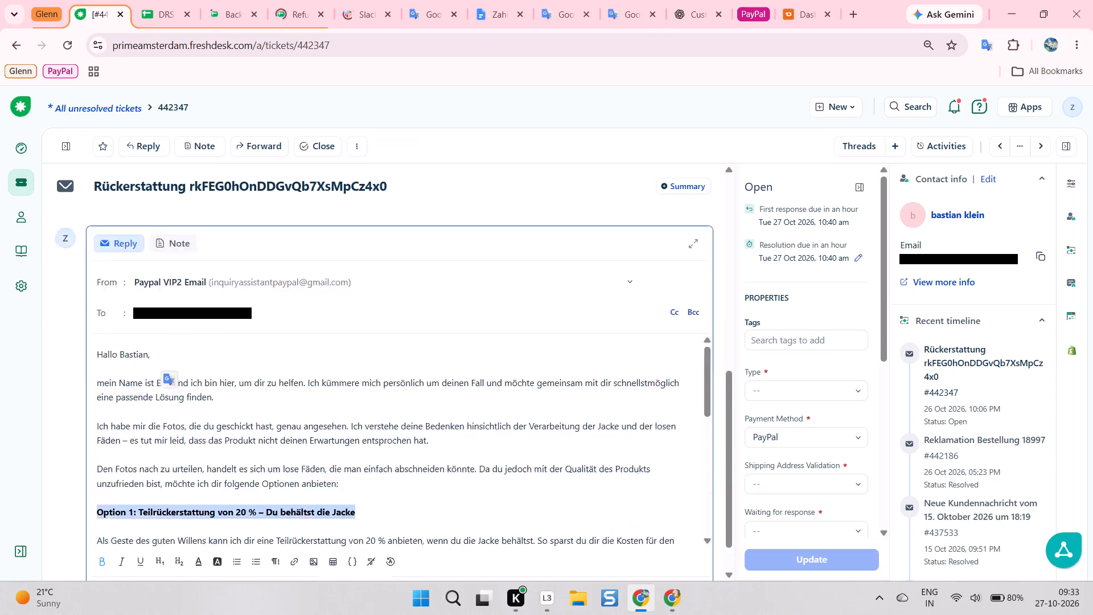
{"action": "scroll", "coordinate": [241, 368], "scroll_direction": "down", "scroll_amount": 2}
{"action": "scroll", "coordinate": [209, 464], "scroll_direction": "down", "scroll_amount": 1}
{"action": "left_click_drag", "start_coordinate": [138, 394], "coordinate": [90, 362]}
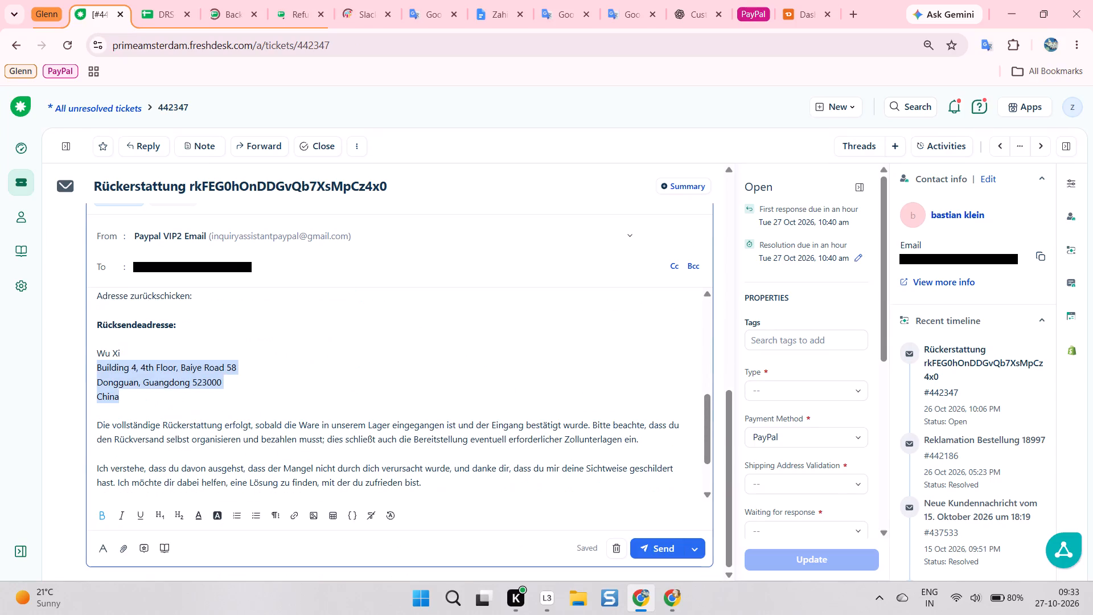
{"action": "left_click_drag", "start_coordinate": [90, 362], "coordinate": [90, 354]}
{"action": "key", "text": "ctrl+v"}
Check the end of the German reply and send it to the customer.
{"action": "scroll", "coordinate": [273, 431], "scroll_direction": "down", "scroll_amount": 5}
{"action": "left_click", "coordinate": [653, 556]}
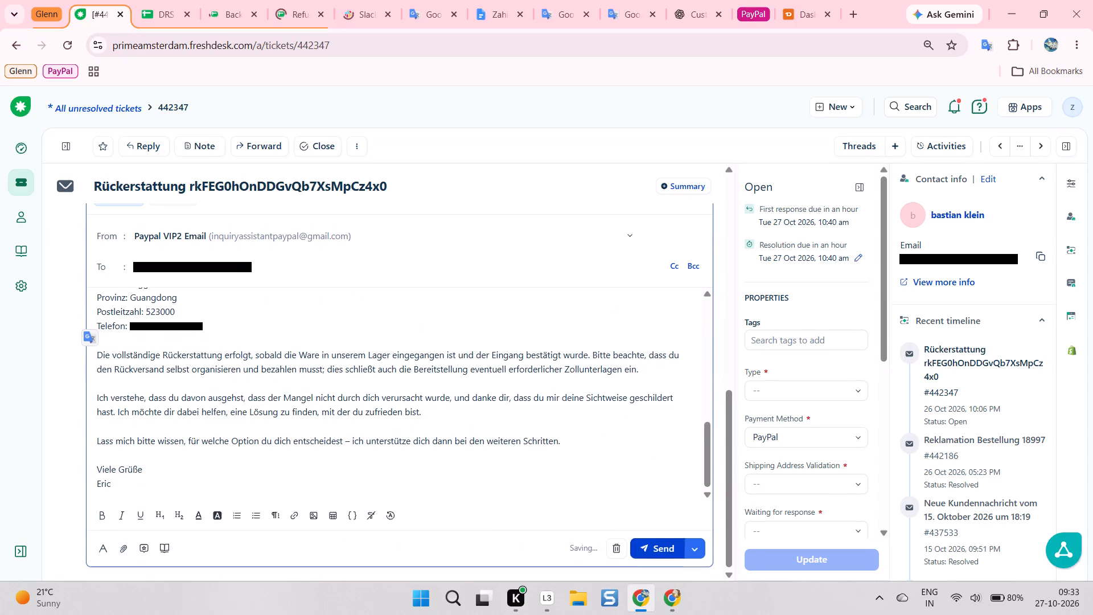
{"action": "scroll", "coordinate": [429, 443], "scroll_direction": "down", "scroll_amount": 11}
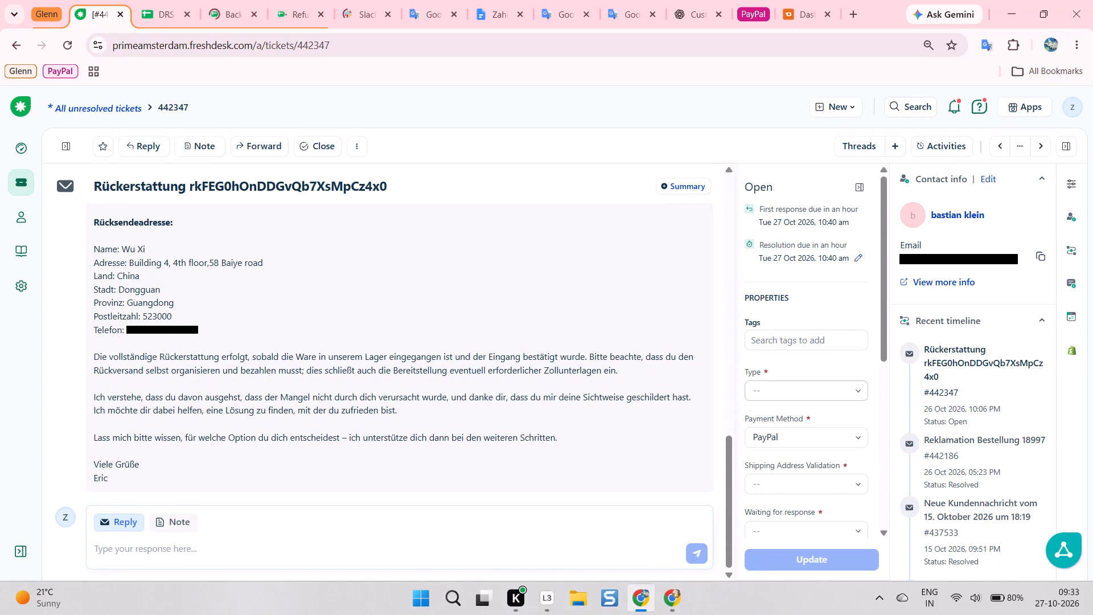
Set the ticket's type to Return and its shipping address validation to Verified & Correct.
{"action": "left_click", "coordinate": [792, 388]}
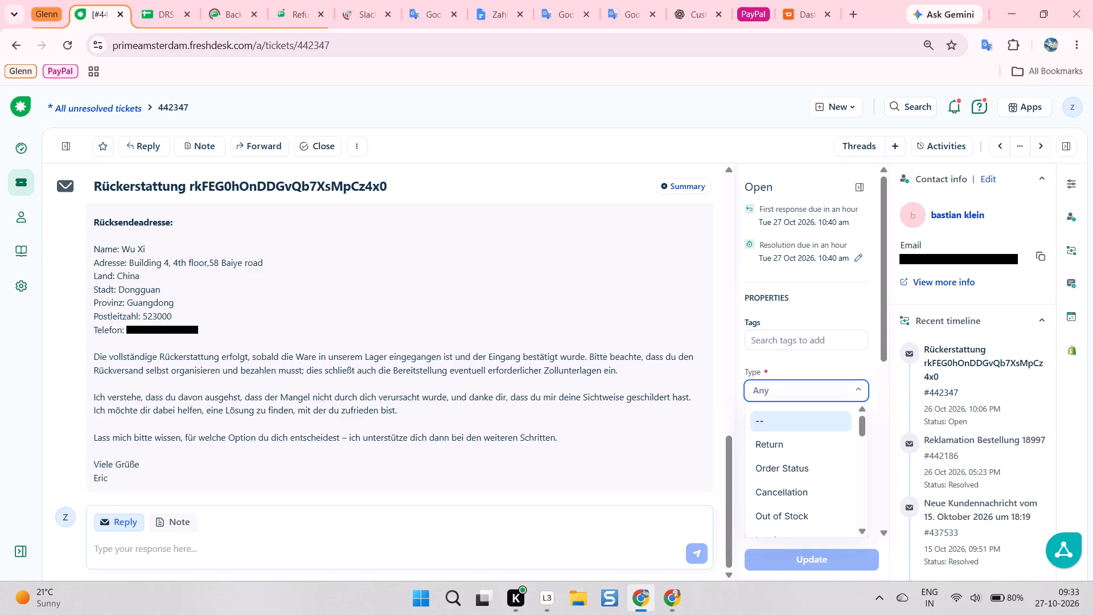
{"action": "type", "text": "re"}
{"action": "left_click", "coordinate": [790, 419]}
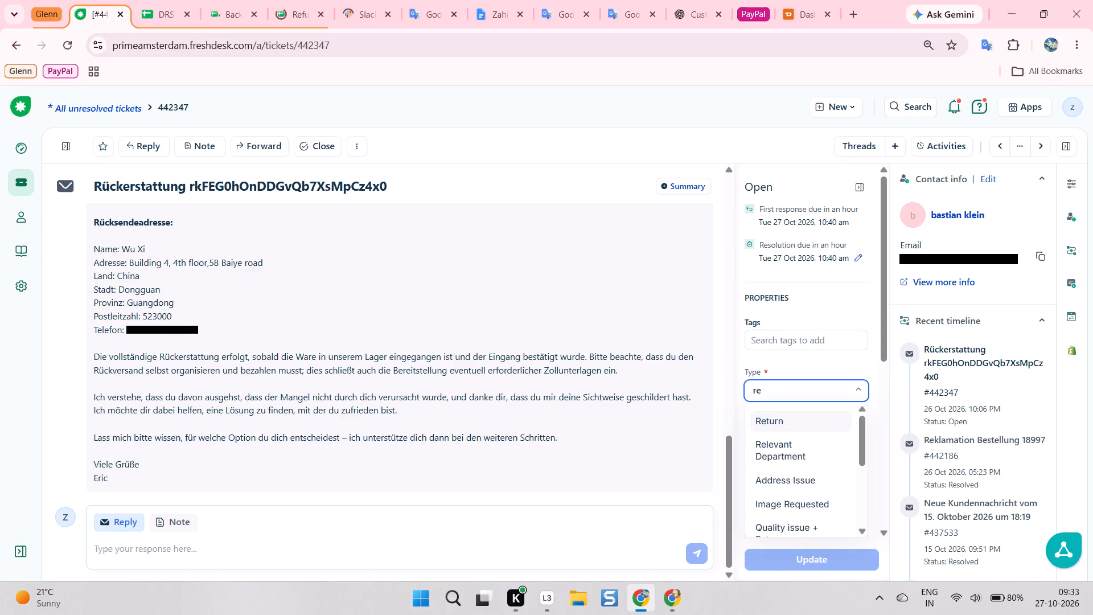
{"action": "key", "text": "Tab"}
{"action": "key", "text": "Tab"}
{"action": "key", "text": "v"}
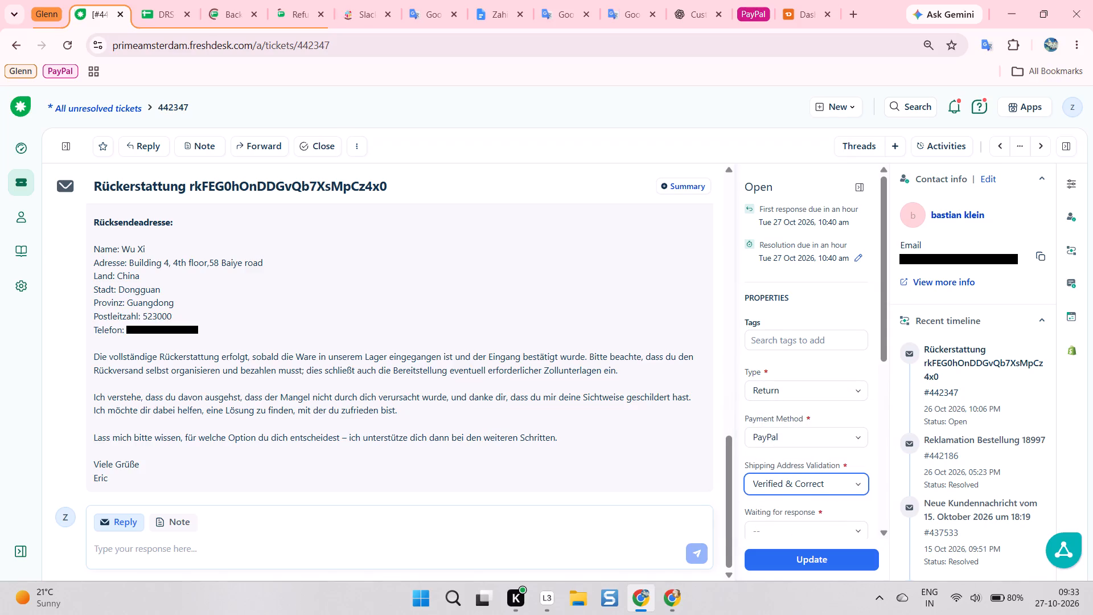
Set Waiting for response to N/A, Marketing/PayPal to No, status to Resolved and the agent to Zahid, and update the ticket.
{"action": "key", "text": "Tab"}
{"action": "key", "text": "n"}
{"action": "key", "text": "Tab"}
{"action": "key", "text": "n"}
{"action": "key", "text": "Tab"}
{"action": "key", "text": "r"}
{"action": "key", "text": "Tab"}
{"action": "key", "text": "Tab"}
{"action": "key", "text": "Tab"}
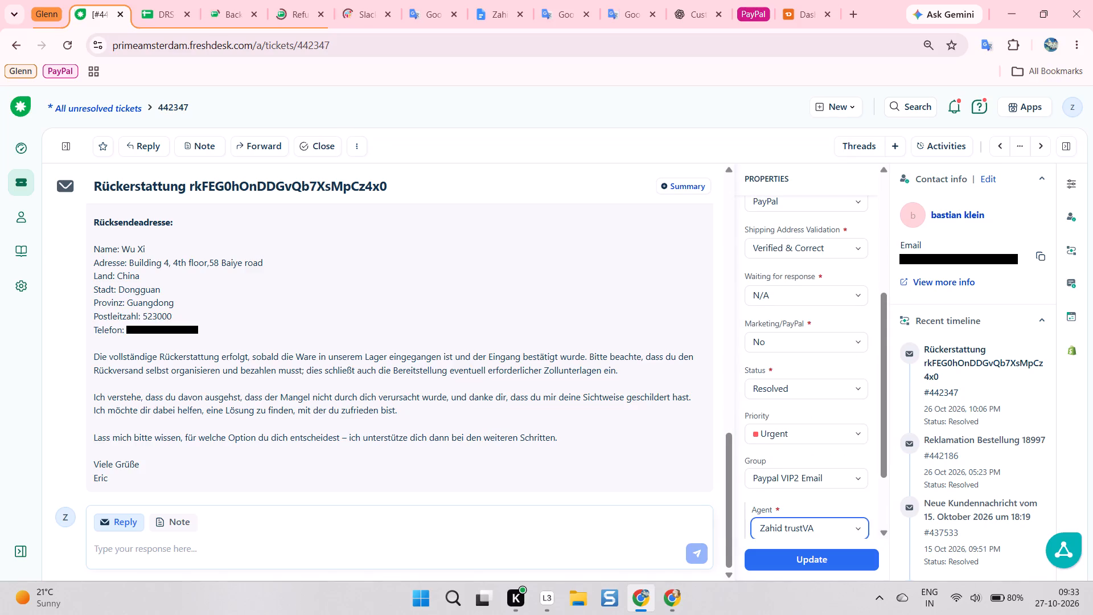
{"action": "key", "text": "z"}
{"action": "scroll", "coordinate": [810, 416], "scroll_direction": "down", "scroll_amount": 6}
{"action": "left_click", "coordinate": [804, 570]}
Copy ticket number 442347 and log it in the next free cell of ZAHID's column in the DRS sheet for Oct 27.
{"action": "double_click", "coordinate": [167, 102]}
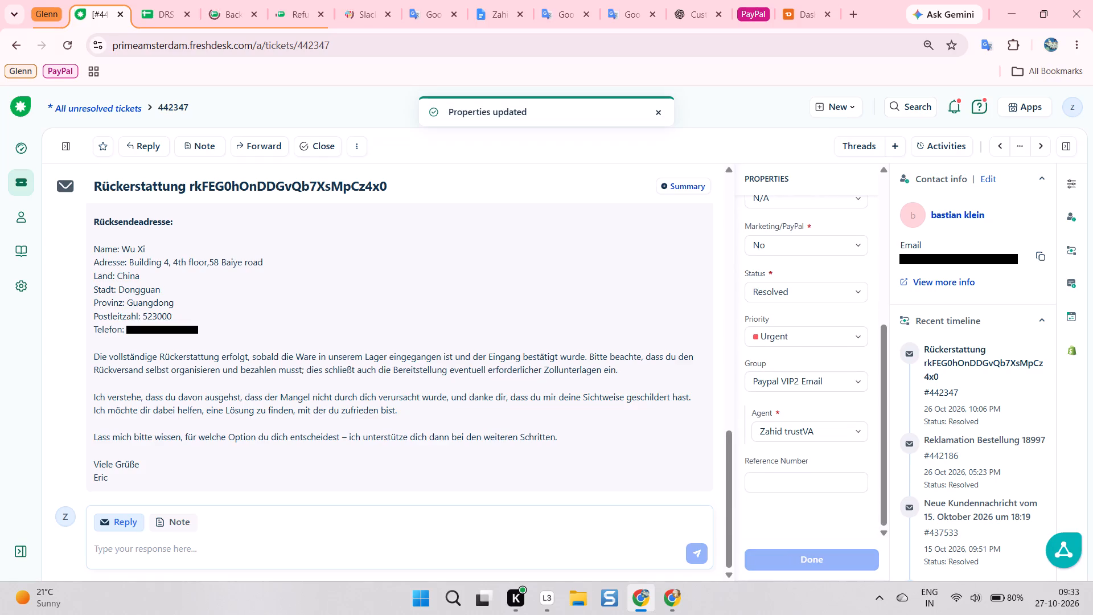
{"action": "key", "text": "ctrl+c"}
{"action": "key", "text": "ctrl+c"}
{"action": "key", "text": "ctrl+c"}
{"action": "left_click", "coordinate": [147, 0]}
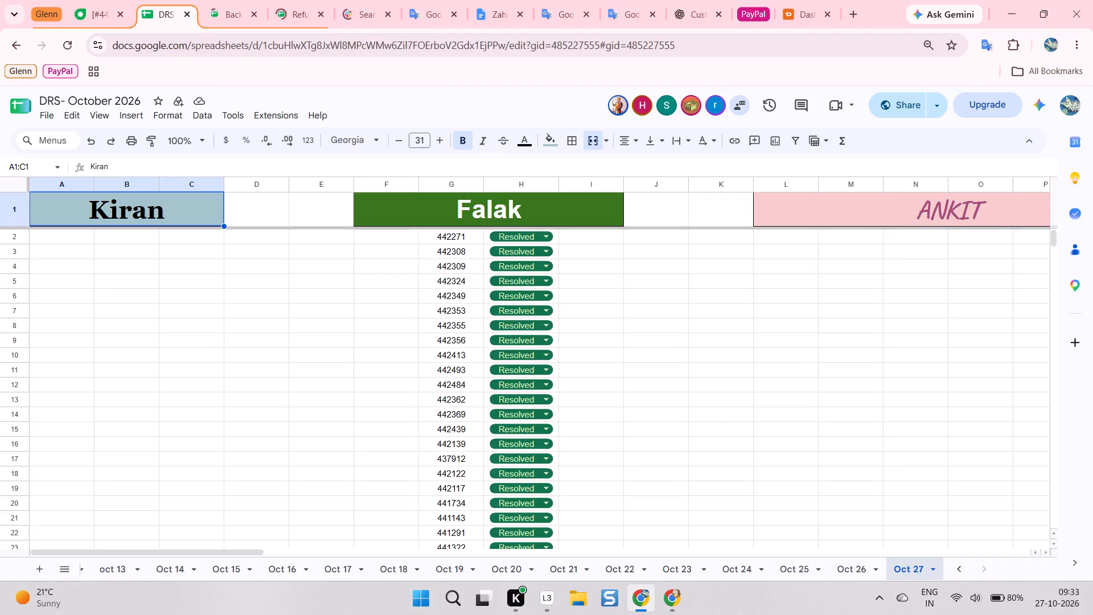
{"action": "scroll", "coordinate": [927, 569], "scroll_direction": "left", "scroll_amount": 3}
{"action": "scroll", "coordinate": [746, 450], "scroll_direction": "left", "scroll_amount": 2}
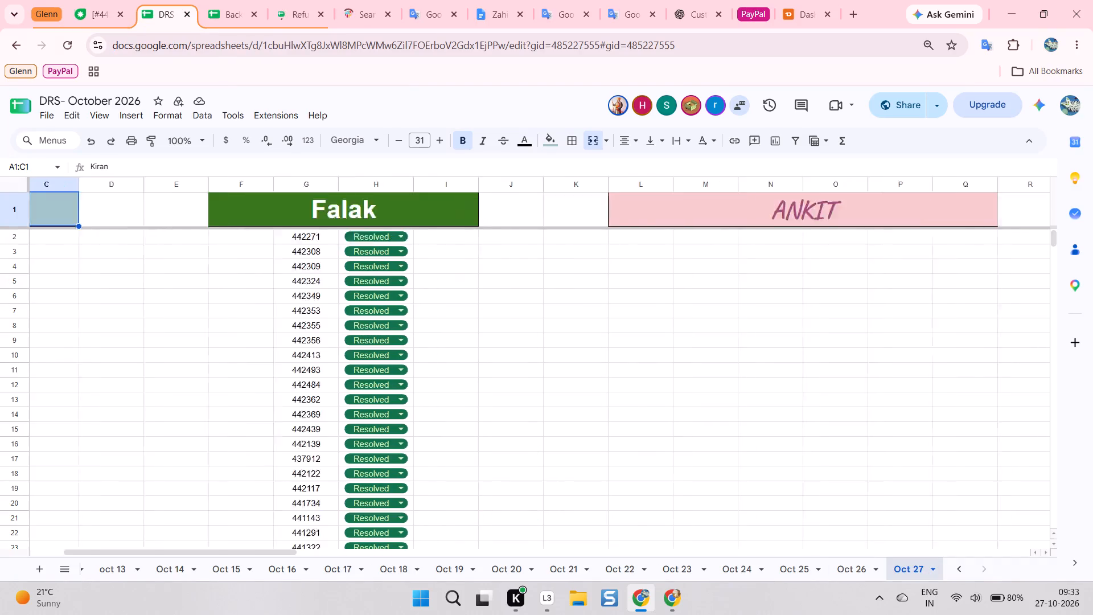
{"action": "scroll", "coordinate": [757, 446], "scroll_direction": "left", "scroll_amount": 6}
{"action": "scroll", "coordinate": [476, 388], "scroll_direction": "right", "scroll_amount": 3}
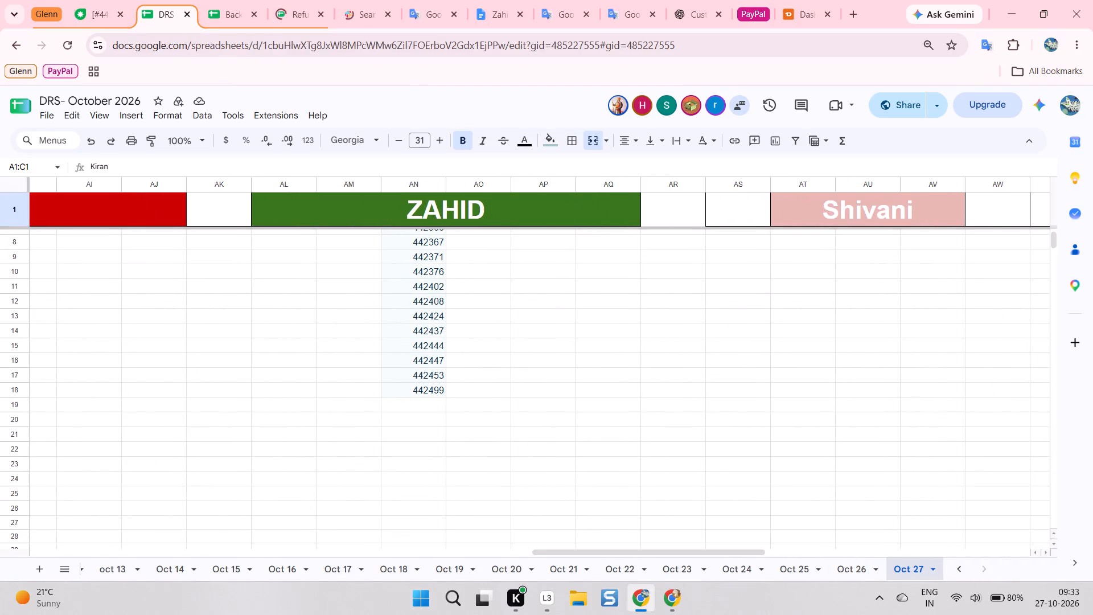
{"action": "left_click", "coordinate": [424, 401]}
{"action": "key", "text": "ctrl+v"}
{"action": "left_click", "coordinate": [422, 424]}
{"action": "scroll", "coordinate": [426, 420], "scroll_direction": "down", "scroll_amount": 4}
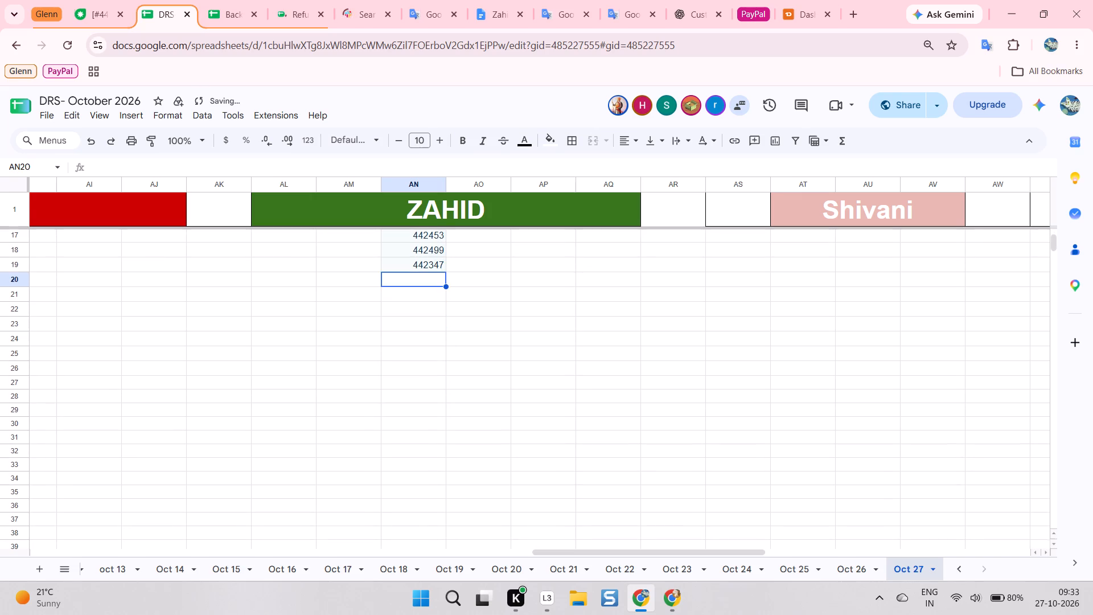
{"action": "scroll", "coordinate": [462, 398], "scroll_direction": "down", "scroll_amount": 1}
{"action": "scroll", "coordinate": [461, 397], "scroll_direction": "up", "scroll_amount": 1}
{"action": "left_click", "coordinate": [80, 0]}
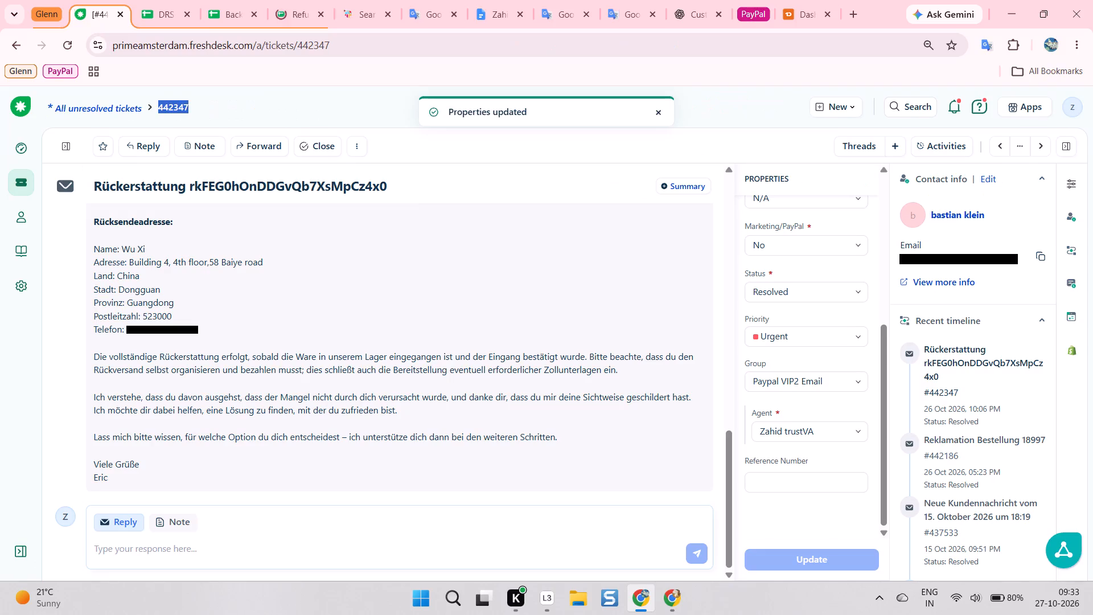
{"action": "left_click", "coordinate": [450, 335]}
{"action": "left_click", "coordinate": [20, 186]}
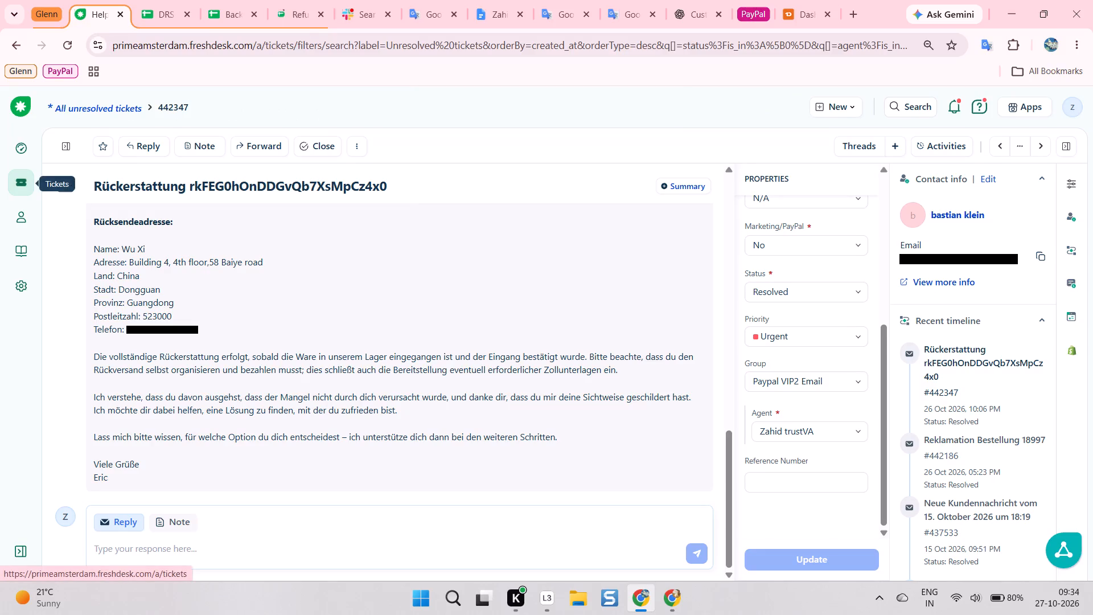
{"action": "scroll", "coordinate": [188, 224], "scroll_direction": "up", "scroll_amount": 1}
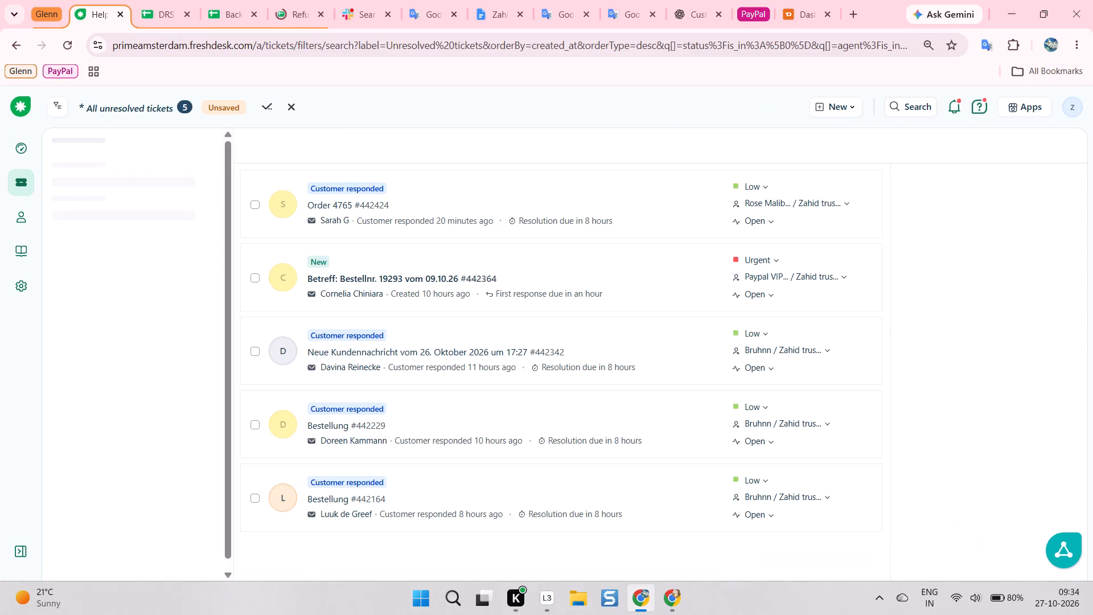
{"action": "left_click", "coordinate": [368, 277]}
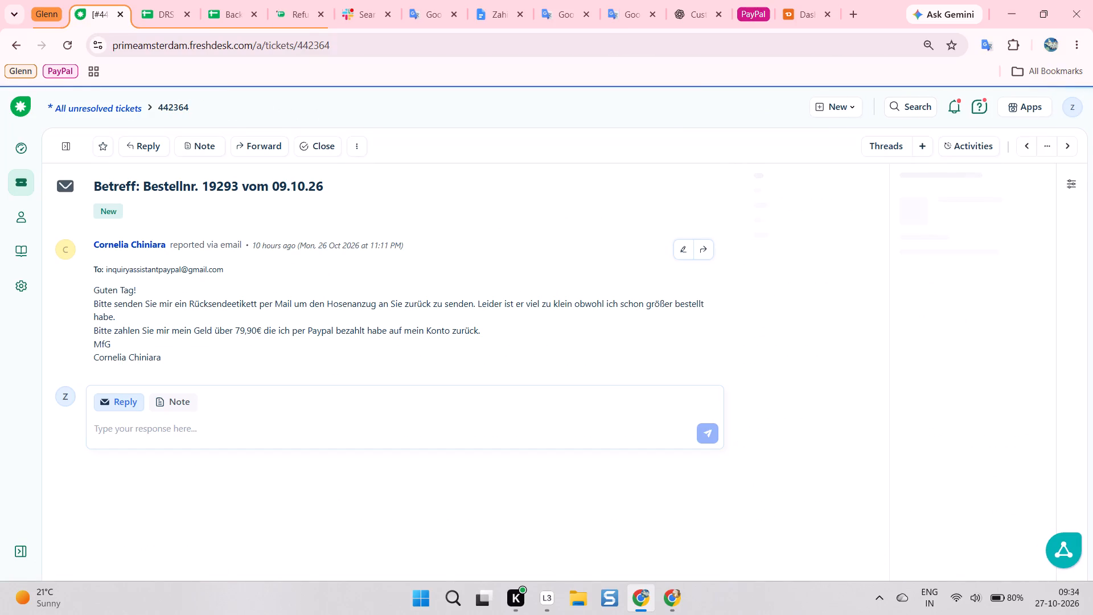
{"action": "left_click", "coordinate": [492, 263]}
{"action": "right_click", "coordinate": [459, 233]}
{"action": "scroll", "coordinate": [521, 364], "scroll_direction": "down", "scroll_amount": 8}
{"action": "left_click", "coordinate": [558, 510]}
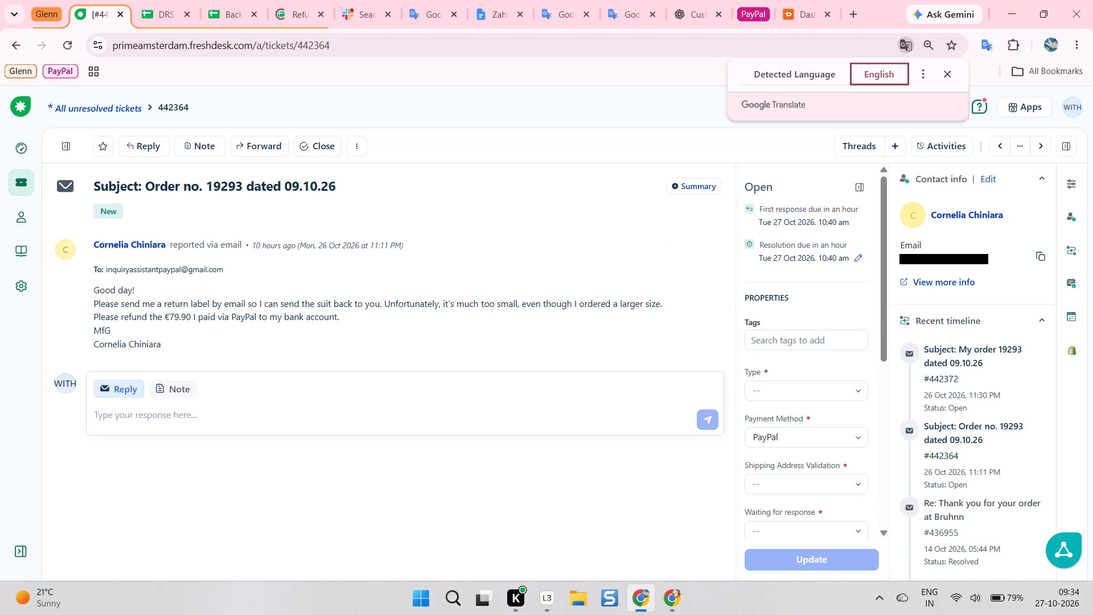
{"action": "scroll", "coordinate": [808, 155], "scroll_direction": "up", "scroll_amount": 2}
{"action": "left_click", "coordinate": [784, 75]}
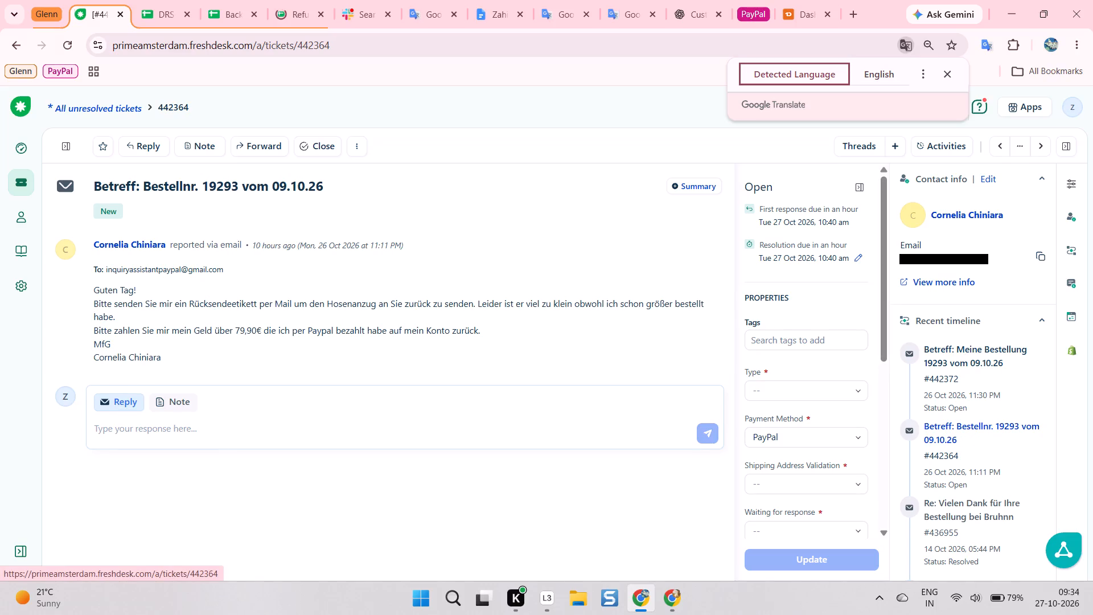
{"action": "left_click", "coordinate": [983, 343]}
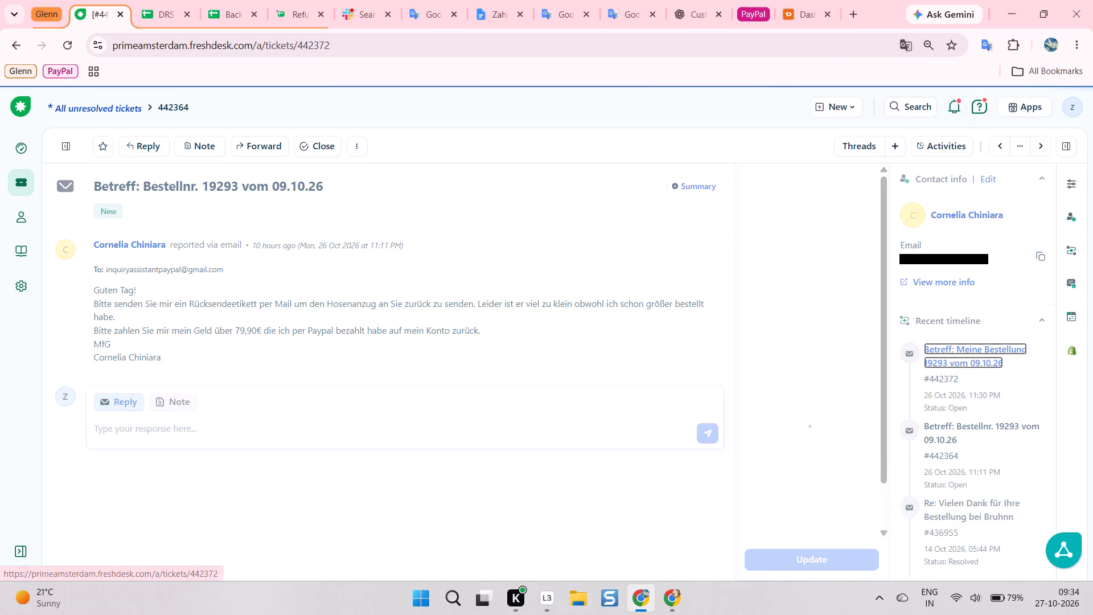
{"action": "scroll", "coordinate": [814, 301], "scroll_direction": "down", "scroll_amount": 5}
{"action": "scroll", "coordinate": [557, 325], "scroll_direction": "up", "scroll_amount": 2}
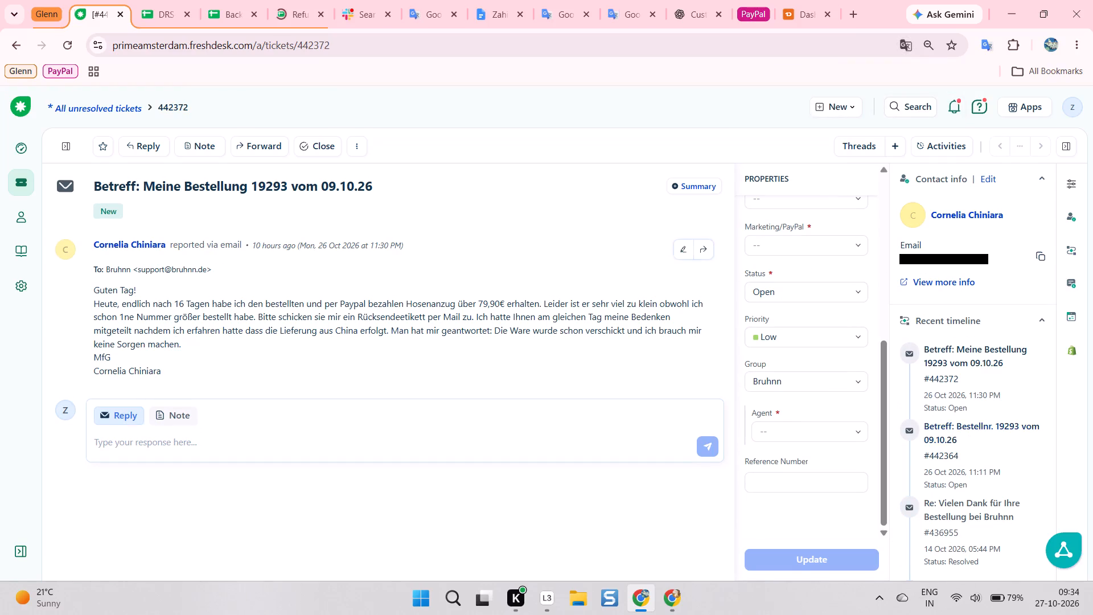
{"action": "left_click", "coordinate": [980, 421]}
{"action": "scroll", "coordinate": [1002, 337], "scroll_direction": "up", "scroll_amount": 4}
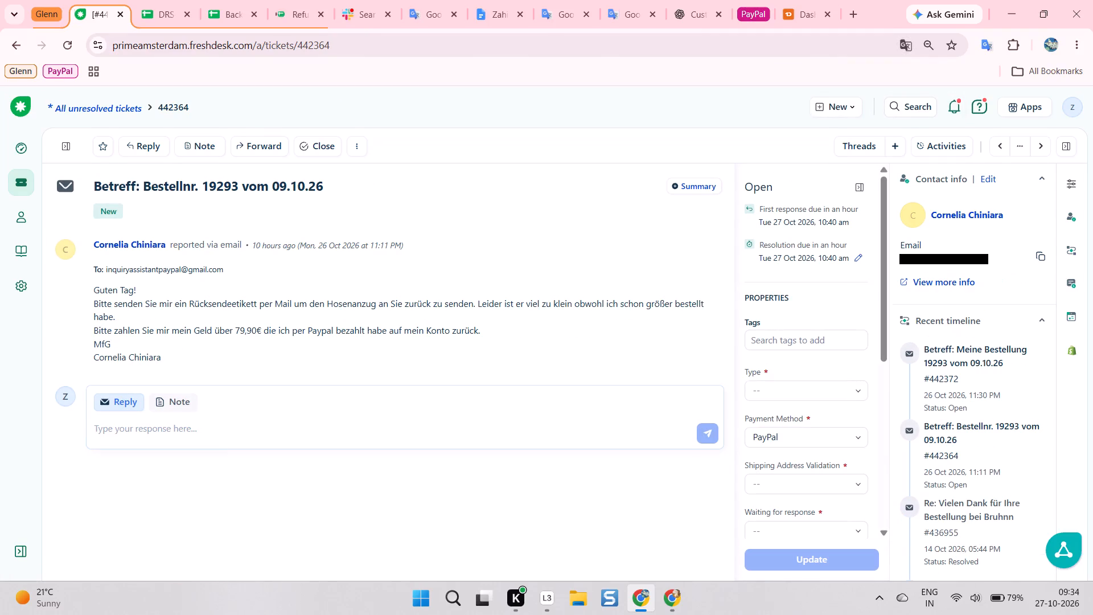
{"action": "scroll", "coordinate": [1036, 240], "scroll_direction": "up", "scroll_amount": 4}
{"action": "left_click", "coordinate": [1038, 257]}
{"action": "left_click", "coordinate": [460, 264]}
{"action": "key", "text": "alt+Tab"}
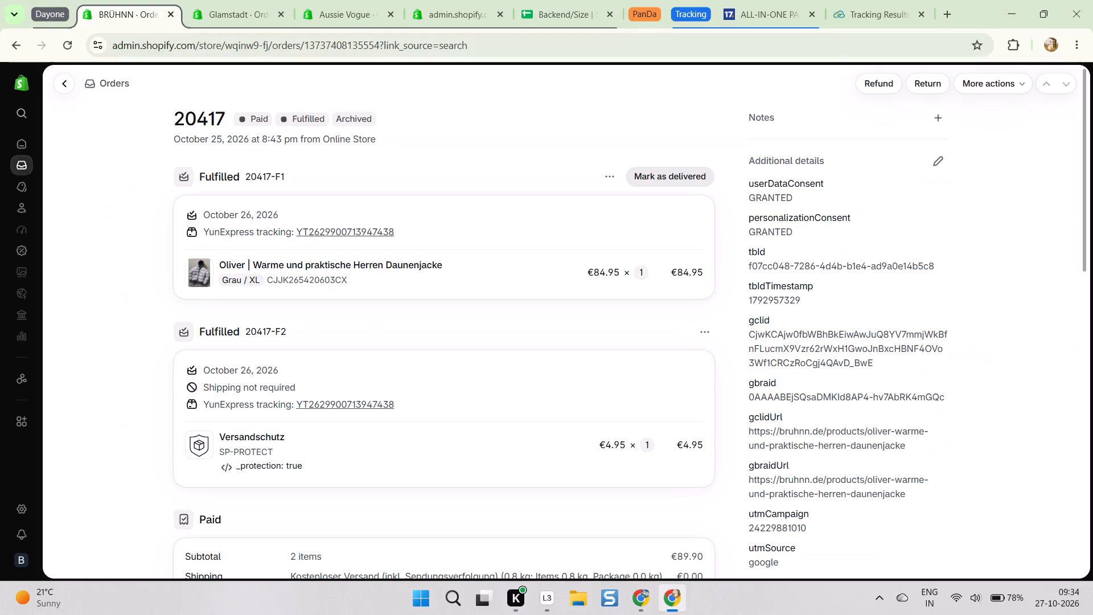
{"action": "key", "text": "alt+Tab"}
{"action": "left_click", "coordinate": [964, 515]}
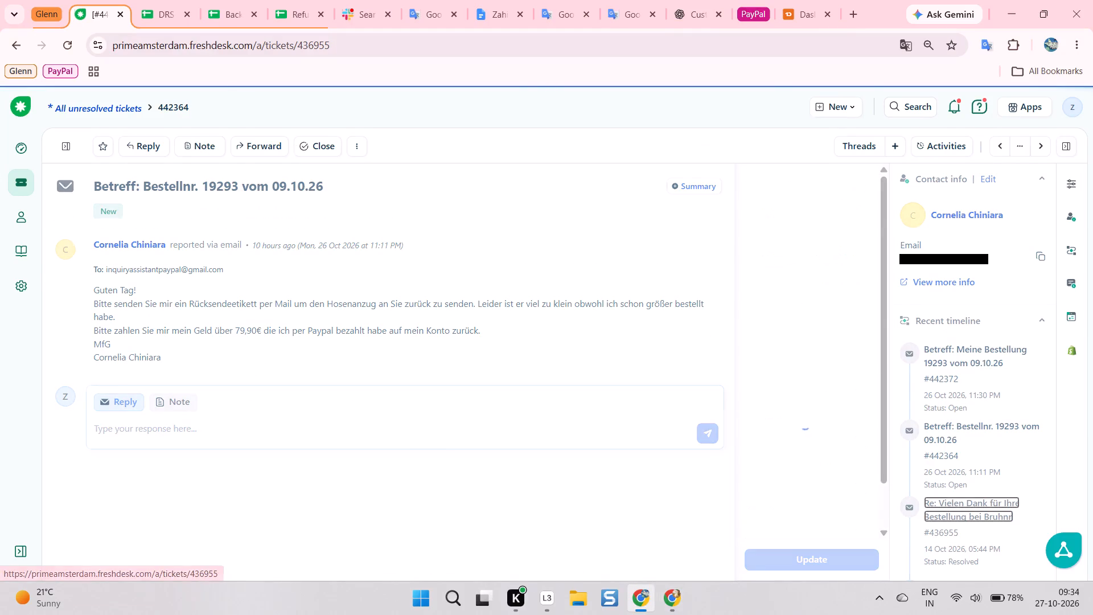
{"action": "left_click", "coordinate": [972, 432]}
{"action": "left_click", "coordinate": [982, 427]}
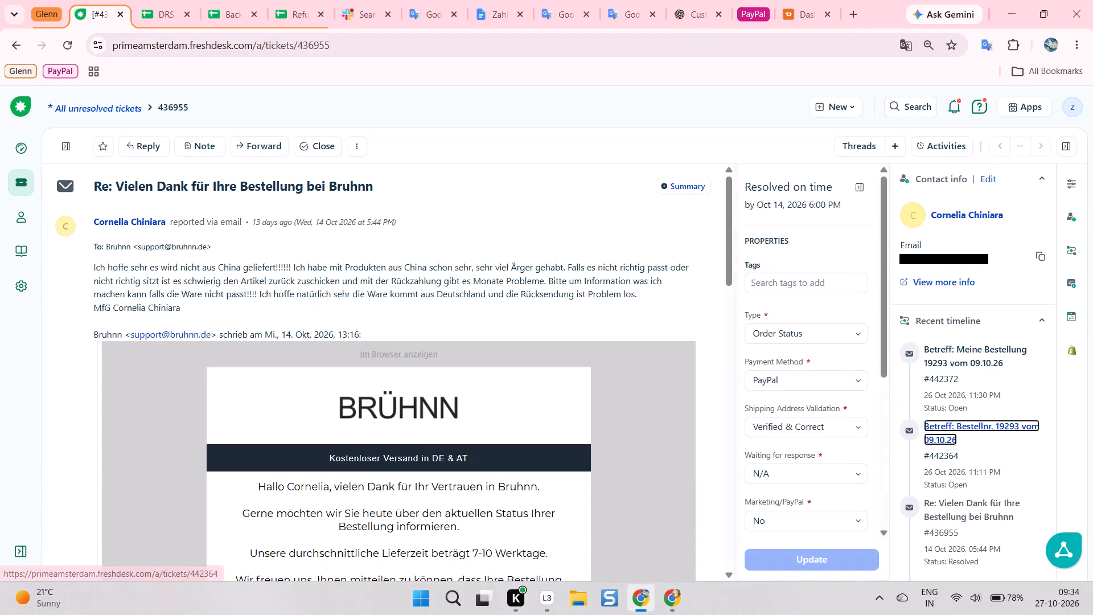
{"action": "scroll", "coordinate": [1009, 235], "scroll_direction": "up", "scroll_amount": 8}
Switch to the BRÜHNN Shopify admin with the customer's email copied, try to open its search, and reload the order page.
{"action": "left_click", "coordinate": [1039, 257]}
{"action": "key", "text": "alt+Tab"}
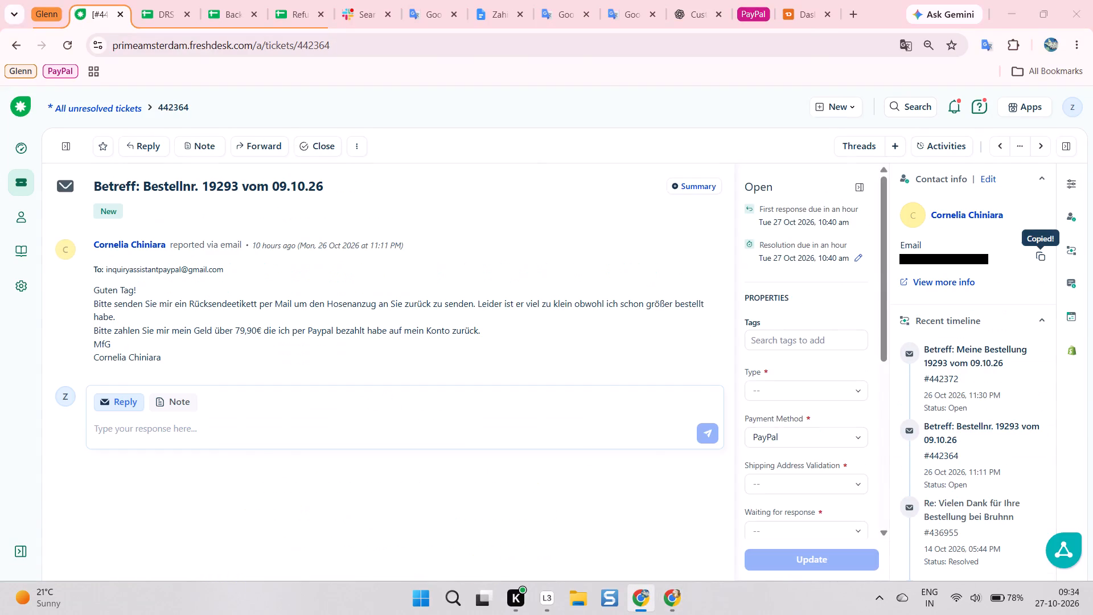
{"action": "left_click", "coordinate": [101, 11]}
{"action": "left_click", "coordinate": [15, 116]}
{"action": "left_click", "coordinate": [16, 114]}
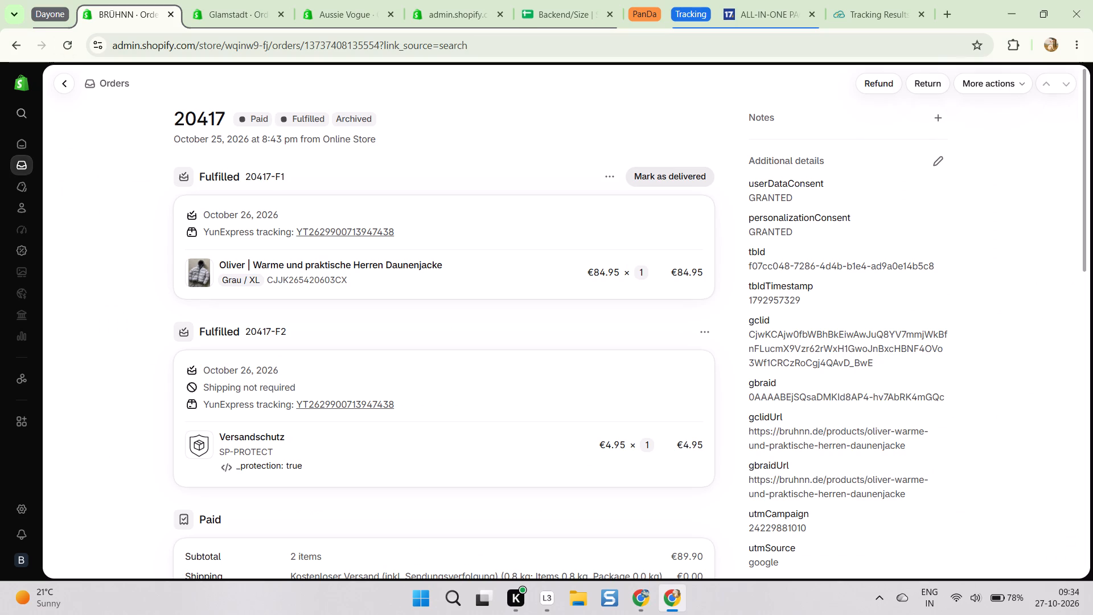
{"action": "scroll", "coordinate": [0, 132], "scroll_direction": "up", "scroll_amount": 2}
{"action": "left_click", "coordinate": [15, 115]}
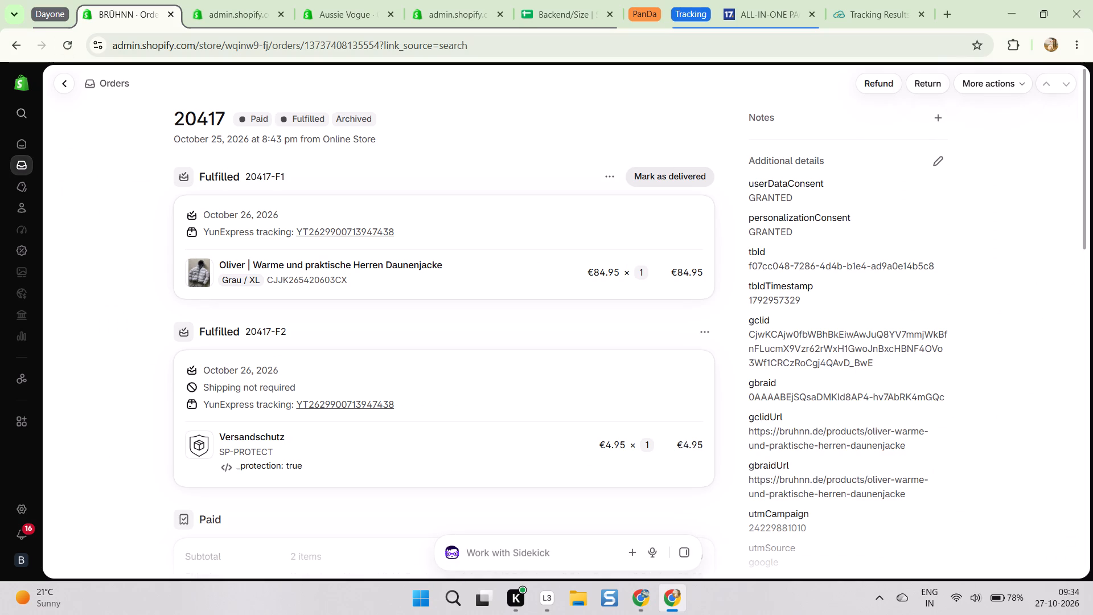
{"action": "left_click", "coordinate": [19, 114]}
{"action": "scroll", "coordinate": [46, 101], "scroll_direction": "up", "scroll_amount": 5}
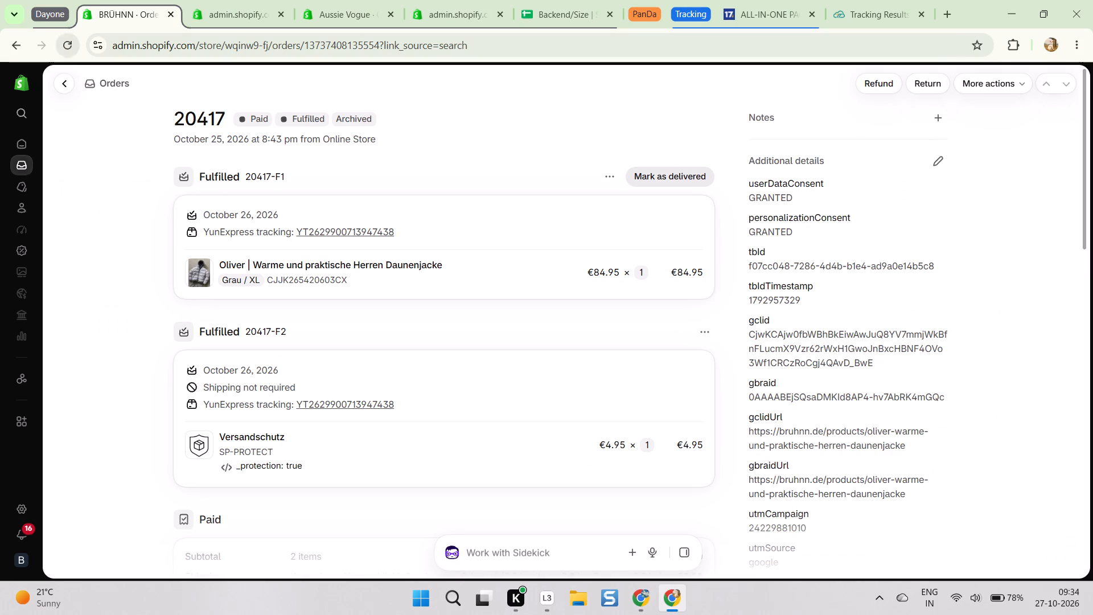
{"action": "left_click", "coordinate": [66, 44]}
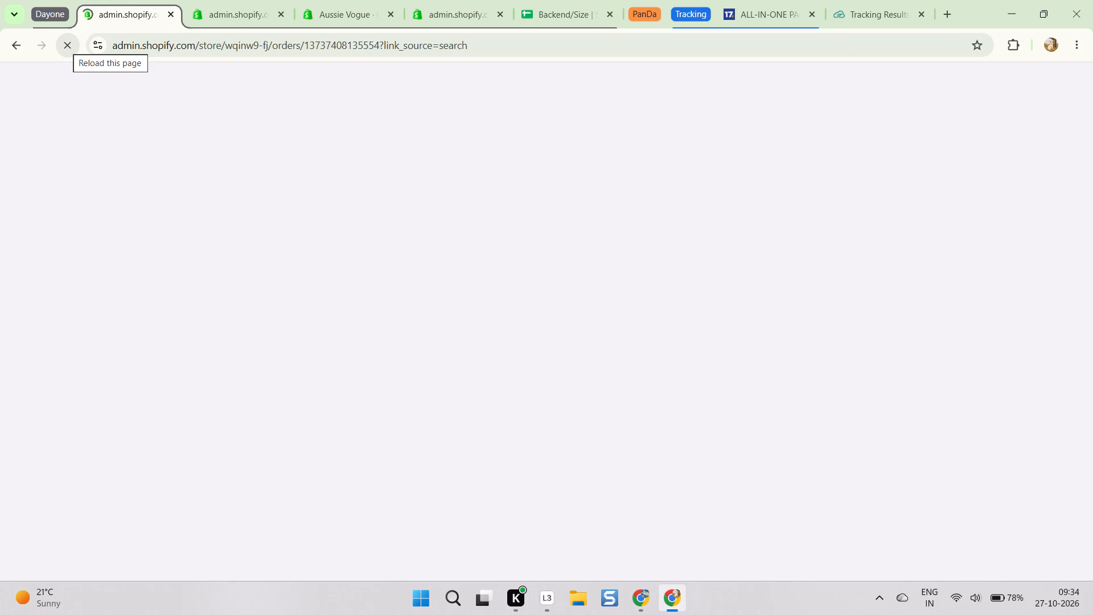
{"action": "key", "text": "alt+Tab"}
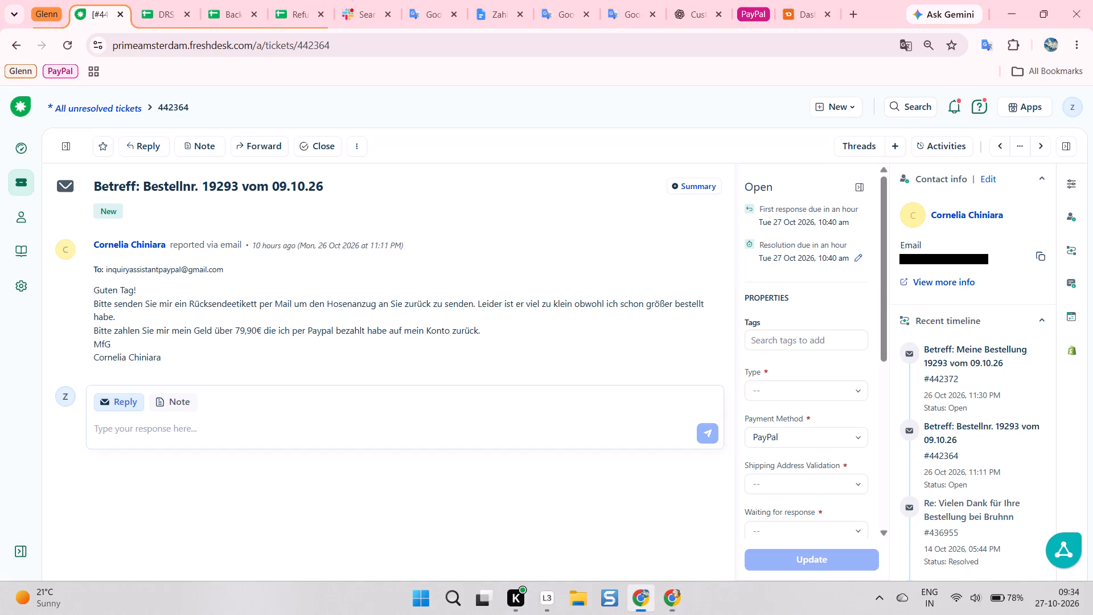
{"action": "left_click", "coordinate": [1040, 256]}
{"action": "key", "text": "alt+Tab"}
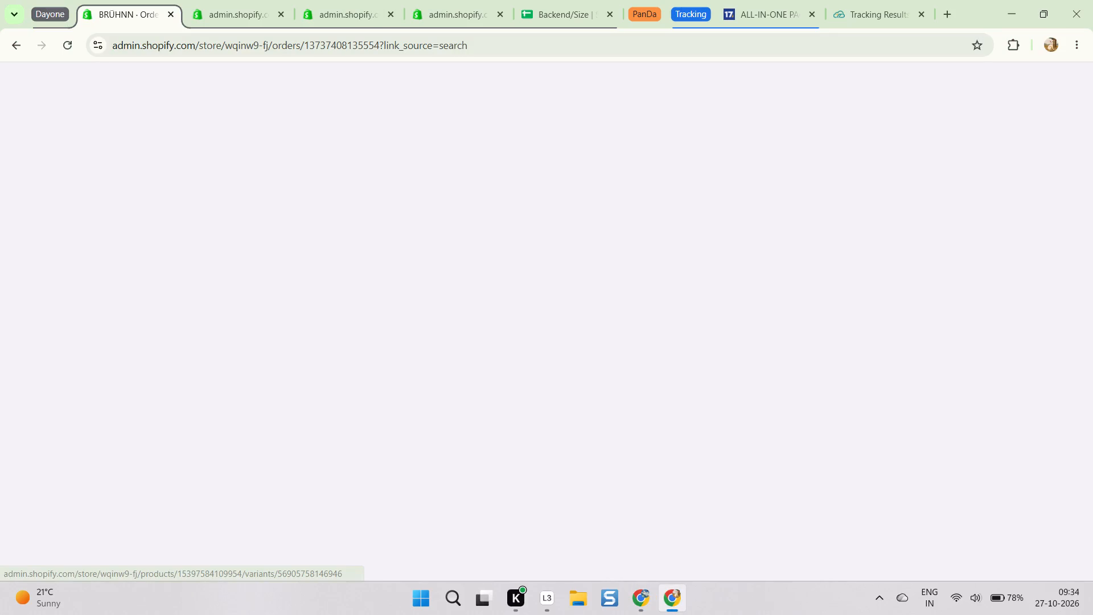
{"action": "scroll", "coordinate": [105, 169], "scroll_direction": "up", "scroll_amount": 3}
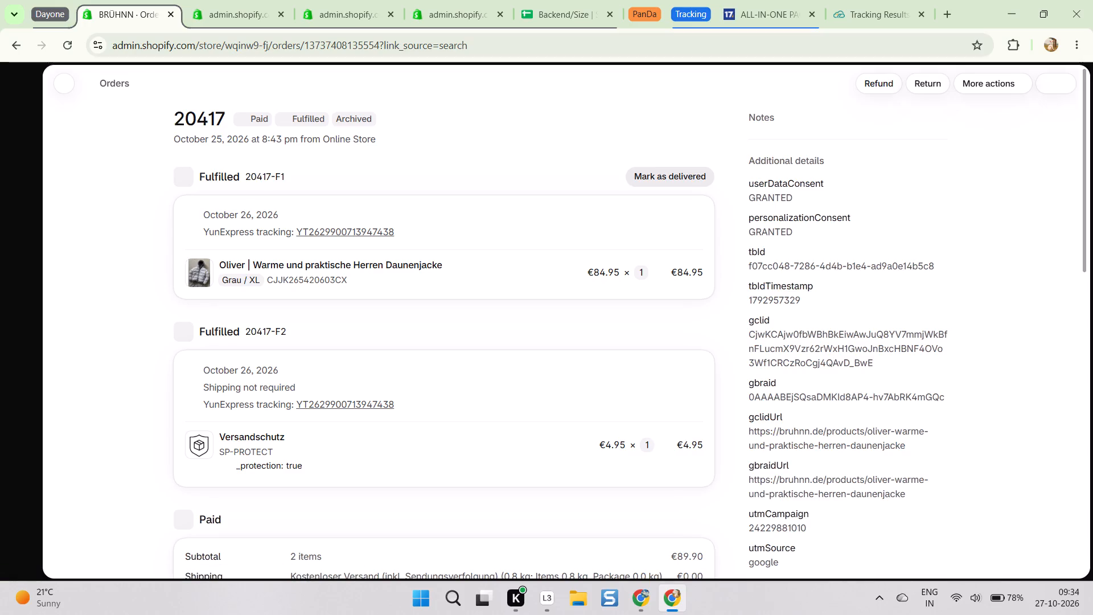
{"action": "scroll", "coordinate": [91, 143], "scroll_direction": "up", "scroll_amount": 11}
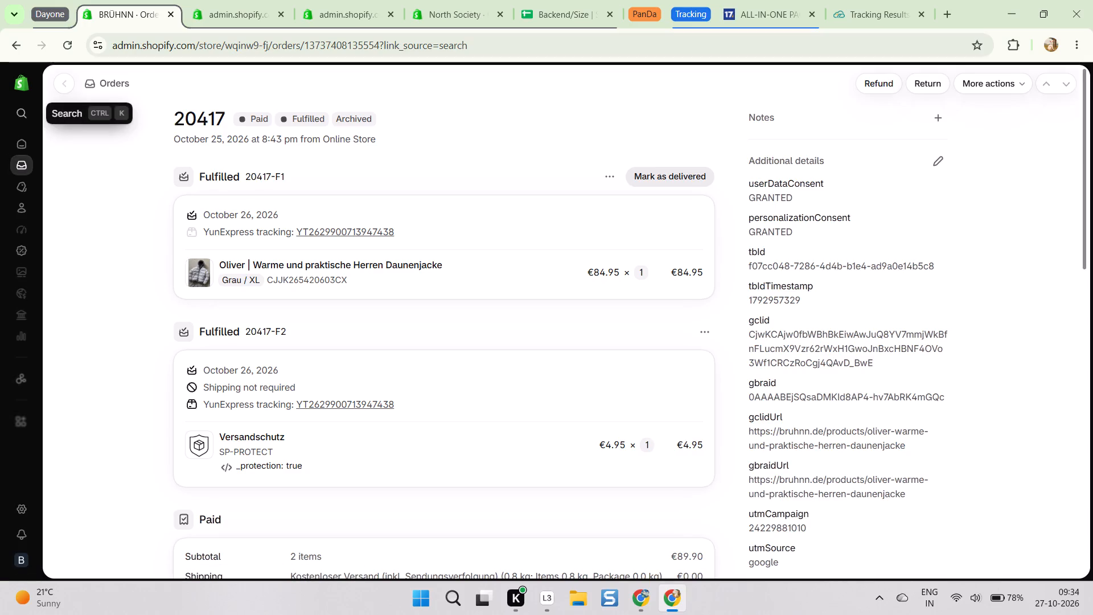
{"action": "left_click", "coordinate": [20, 118]}
{"action": "left_click", "coordinate": [20, 113]}
{"action": "scroll", "coordinate": [20, 121], "scroll_direction": "up", "scroll_amount": 3}
{"action": "left_click", "coordinate": [24, 110]}
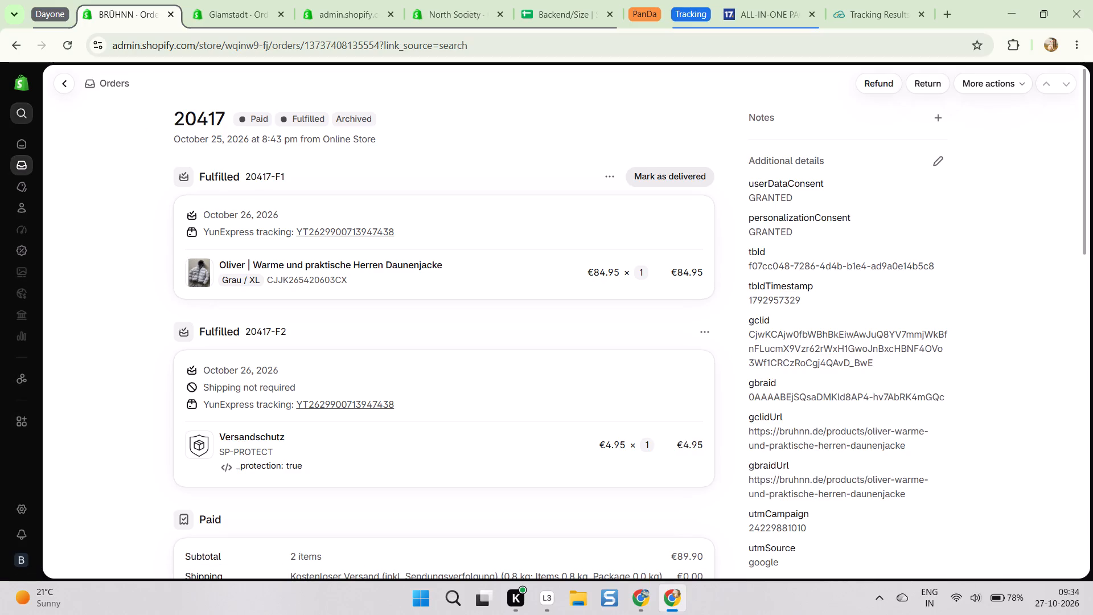
{"action": "left_click", "coordinate": [21, 115]}
{"action": "left_click", "coordinate": [18, 115]}
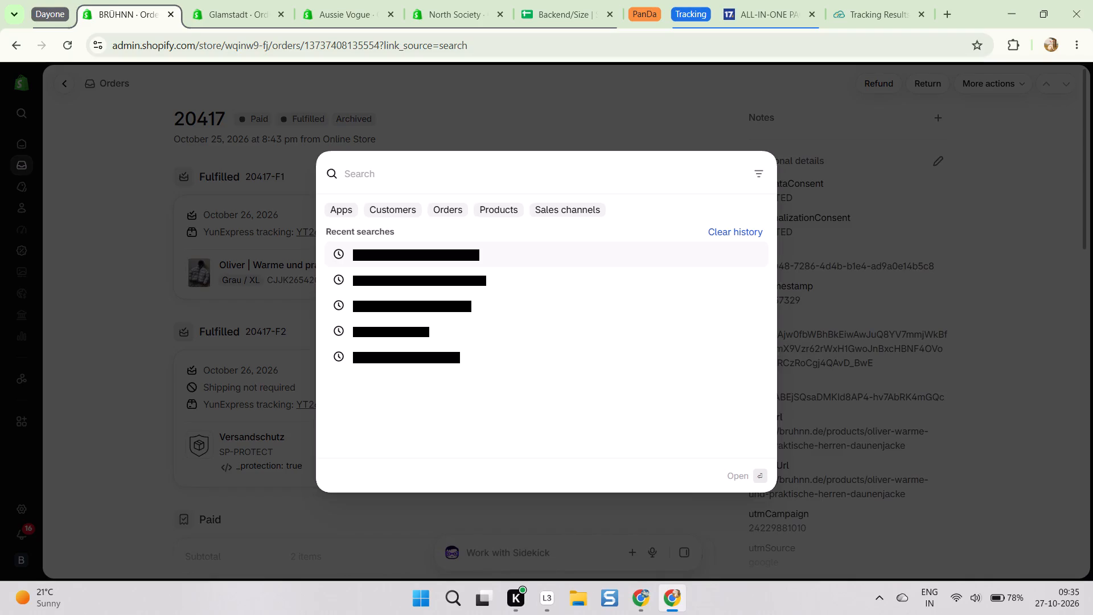
{"action": "key", "text": "ctrl+v"}
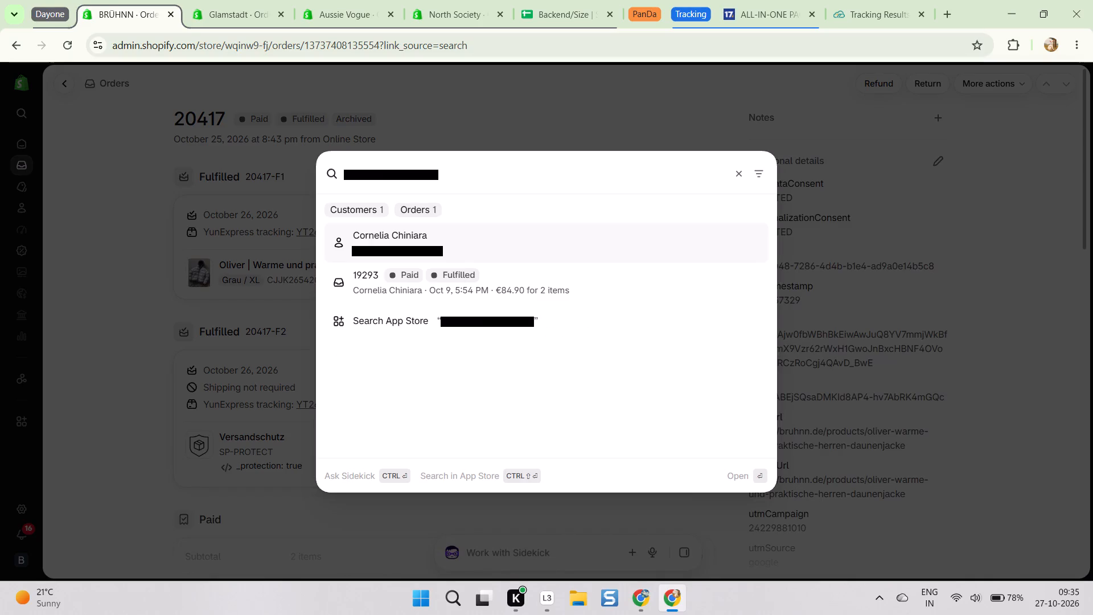
{"action": "left_click", "coordinate": [370, 275]}
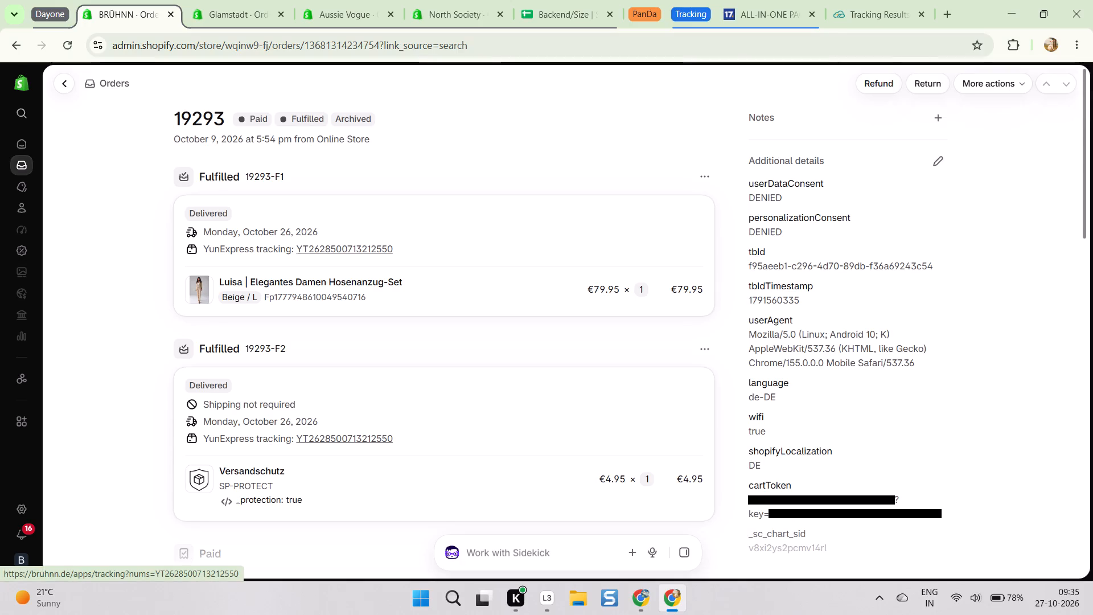
Find the customer's email on the order 19293 page to check the customer and shipping details.
{"action": "key", "text": "ctrl+f"}
{"action": "key", "text": "ctrl+v"}
{"action": "scroll", "coordinate": [932, 132], "scroll_direction": "up", "scroll_amount": 5}
{"action": "left_click", "coordinate": [972, 73]}
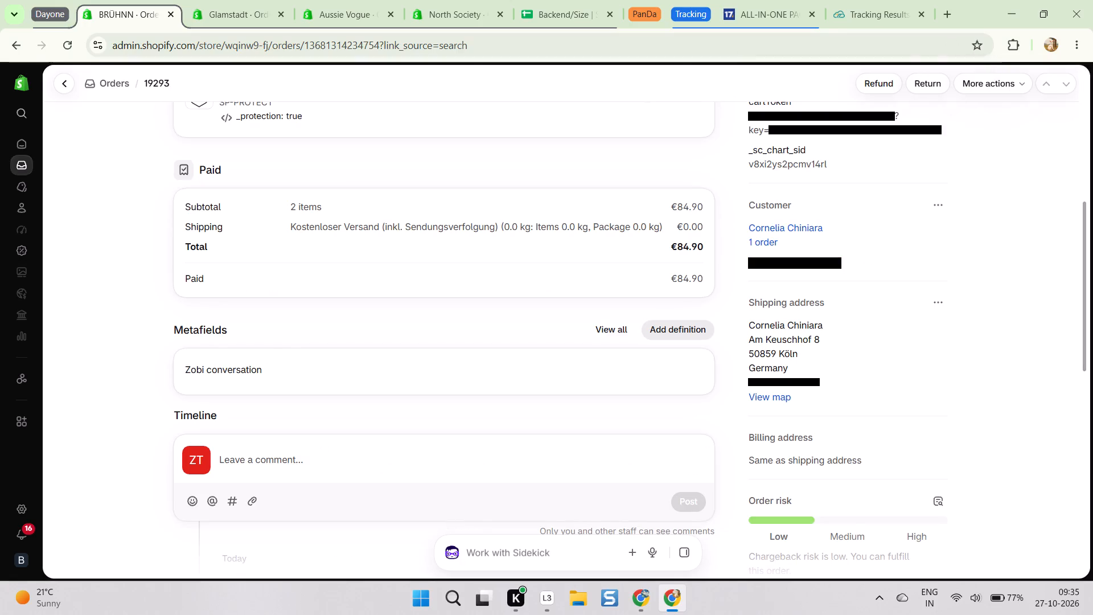
{"action": "scroll", "coordinate": [614, 195], "scroll_direction": "up", "scroll_amount": 18}
{"action": "left_click", "coordinate": [415, 191]}
{"action": "triple_click", "coordinate": [451, 285]}
{"action": "key", "text": "ctrl+c"}
{"action": "key", "text": "ctrl+c"}
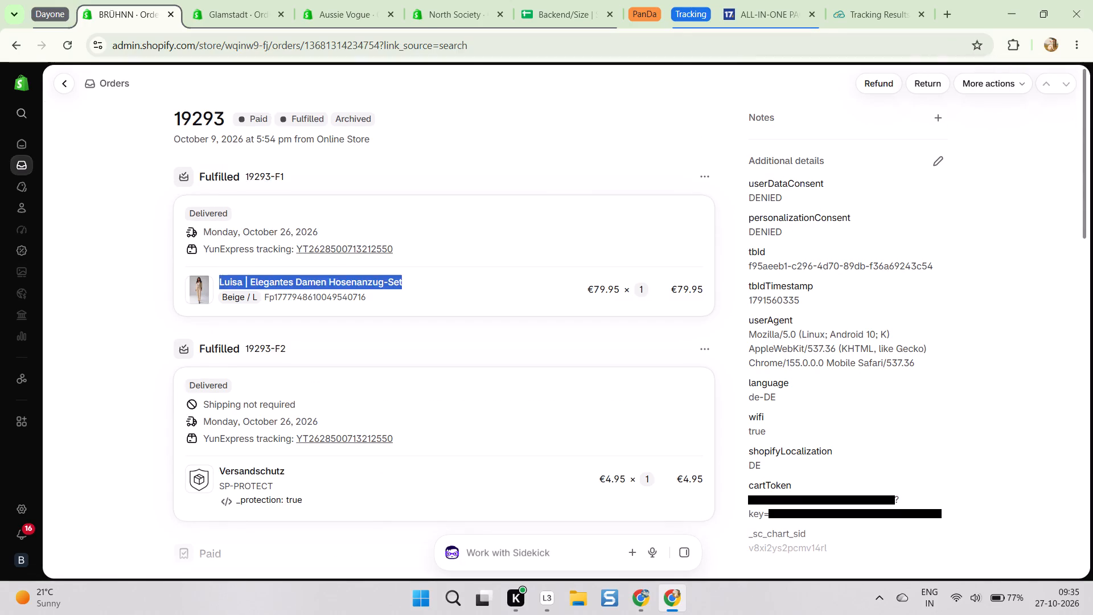
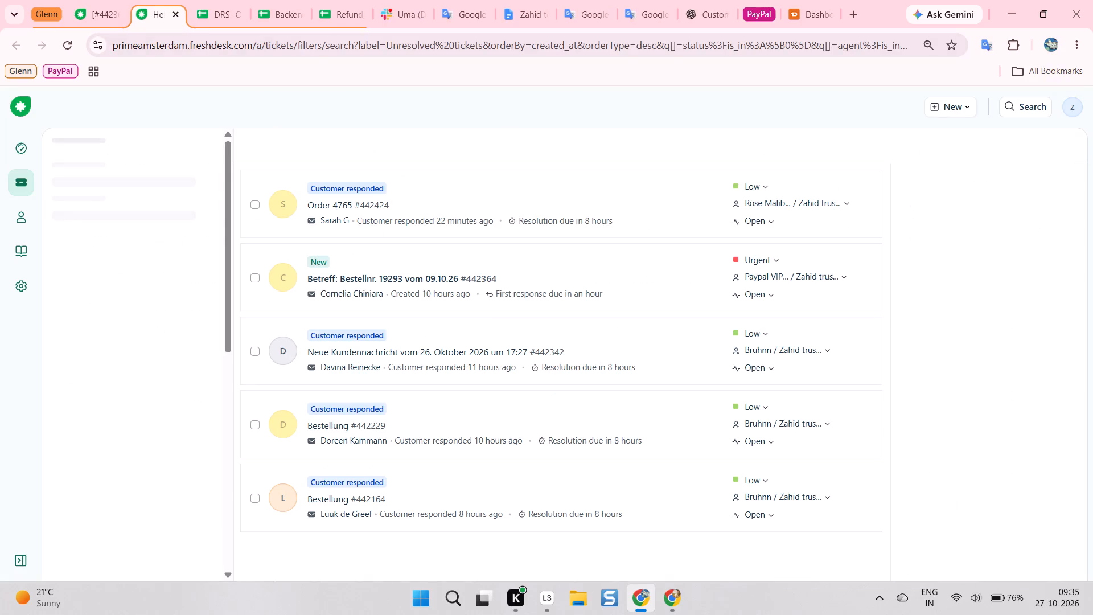
{"action": "scroll", "coordinate": [436, 206], "scroll_direction": "up", "scroll_amount": 14}
{"action": "left_click", "coordinate": [900, 108]}
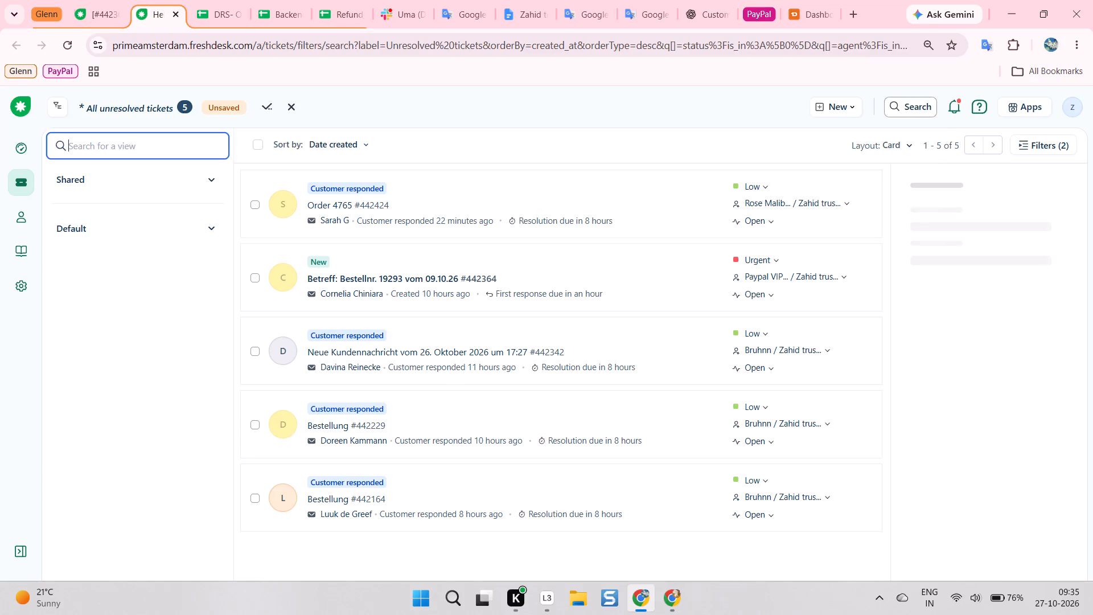
{"action": "key", "text": "ctrl+v"}
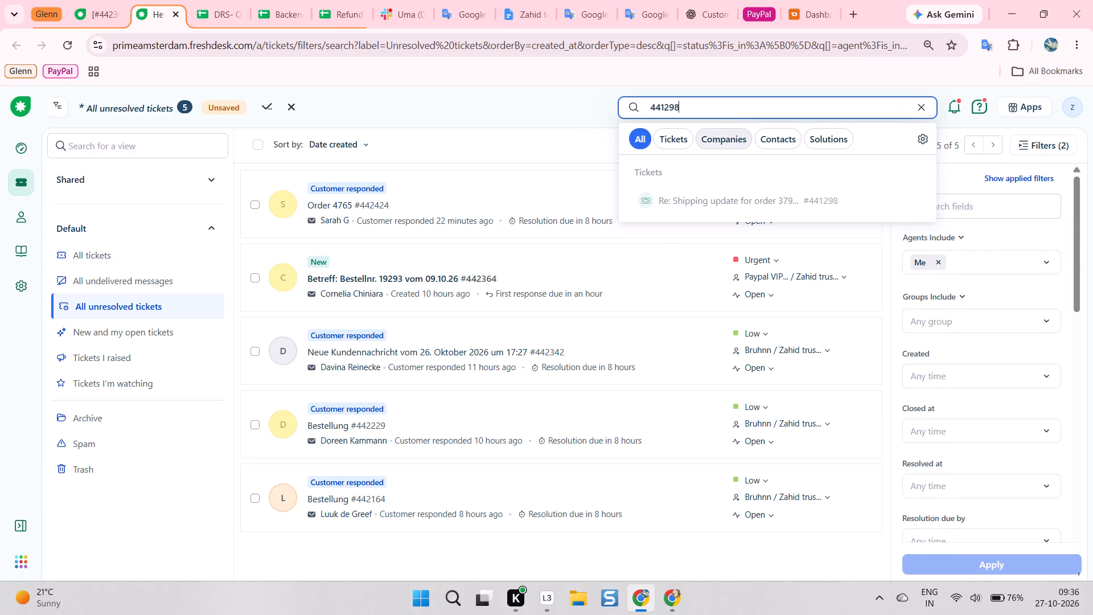
{"action": "left_click", "coordinate": [684, 196]}
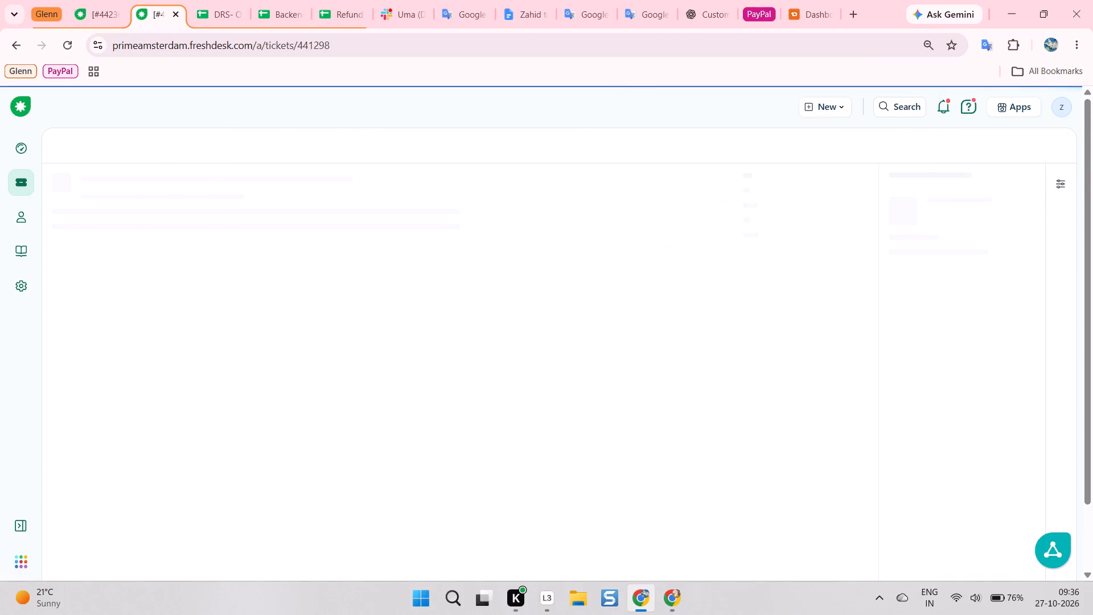
Read the conversation in ticket 441298, including the refund reply and the customer's latest message about the Maya sweater.
{"action": "scroll", "coordinate": [396, 296], "scroll_direction": "down", "scroll_amount": 15}
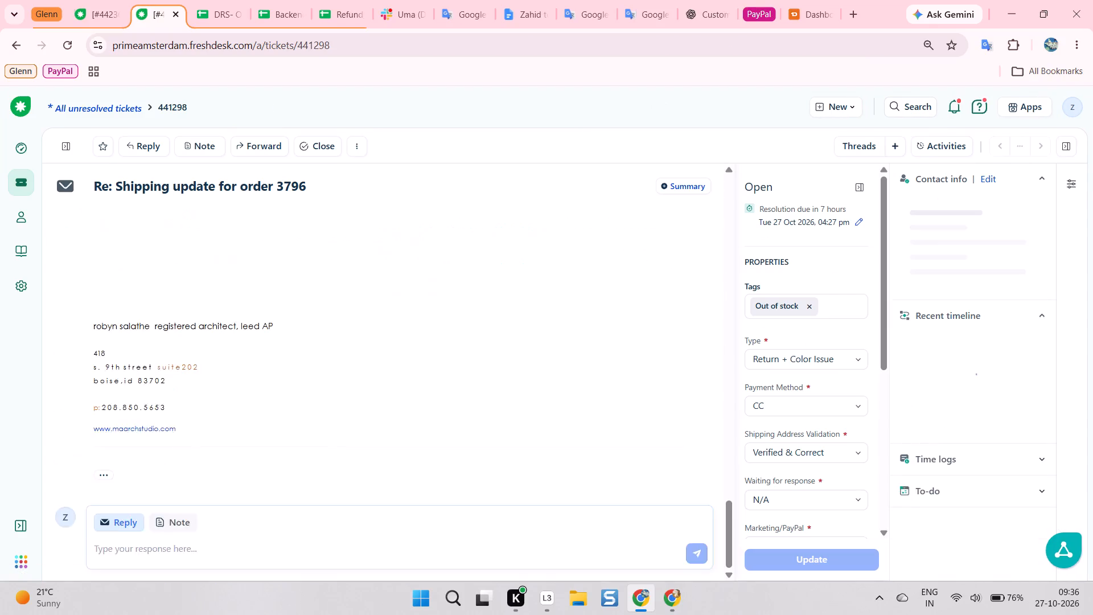
{"action": "scroll", "coordinate": [398, 305], "scroll_direction": "up", "scroll_amount": 8}
{"action": "scroll", "coordinate": [375, 313], "scroll_direction": "down", "scroll_amount": 2}
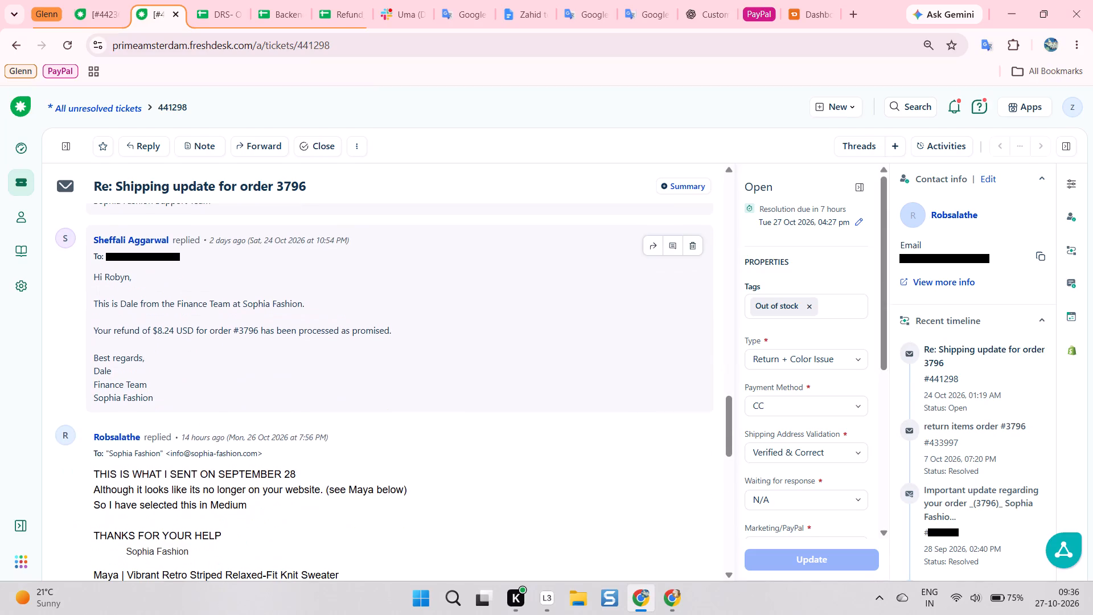
{"action": "scroll", "coordinate": [369, 313], "scroll_direction": "up", "scroll_amount": 2}
{"action": "scroll", "coordinate": [370, 313], "scroll_direction": "down", "scroll_amount": 3}
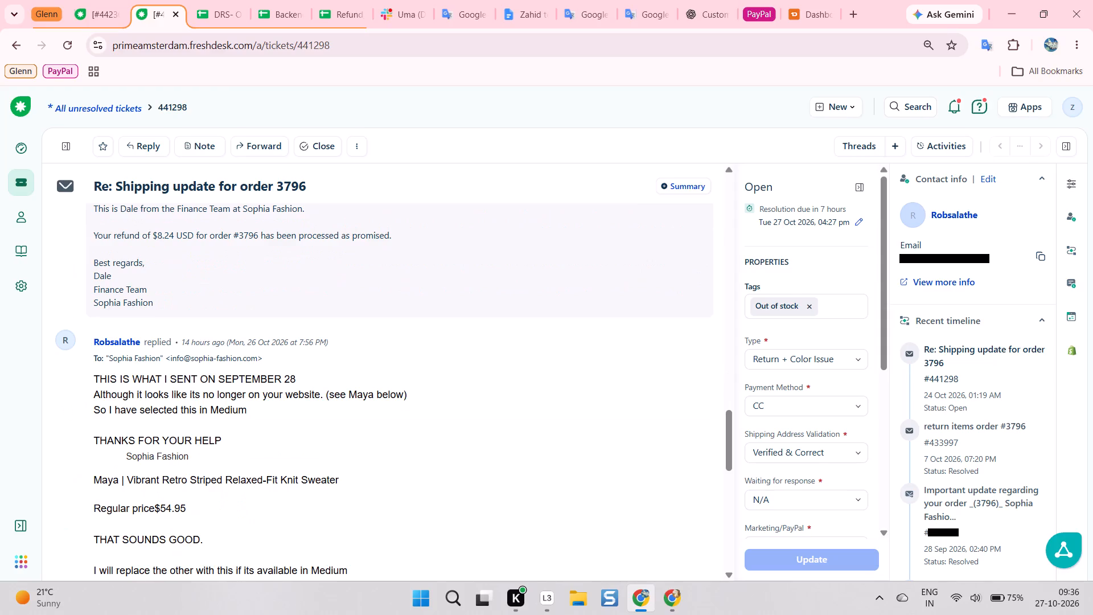
{"action": "left_click", "coordinate": [1041, 257]}
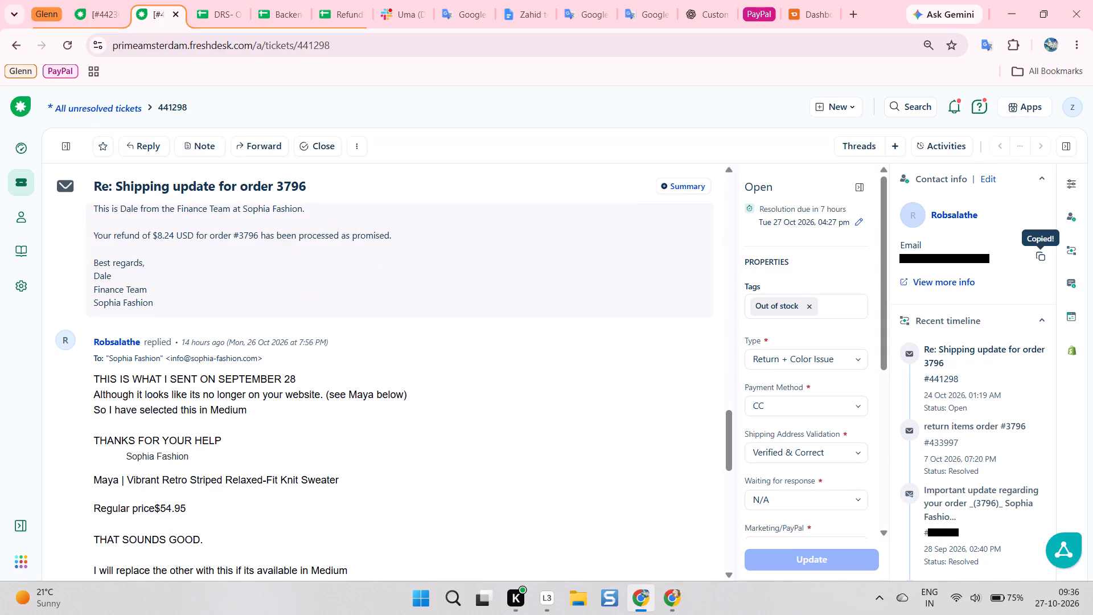
{"action": "left_click", "coordinate": [592, 254]}
{"action": "key", "text": "alt+Tab"}
{"action": "left_click", "coordinate": [439, 0]}
{"action": "scroll", "coordinate": [388, 60], "scroll_direction": "up", "scroll_amount": 3}
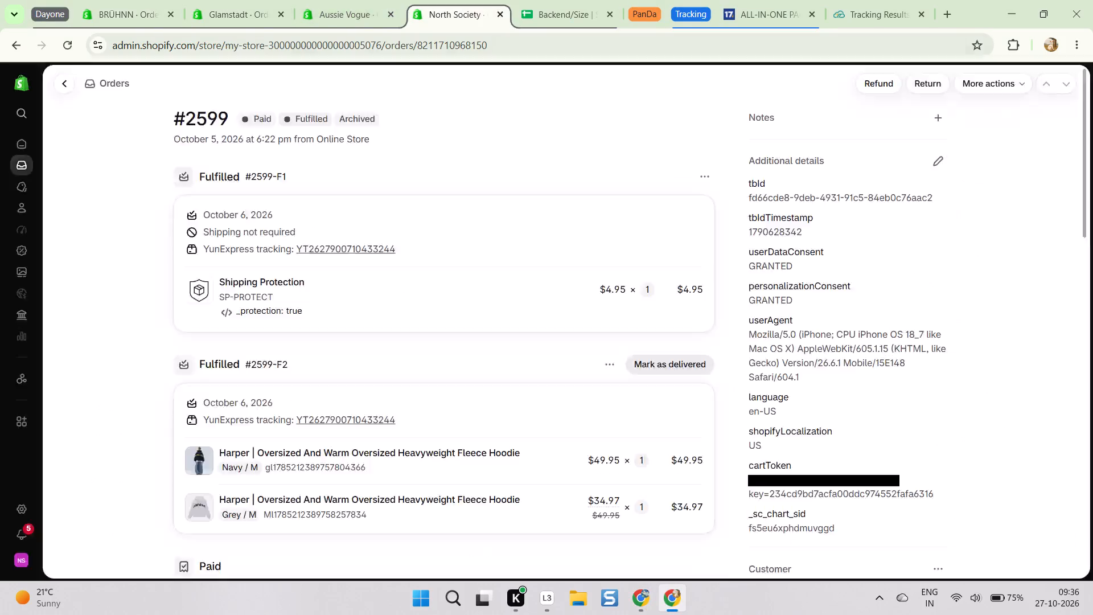
{"action": "left_click", "coordinate": [382, 43]}
{"action": "type", "text": "sop"}
{"action": "key", "text": "Return"}
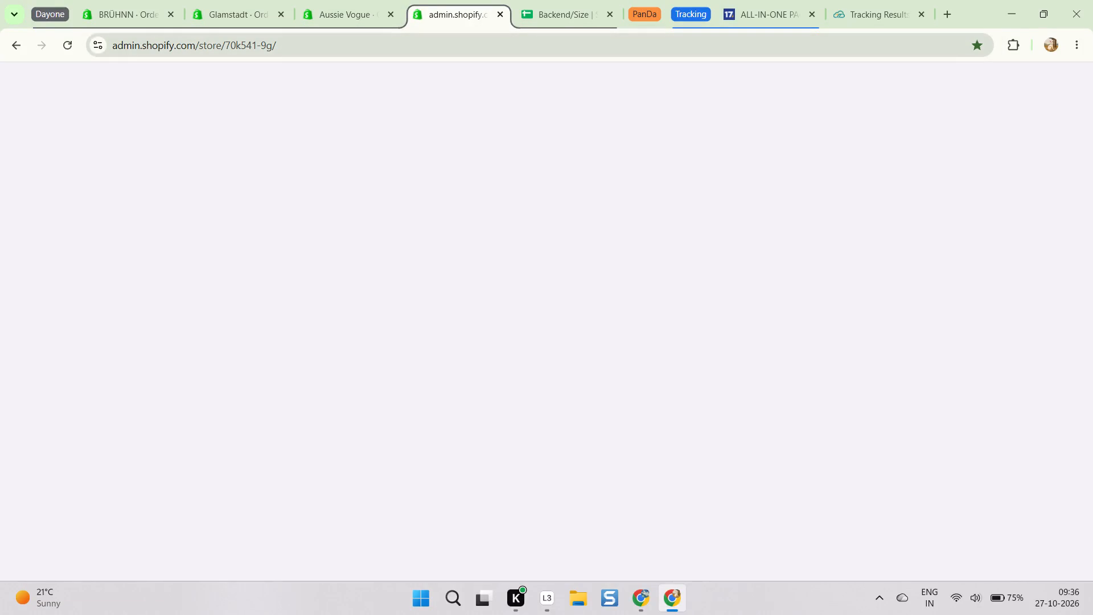
Reread the recent replies in ticket 441298 while the Sophia Fashion admin loads.
{"action": "key", "text": "alt+Tab"}
{"action": "scroll", "coordinate": [313, 195], "scroll_direction": "down", "scroll_amount": 1}
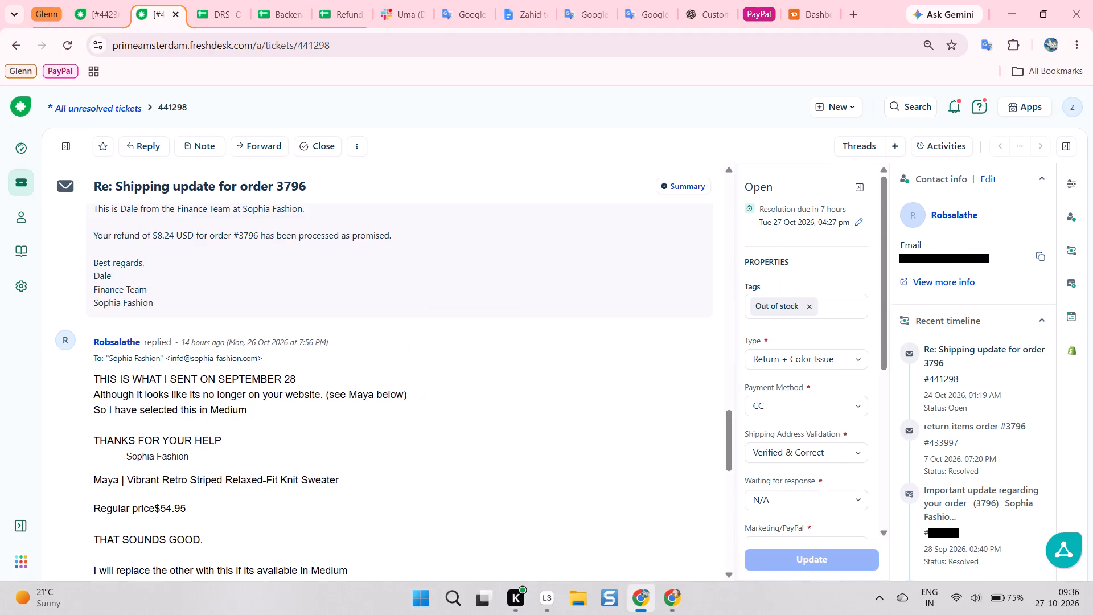
{"action": "scroll", "coordinate": [313, 195], "scroll_direction": "down", "scroll_amount": 3}
{"action": "scroll", "coordinate": [246, 191], "scroll_direction": "up", "scroll_amount": 7}
{"action": "key", "text": "alt+Tab"}
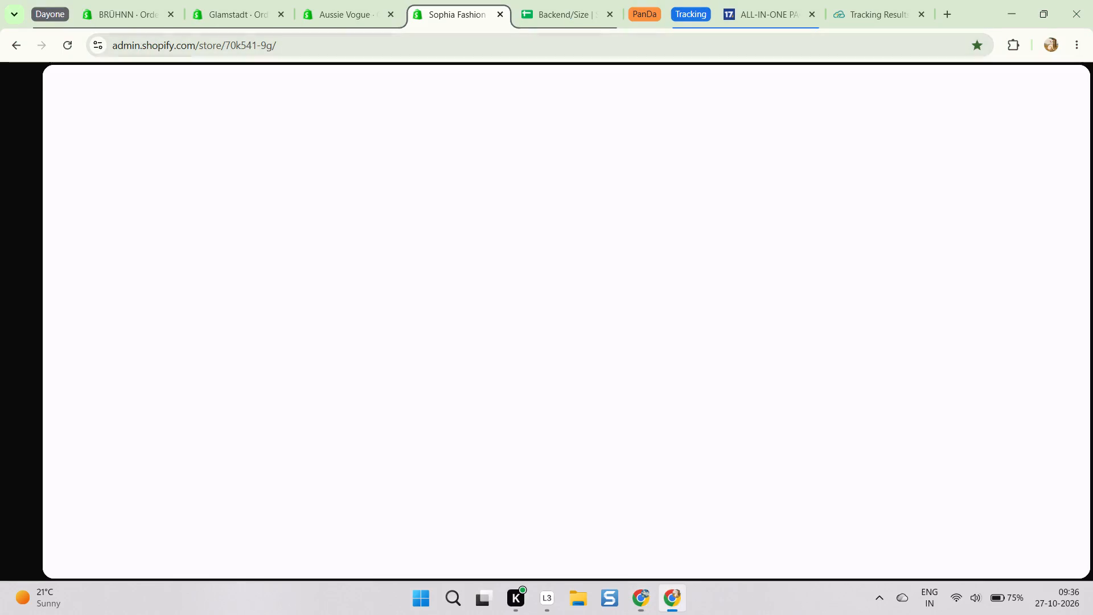
{"action": "scroll", "coordinate": [461, 211], "scroll_direction": "up", "scroll_amount": 11}
{"action": "left_click", "coordinate": [304, 155]}
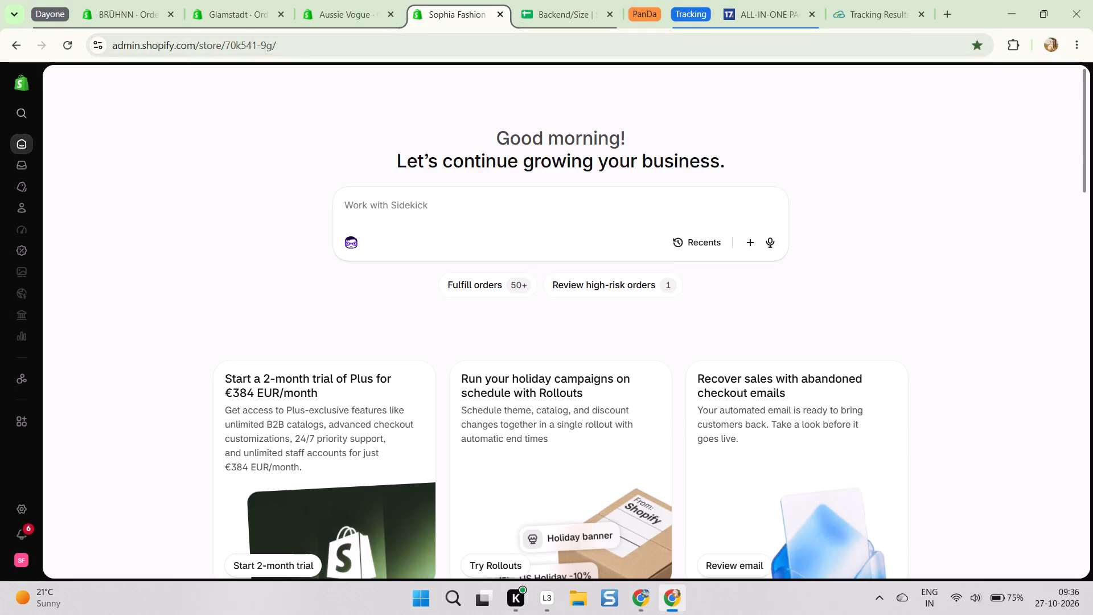
{"action": "key", "text": "alt+Tab"}
{"action": "scroll", "coordinate": [348, 259], "scroll_direction": "down", "scroll_amount": 1}
{"action": "key", "text": "alt+Tab"}
{"action": "key", "text": "alt+Tab"}
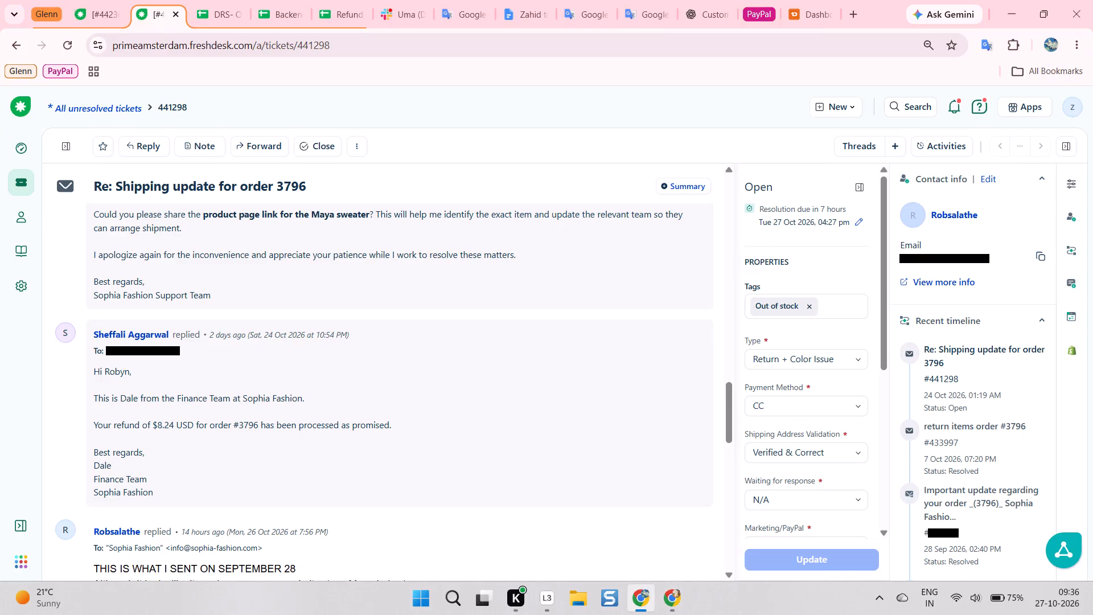
{"action": "left_click", "coordinate": [1043, 258]}
{"action": "key", "text": "alt+Tab"}
{"action": "left_click", "coordinate": [15, 110]}
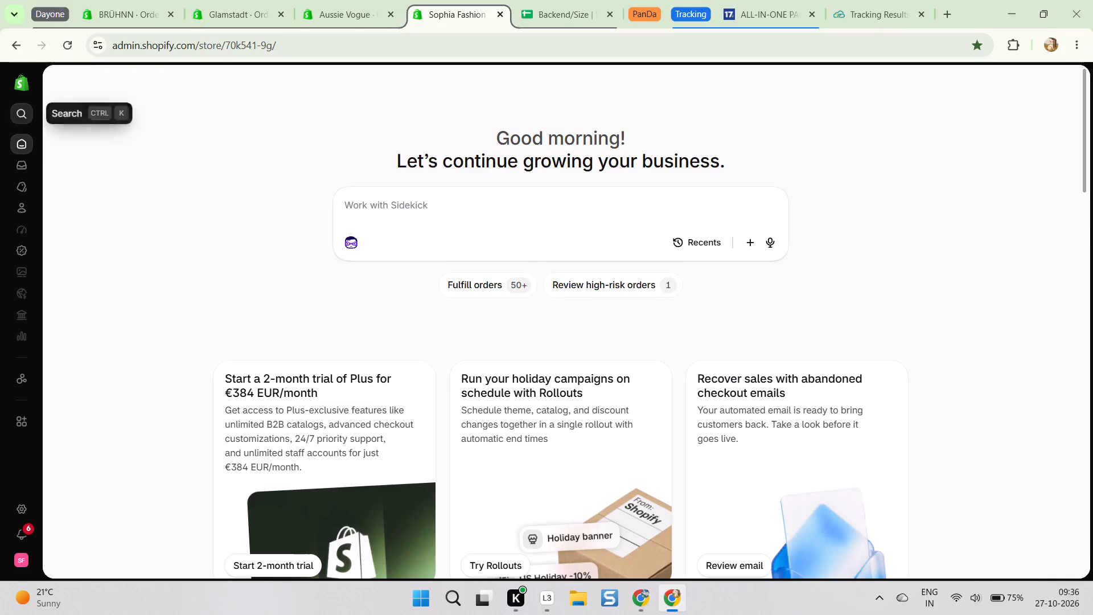
{"action": "key", "text": "ctrl+v"}
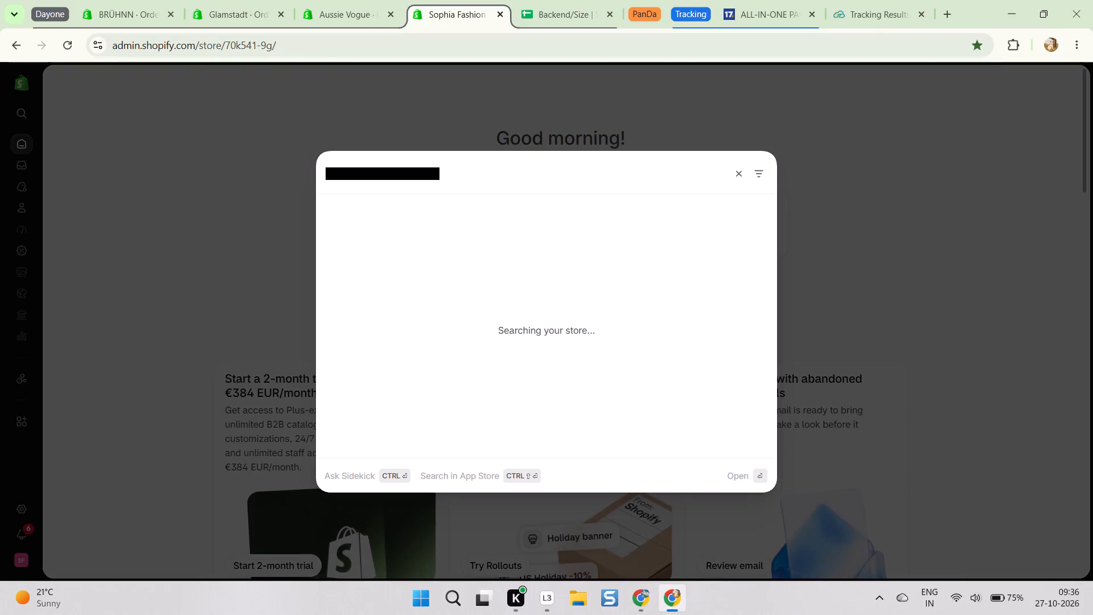
{"action": "left_click", "coordinate": [363, 275]}
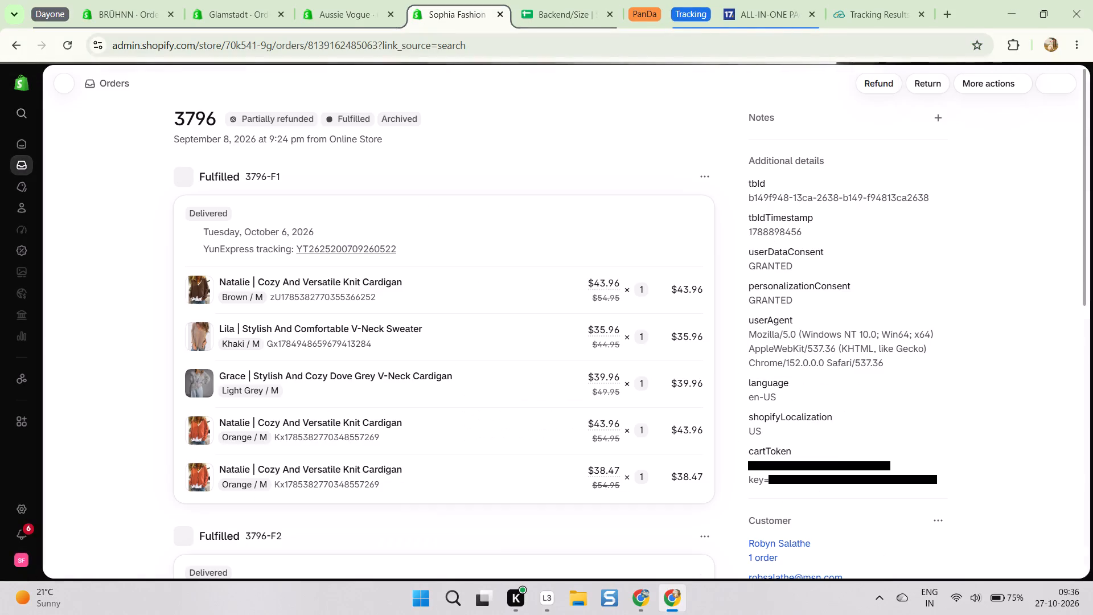
{"action": "left_click", "coordinate": [460, 178]}
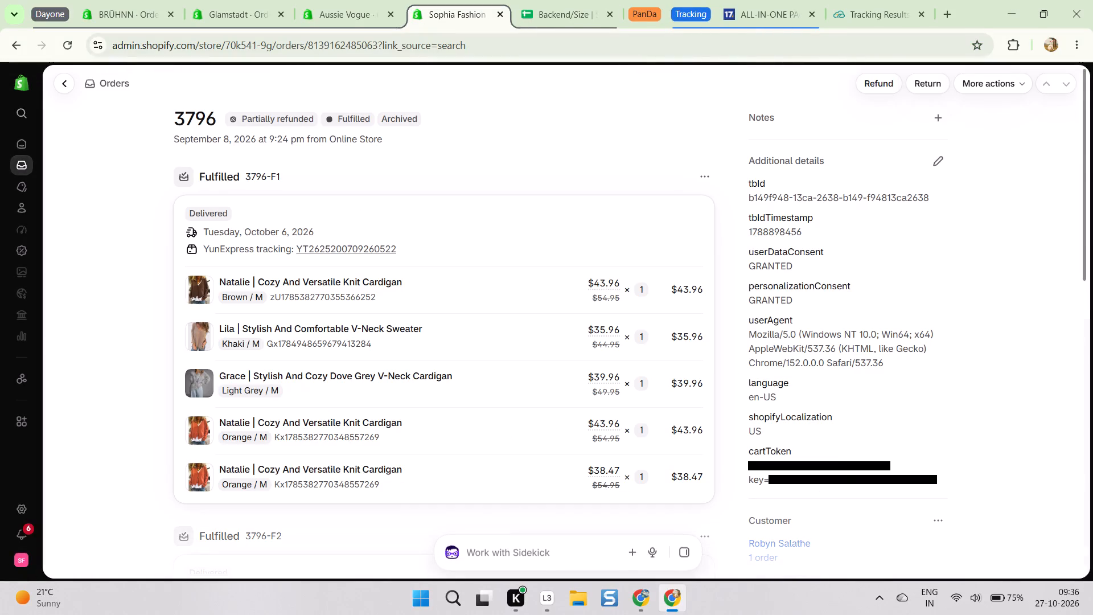
{"action": "double_click", "coordinate": [199, 113]}
{"action": "key", "text": "ctrl+c"}
{"action": "key", "text": "ctrl+c"}
{"action": "key", "text": "ctrl+c"}
{"action": "left_click", "coordinate": [540, 0]}
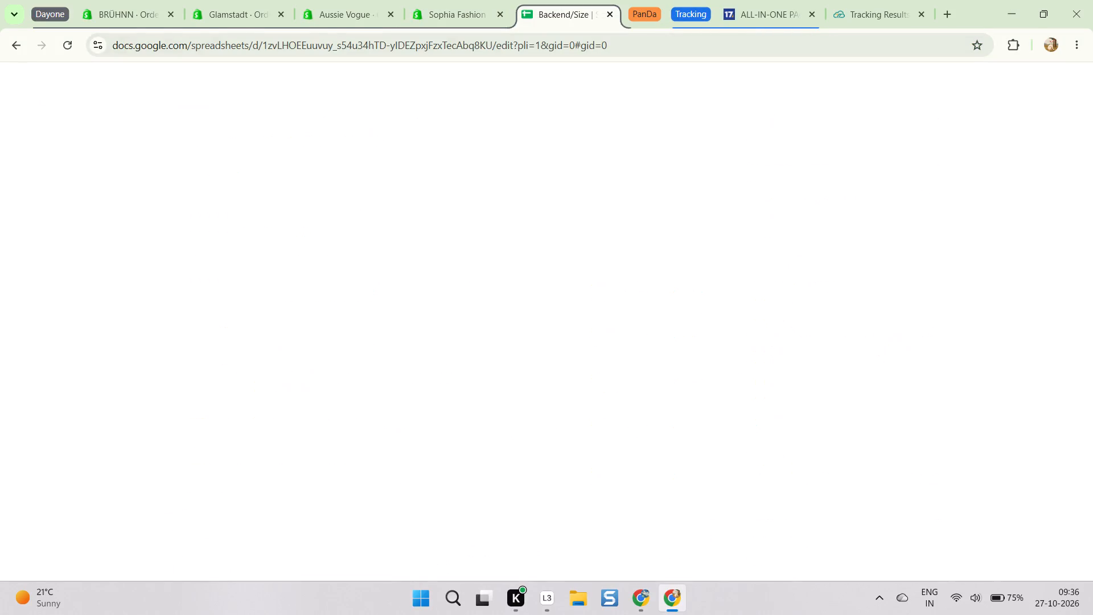
{"action": "scroll", "coordinate": [909, 134], "scroll_direction": "up", "scroll_amount": 7}
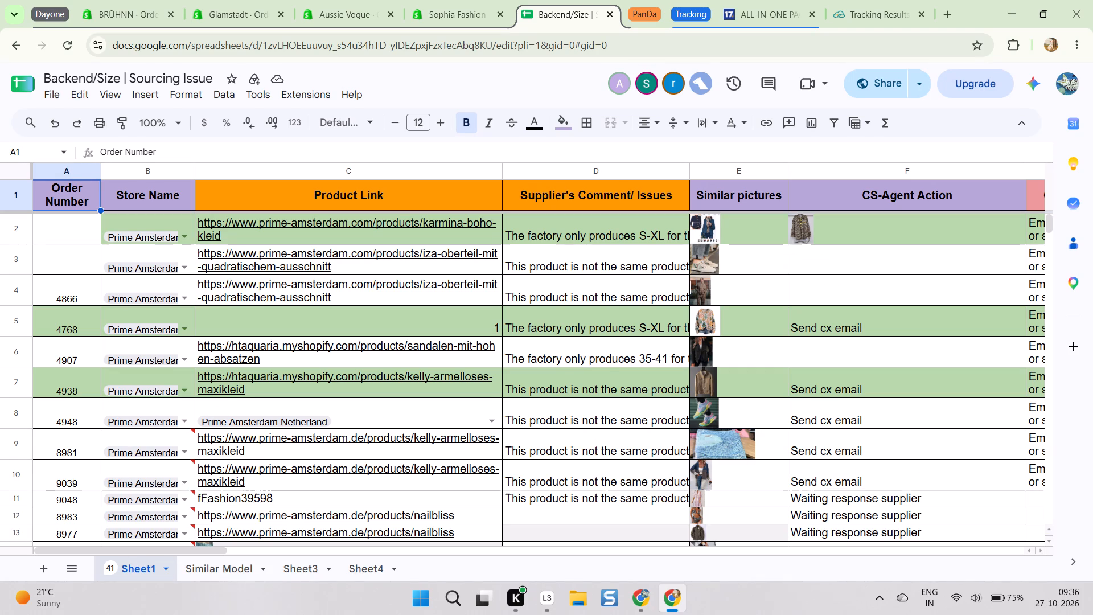
{"action": "key", "text": "alt+Tab"}
{"action": "left_click", "coordinate": [98, 0]}
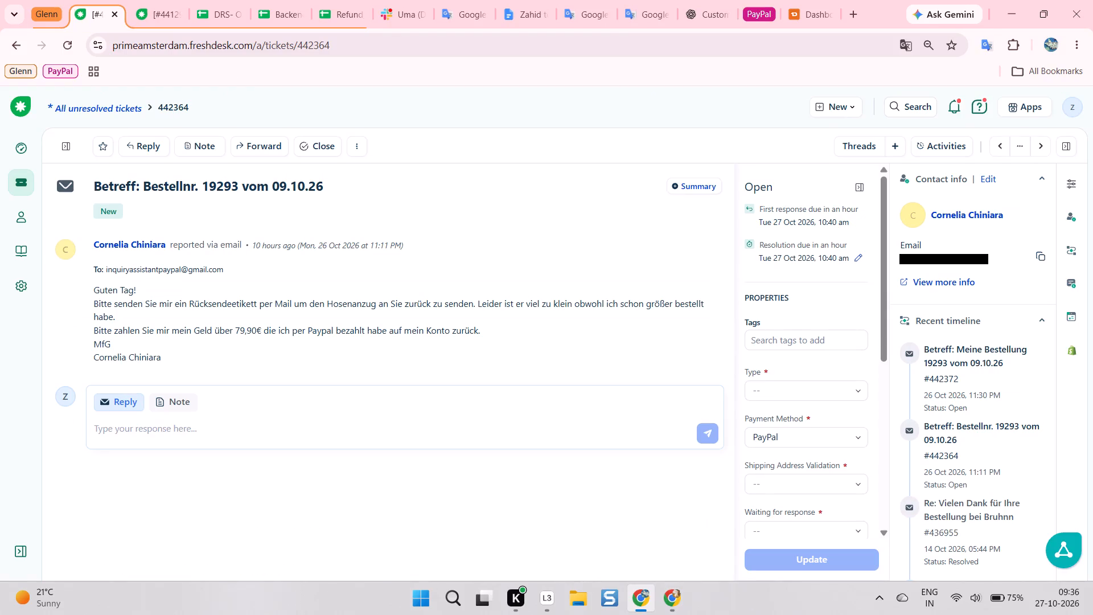
{"action": "left_click", "coordinate": [384, 245]}
{"action": "key", "text": "alt+Tab"}
{"action": "left_click", "coordinate": [128, 0]}
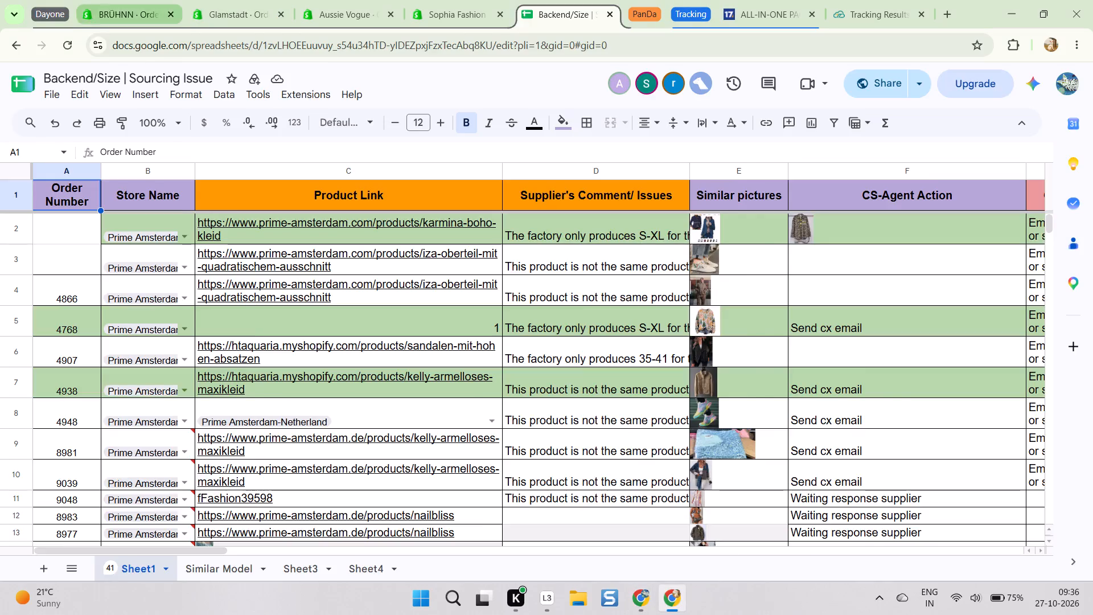
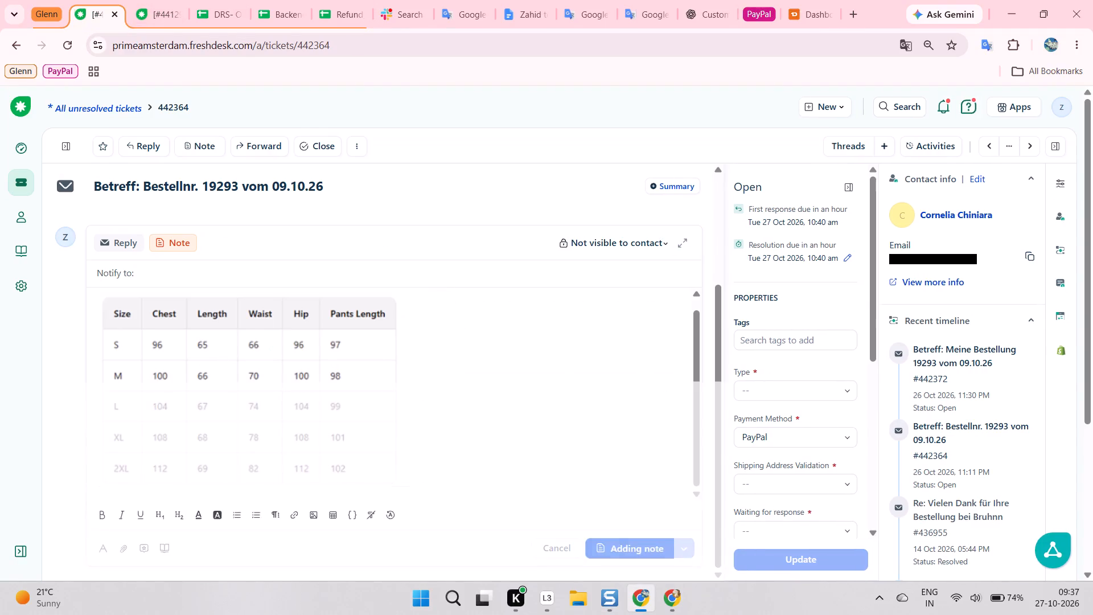
{"action": "scroll", "coordinate": [492, 284], "scroll_direction": "up", "scroll_amount": 3}
{"action": "left_click", "coordinate": [459, 257]}
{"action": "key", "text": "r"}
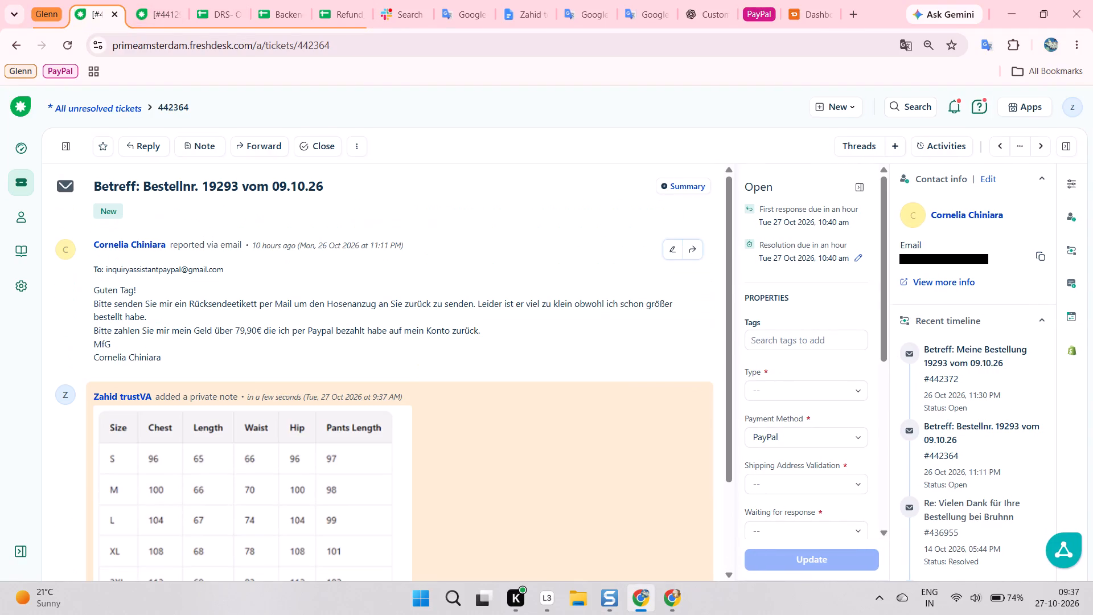
{"action": "scroll", "coordinate": [202, 340], "scroll_direction": "down", "scroll_amount": 6}
{"action": "left_click", "coordinate": [118, 492]}
{"action": "left_click_drag", "start_coordinate": [127, 481], "coordinate": [138, 477], "text": "ctrl"}
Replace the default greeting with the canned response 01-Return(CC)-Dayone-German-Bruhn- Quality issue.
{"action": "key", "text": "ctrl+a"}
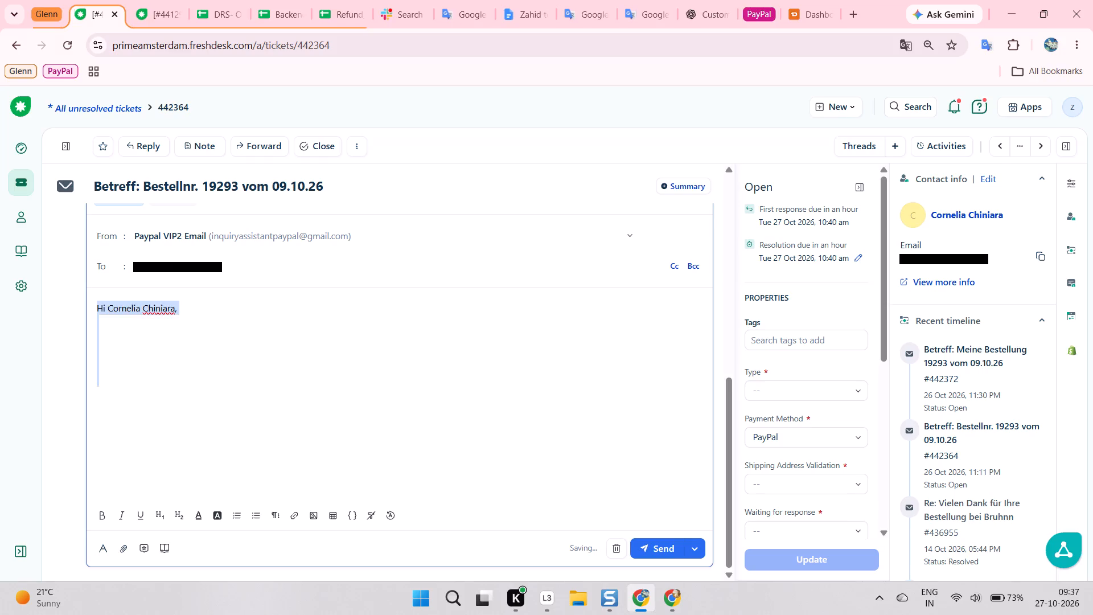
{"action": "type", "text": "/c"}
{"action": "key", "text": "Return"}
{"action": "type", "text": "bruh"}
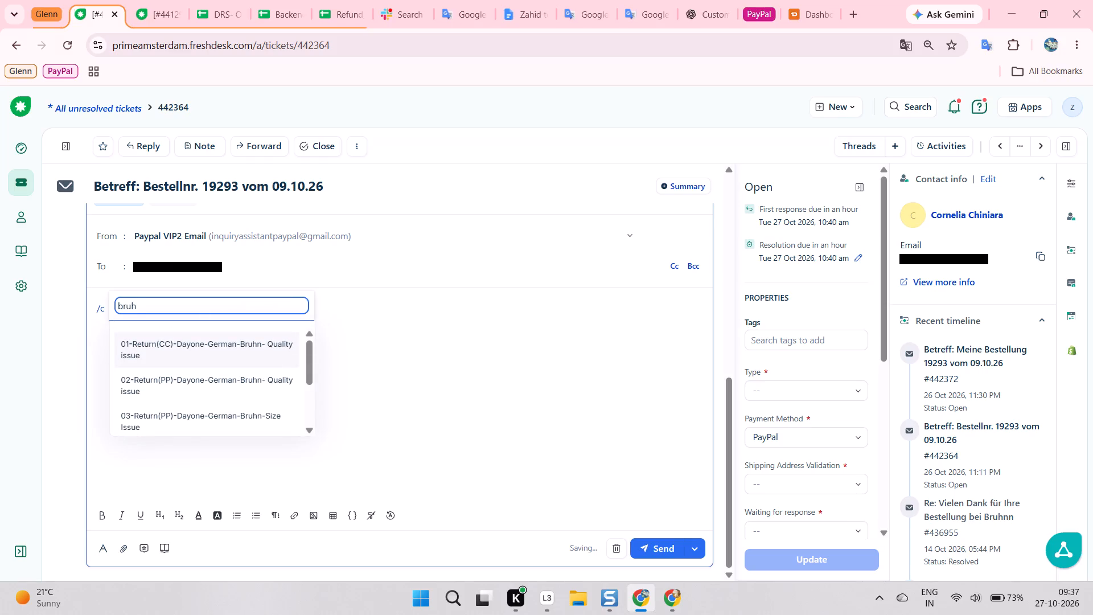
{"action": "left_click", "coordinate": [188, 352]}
Replace the whole reply text with the German Bruhn canned response that offers exchange, reorder, return and partial refund options.
{"action": "left_click", "coordinate": [201, 370]}
{"action": "key", "text": "ctrl+a"}
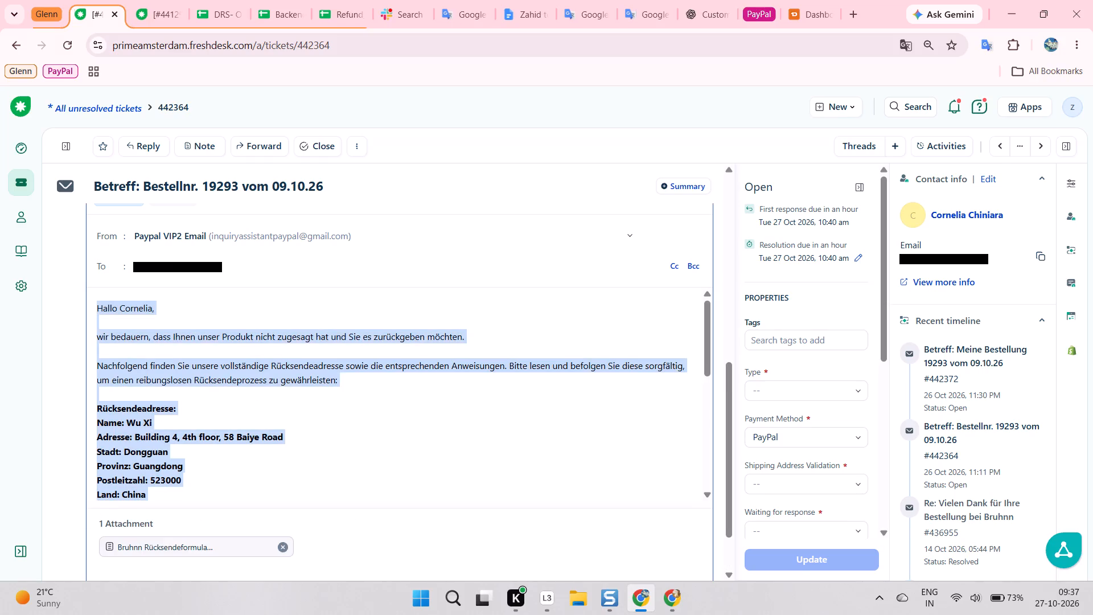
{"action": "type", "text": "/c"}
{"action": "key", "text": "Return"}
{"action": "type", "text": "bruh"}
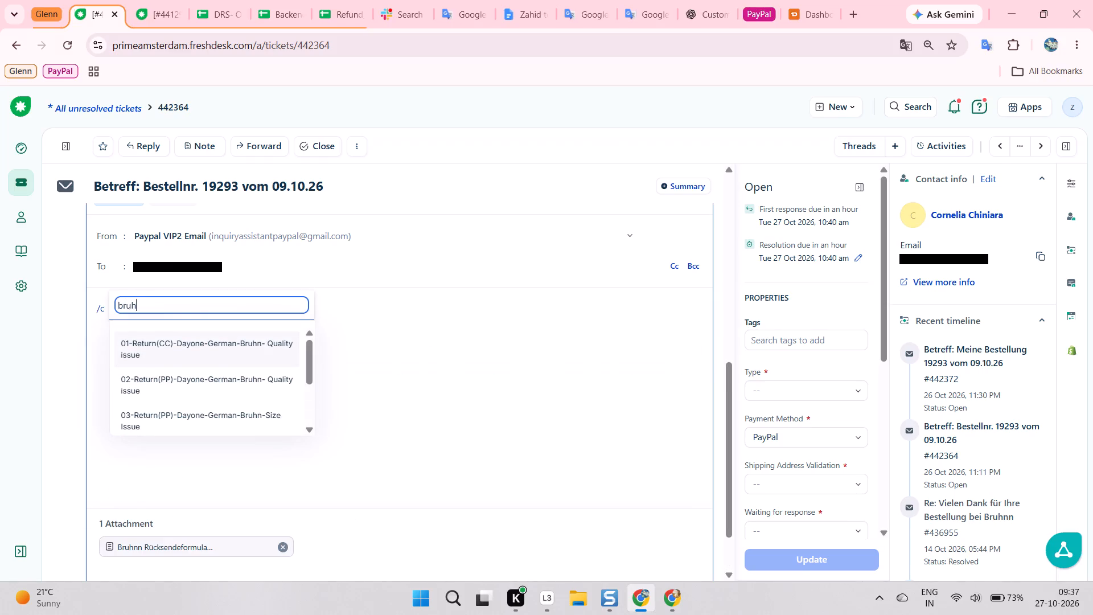
{"action": "scroll", "coordinate": [204, 367], "scroll_direction": "down", "scroll_amount": 3}
{"action": "left_click", "coordinate": [196, 391]}
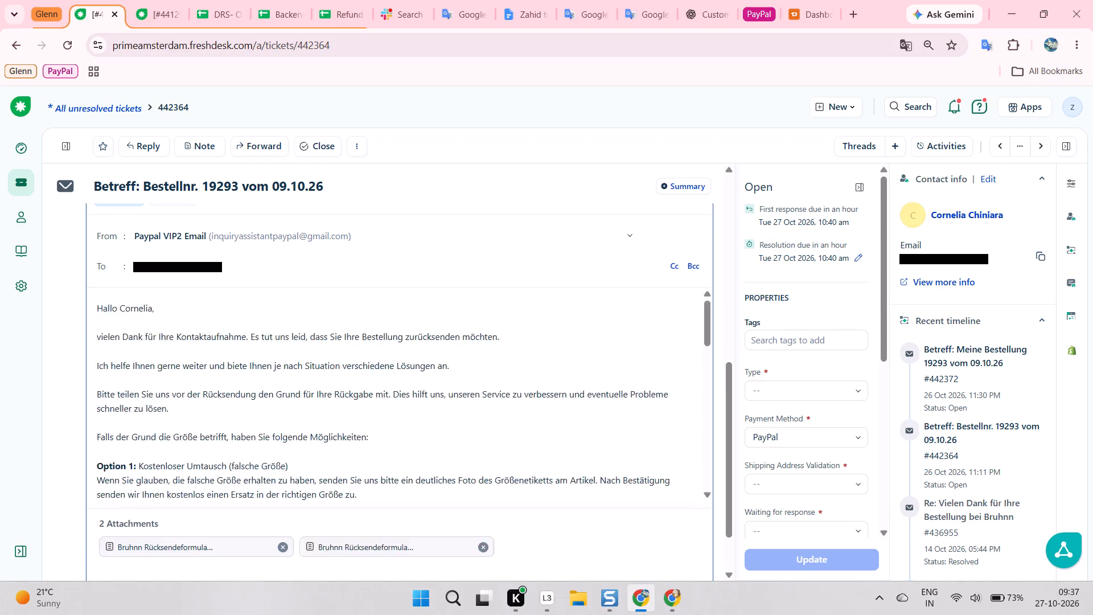
Delete the paragraph asking for the return reason and shorten the line before Option 1 to "haben Sie folgende Möglichkeiten:".
{"action": "triple_click", "coordinate": [170, 398]}
{"action": "key", "text": "BackSpace"}
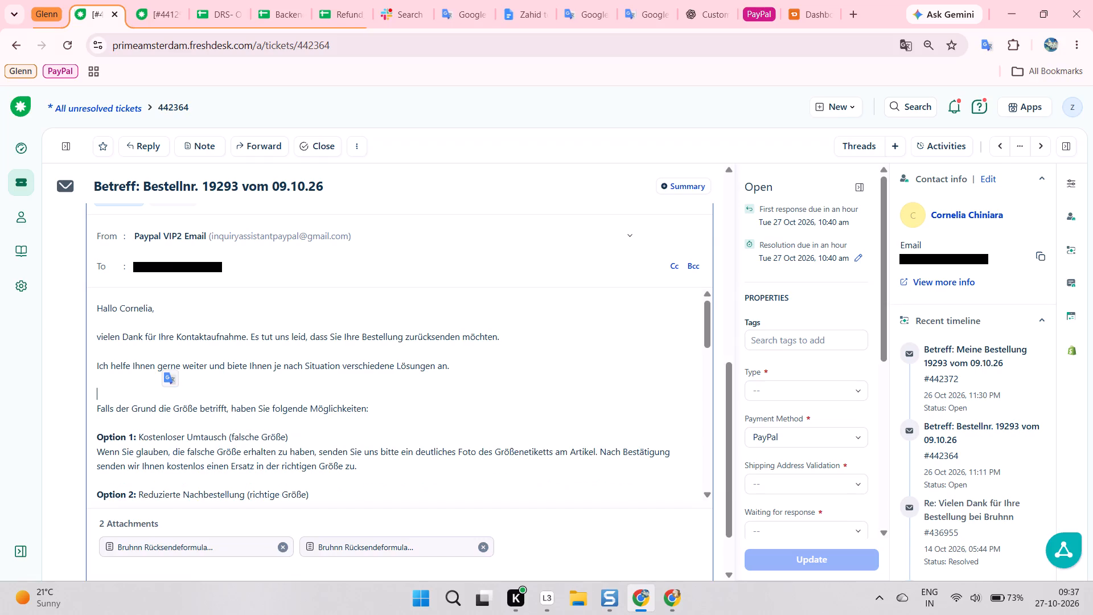
{"action": "key", "text": "BackSpace"}
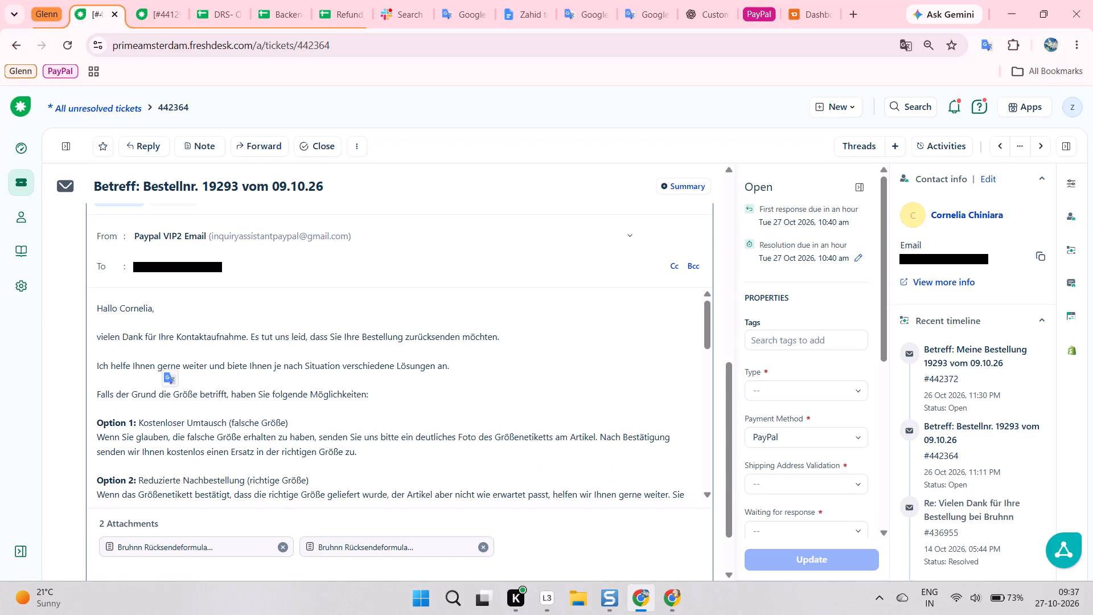
{"action": "left_click_drag", "start_coordinate": [235, 395], "coordinate": [71, 390]}
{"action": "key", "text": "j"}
{"action": "scroll", "coordinate": [157, 389], "scroll_direction": "down", "scroll_amount": 1}
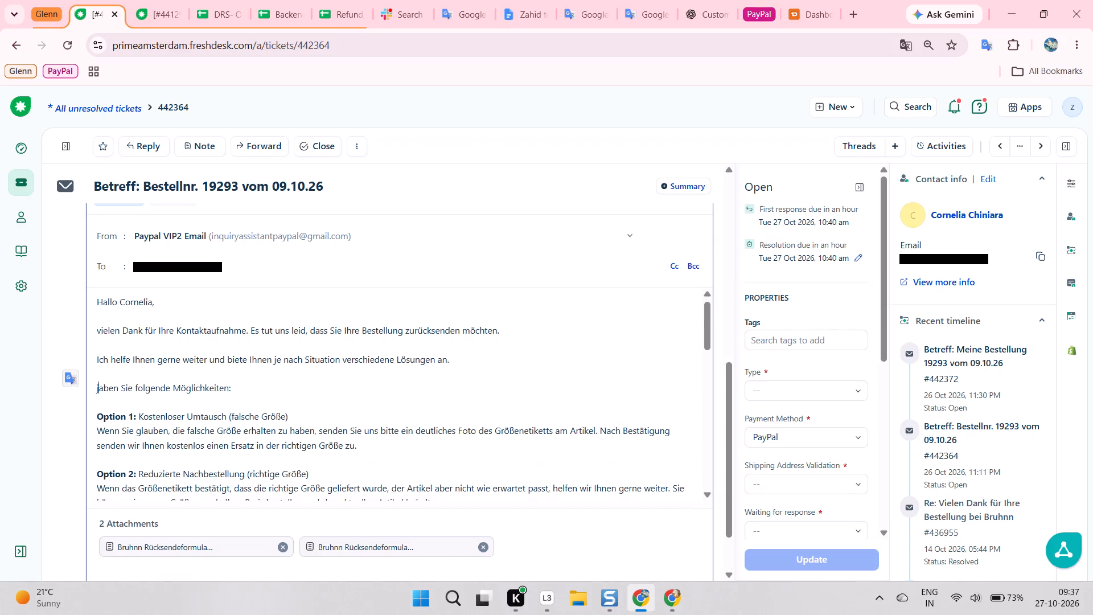
{"action": "key", "text": "BackSpace"}
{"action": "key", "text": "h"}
Adjust line spacing in the return section, closing the gaps between the first five points under "Wichtige Informationen".
{"action": "scroll", "coordinate": [167, 359], "scroll_direction": "down", "scroll_amount": 1}
{"action": "left_click", "coordinate": [462, 372]}
{"action": "key", "text": "Return"}
{"action": "scroll", "coordinate": [357, 394], "scroll_direction": "down", "scroll_amount": 2}
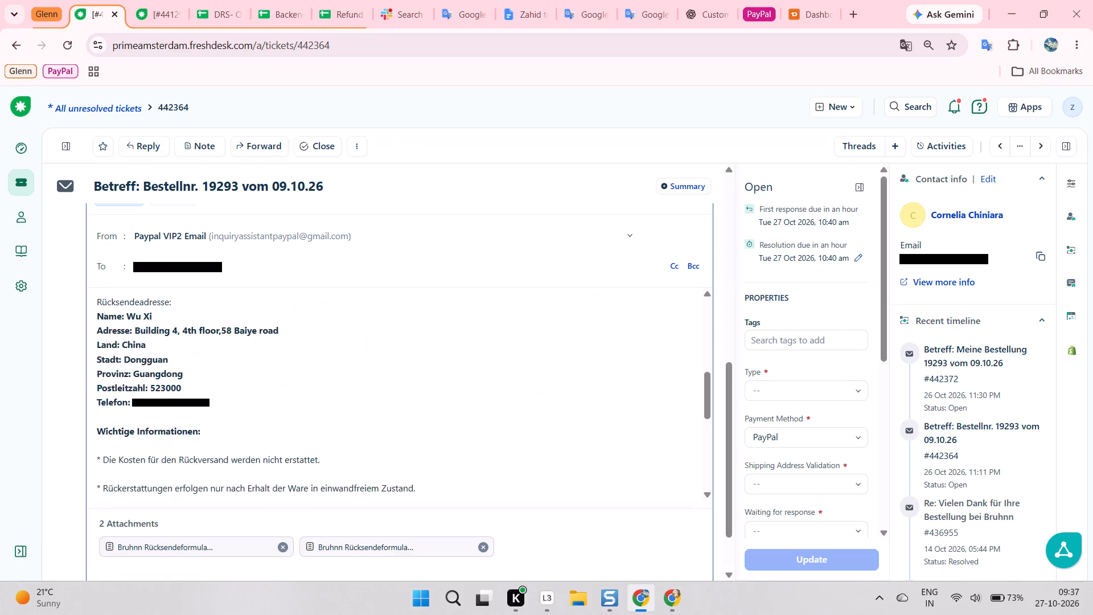
{"action": "scroll", "coordinate": [277, 369], "scroll_direction": "down", "scroll_amount": 2}
{"action": "scroll", "coordinate": [188, 380], "scroll_direction": "up", "scroll_amount": 2}
{"action": "left_click", "coordinate": [152, 408]}
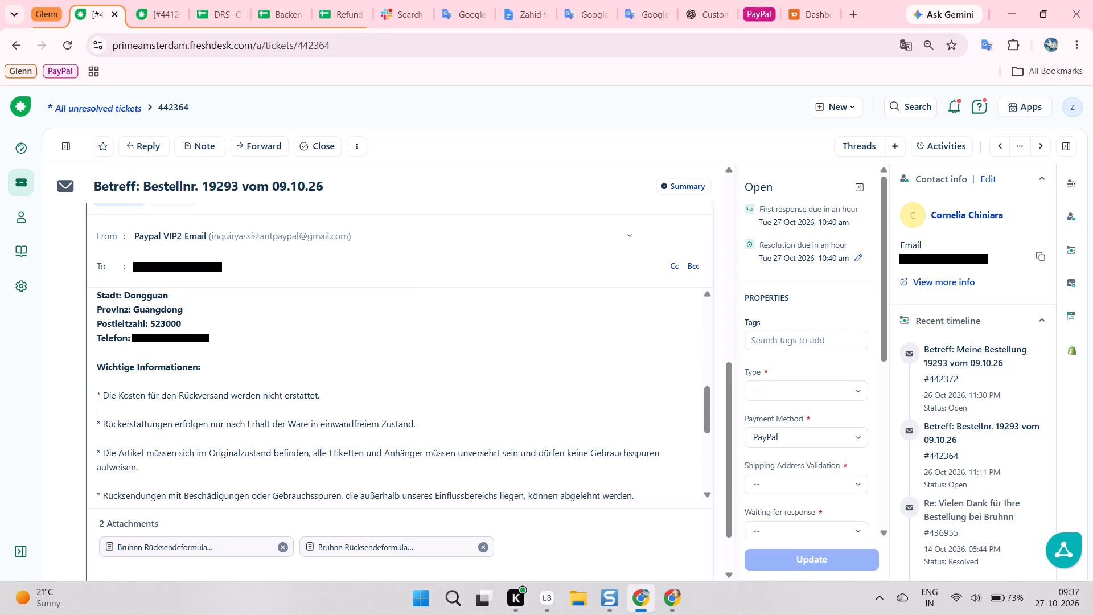
{"action": "key", "text": "BackSpace"}
{"action": "left_click", "coordinate": [143, 430]}
{"action": "key", "text": "BackSpace"}
{"action": "left_click", "coordinate": [140, 450]}
{"action": "key", "text": "BackSpace"}
{"action": "scroll", "coordinate": [183, 421], "scroll_direction": "down", "scroll_amount": 1}
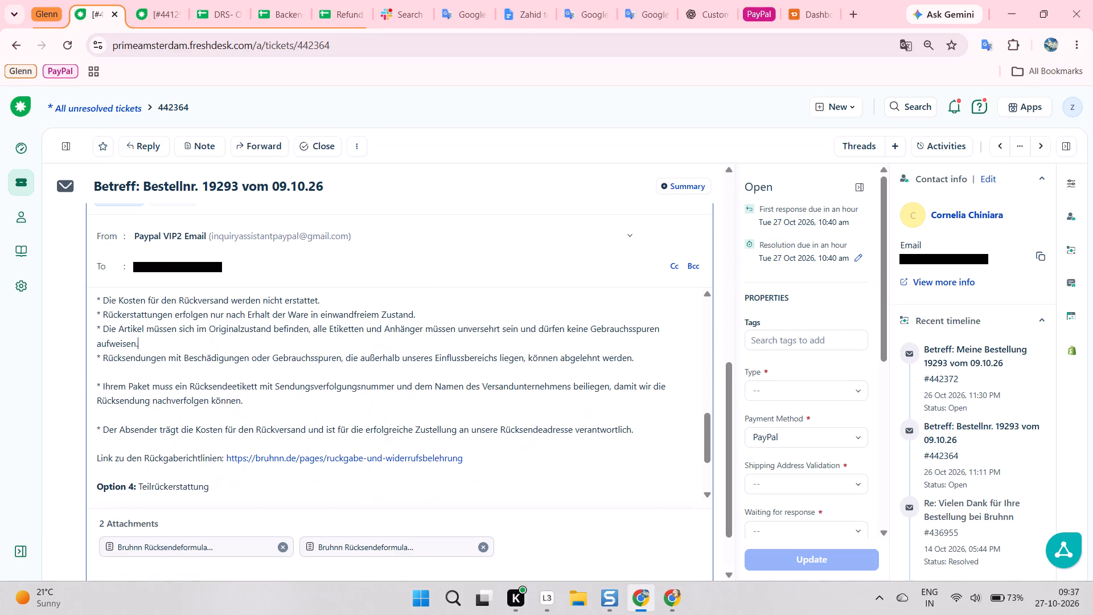
{"action": "left_click", "coordinate": [170, 372]}
{"action": "key", "text": "BackSpace"}
Change the partial refund offered in Option 4 to 10%.
{"action": "scroll", "coordinate": [185, 399], "scroll_direction": "down", "scroll_amount": 2}
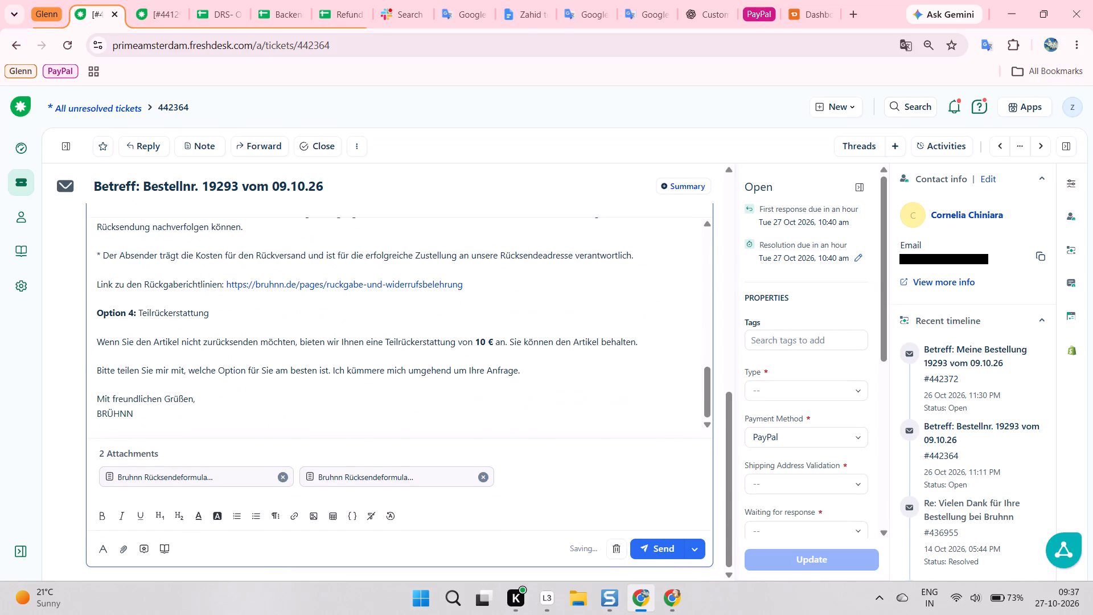
{"action": "left_click", "coordinate": [491, 341]}
{"action": "key", "text": "BackSpace"}
{"action": "key", "text": "BackSpace"}
{"action": "key", "text": "BackSpace"}
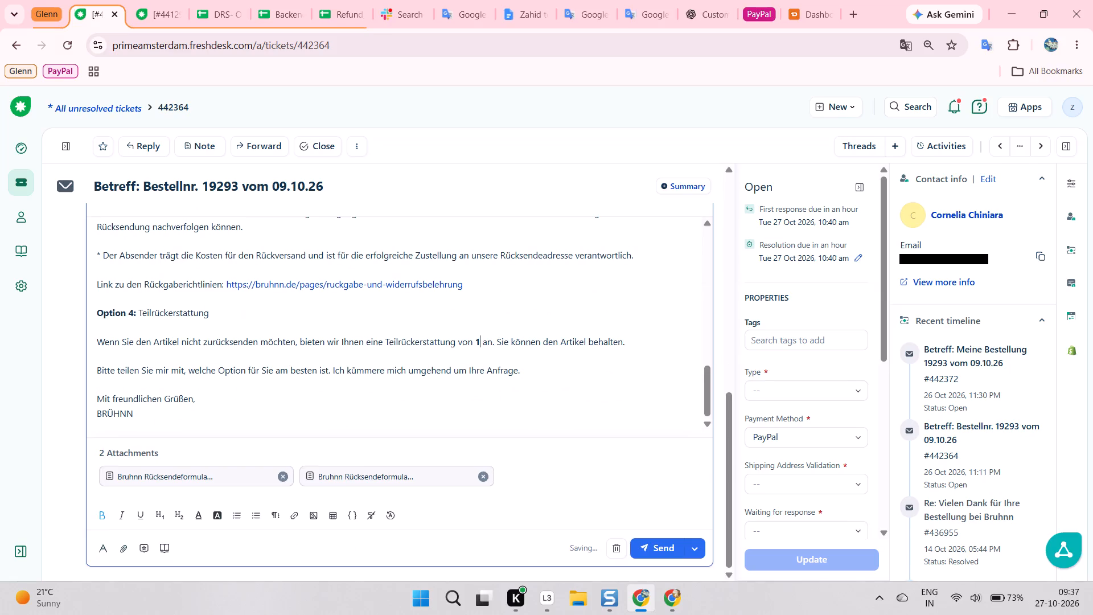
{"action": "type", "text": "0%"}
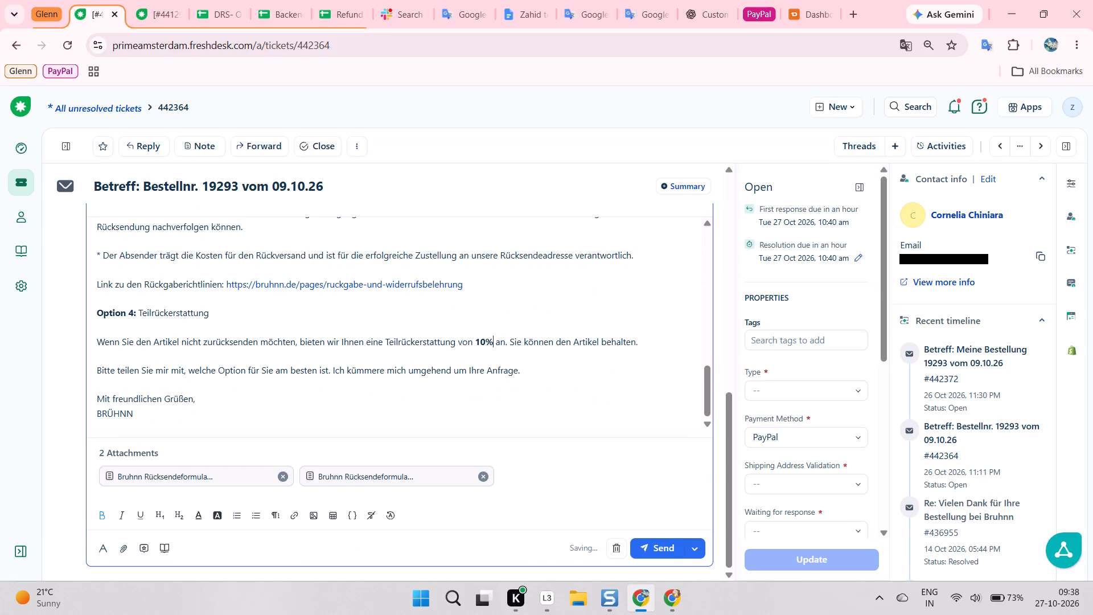
Remove the blank line before the point starting "Der Absender trägt die Kosten für den Rückversand".
{"action": "scroll", "coordinate": [200, 337], "scroll_direction": "down", "scroll_amount": 5}
{"action": "left_click", "coordinate": [183, 260]}
{"action": "left_click", "coordinate": [150, 269]}
{"action": "scroll", "coordinate": [237, 284], "scroll_direction": "up", "scroll_amount": 1}
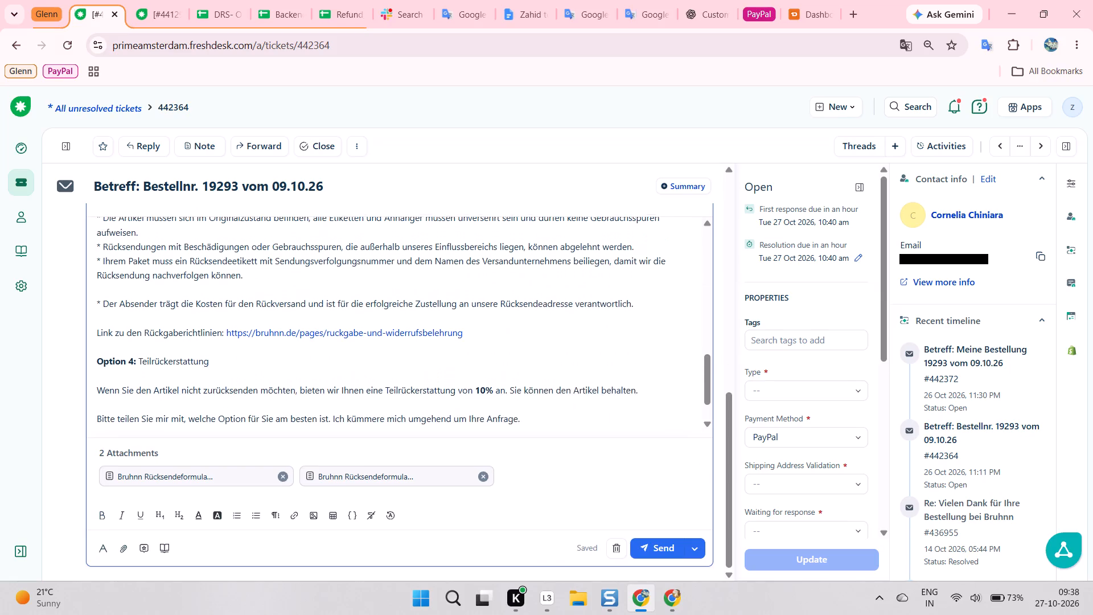
{"action": "scroll", "coordinate": [149, 288], "scroll_direction": "up", "scroll_amount": 1}
{"action": "left_click", "coordinate": [139, 288]}
{"action": "key", "text": "BackSpace"}
Remove the duplicate Bruhnn Rücksendeformular attachment from the reply.
{"action": "scroll", "coordinate": [195, 301], "scroll_direction": "down", "scroll_amount": 2}
{"action": "scroll", "coordinate": [311, 335], "scroll_direction": "down", "scroll_amount": 1}
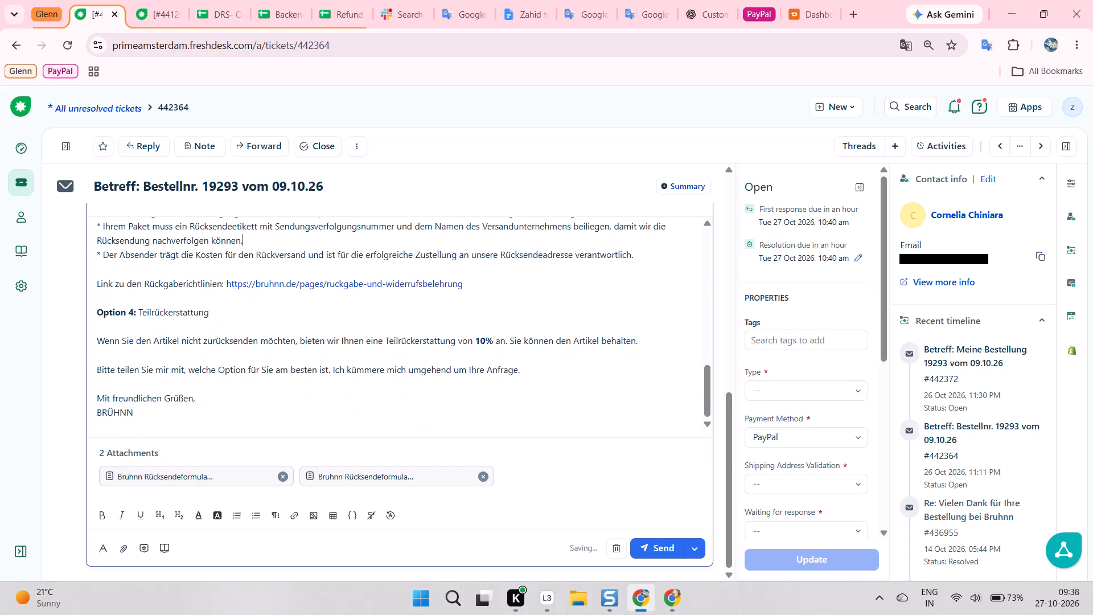
{"action": "scroll", "coordinate": [196, 327], "scroll_direction": "up", "scroll_amount": 3}
{"action": "left_click", "coordinate": [482, 477]}
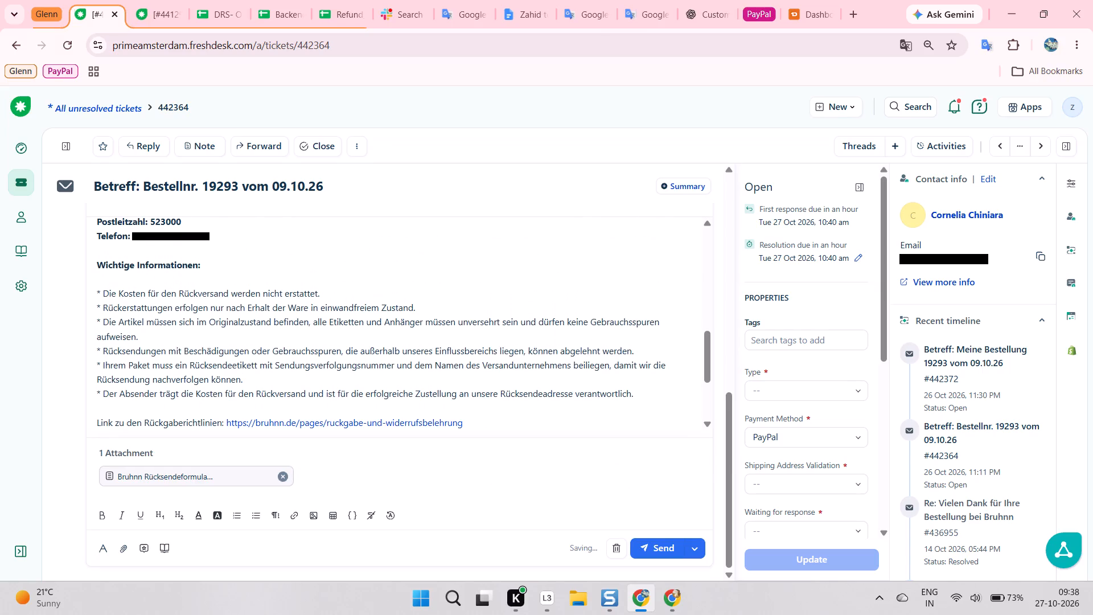
Move the sentence "Es tut uns leid..." into its own paragraph, leaving an empty line above it for an introduction.
{"action": "scroll", "coordinate": [315, 402], "scroll_direction": "up", "scroll_amount": 2}
{"action": "scroll", "coordinate": [236, 357], "scroll_direction": "up", "scroll_amount": 2}
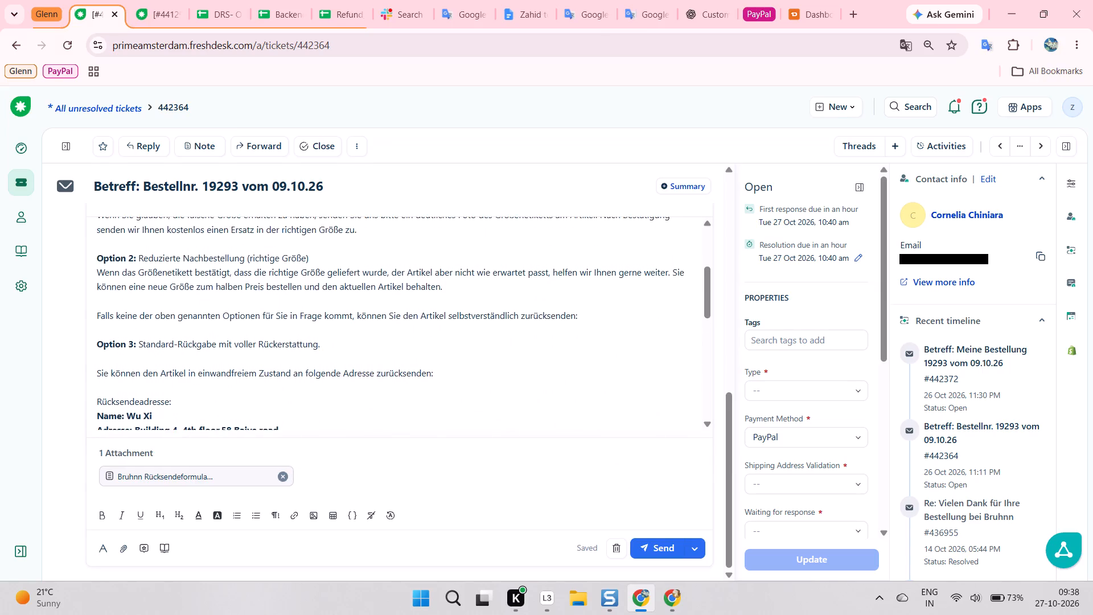
{"action": "scroll", "coordinate": [192, 340], "scroll_direction": "up", "scroll_amount": 2}
{"action": "right_click_drag", "start_coordinate": [166, 287], "coordinate": [179, 279]}
{"action": "left_click", "coordinate": [172, 237]}
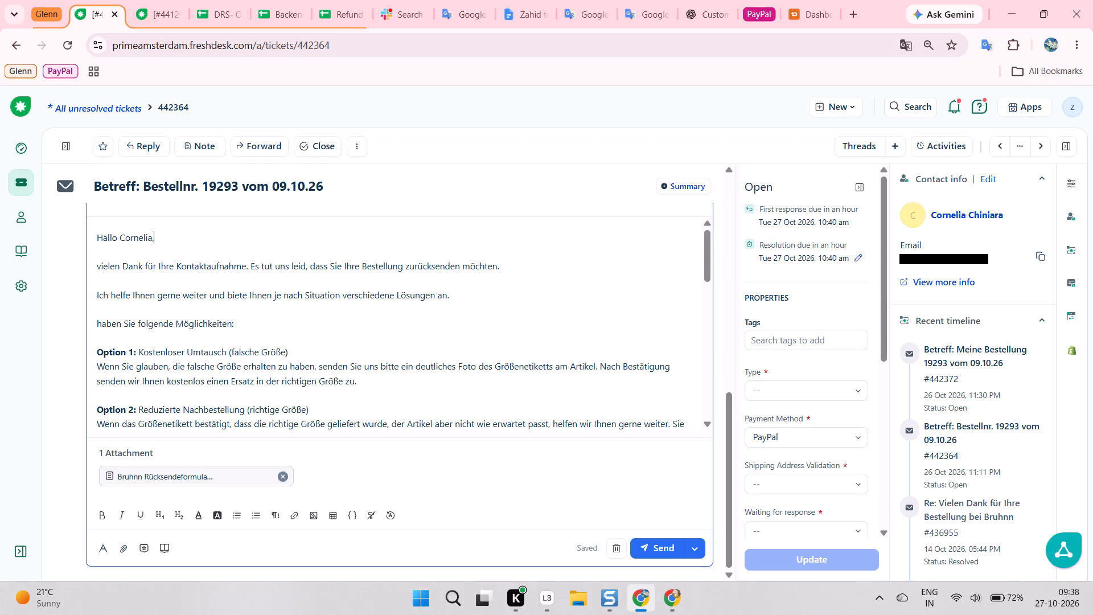
{"action": "left_click", "coordinate": [251, 266]}
{"action": "key", "text": "BackSpace"}
{"action": "key", "text": "Return"}
{"action": "key", "text": "Return"}
{"action": "key", "text": "Return"}
{"action": "key", "text": "Return"}
{"action": "left_click", "coordinate": [165, 291]}
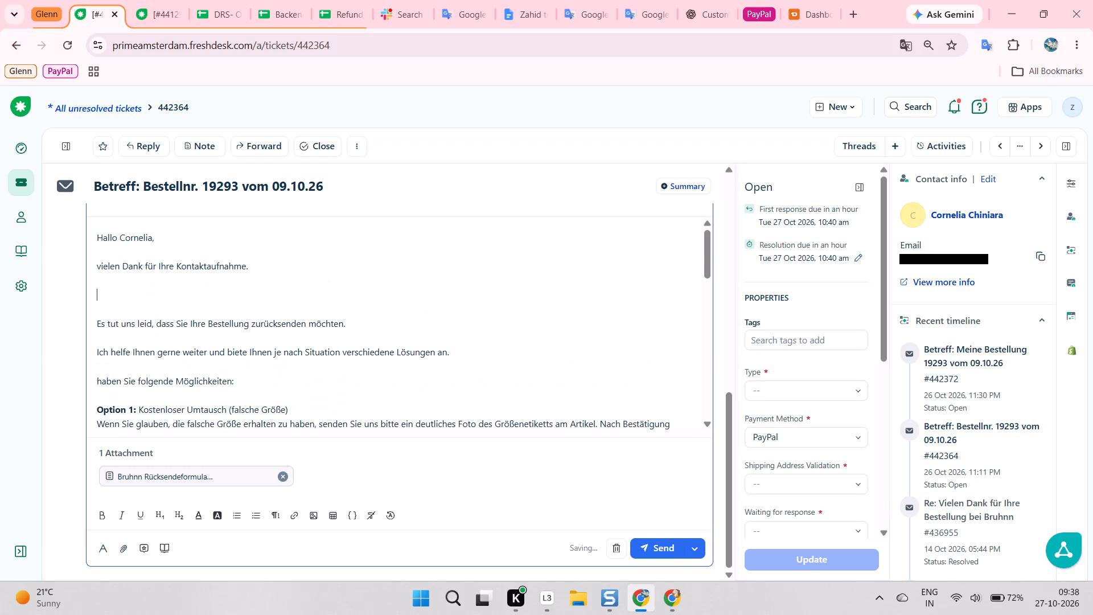
Copy the agent introduction paragraph under "In-transit cancellation" in the CANCEL section of the Zahid temp. document.
{"action": "left_click", "coordinate": [439, 0]}
{"action": "left_click", "coordinate": [527, 2]}
{"action": "scroll", "coordinate": [215, 350], "scroll_direction": "down", "scroll_amount": 1}
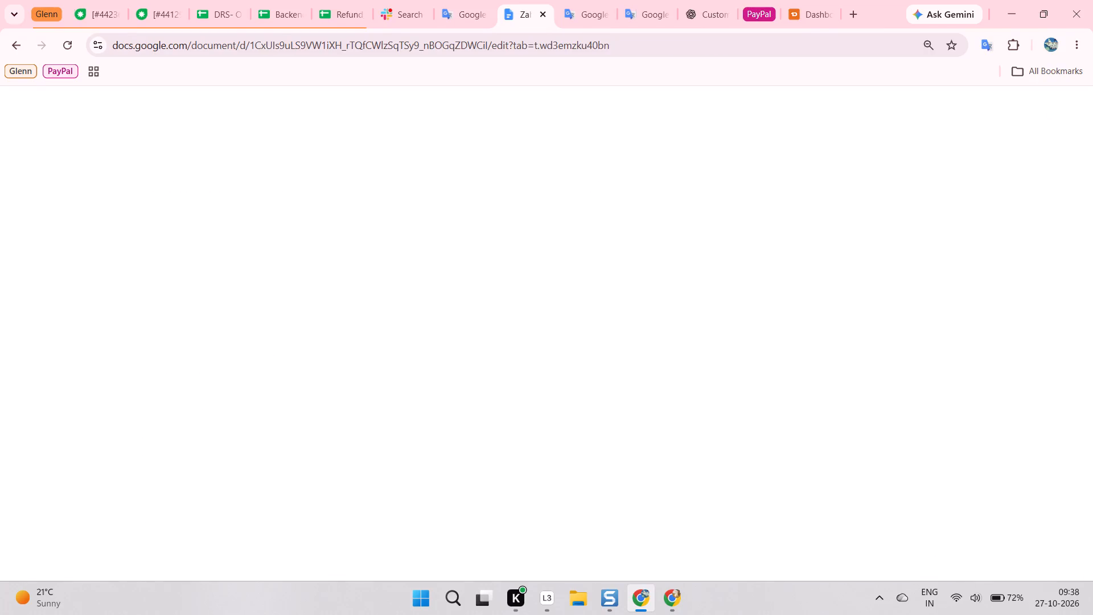
{"action": "left_click", "coordinate": [94, 325]}
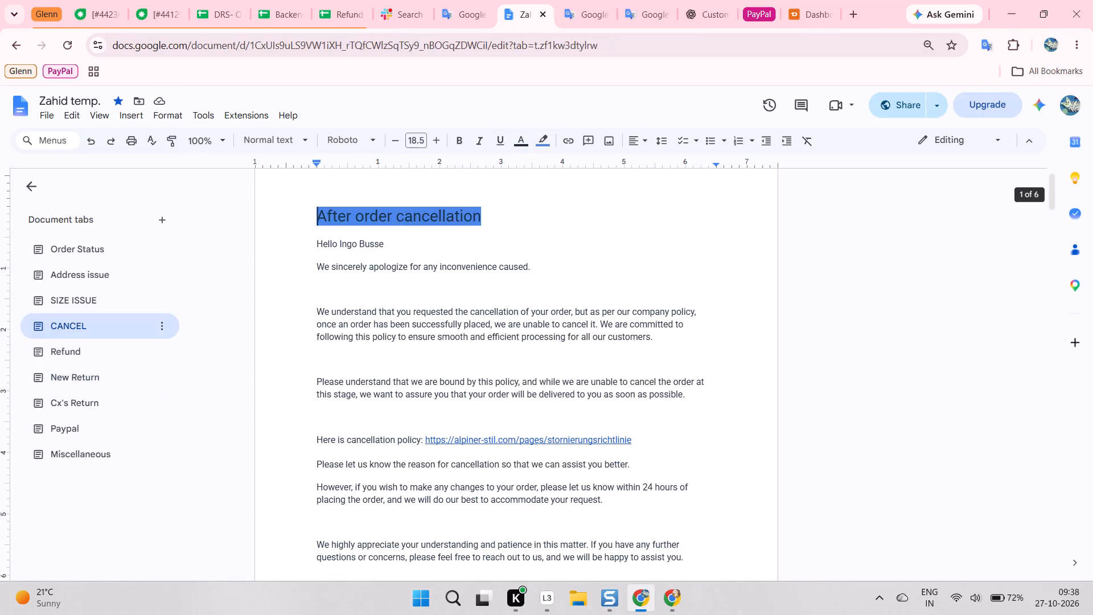
{"action": "scroll", "coordinate": [385, 337], "scroll_direction": "down", "scroll_amount": 17}
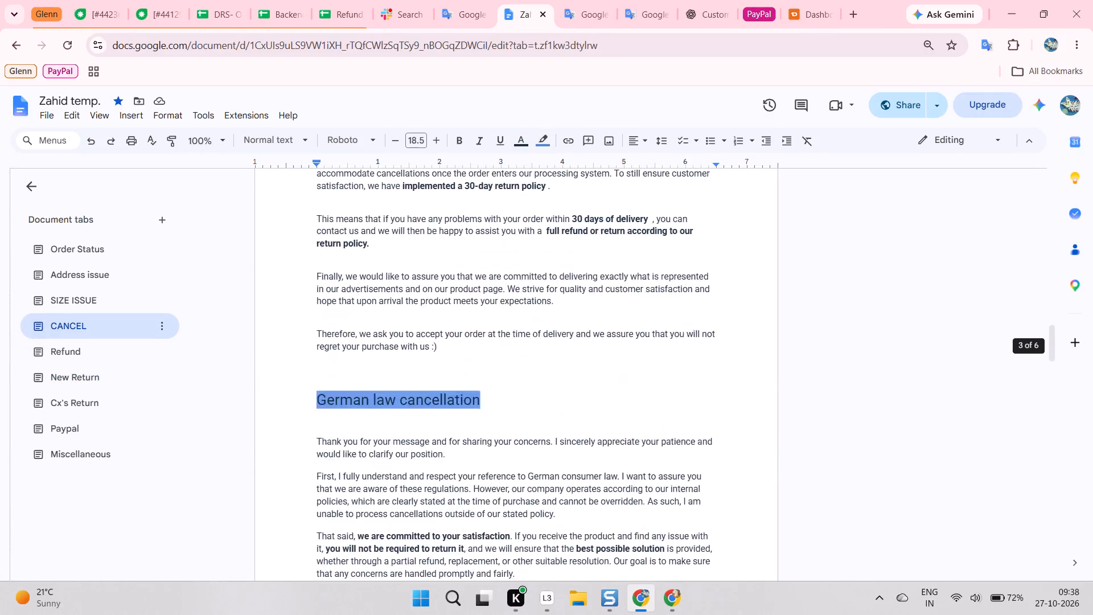
{"action": "scroll", "coordinate": [366, 298], "scroll_direction": "down", "scroll_amount": 6}
{"action": "left_click_drag", "start_coordinate": [309, 327], "coordinate": [385, 331]}
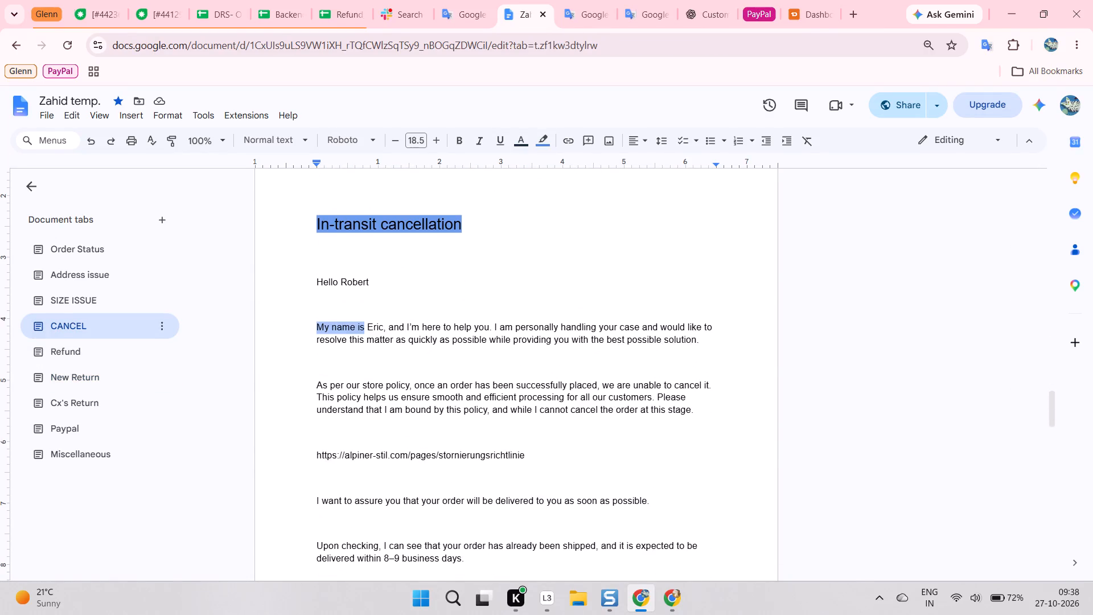
{"action": "left_click_drag", "start_coordinate": [385, 331], "coordinate": [703, 343]}
{"action": "key", "text": "ctrl+c"}
{"action": "key", "text": "ctrl+c"}
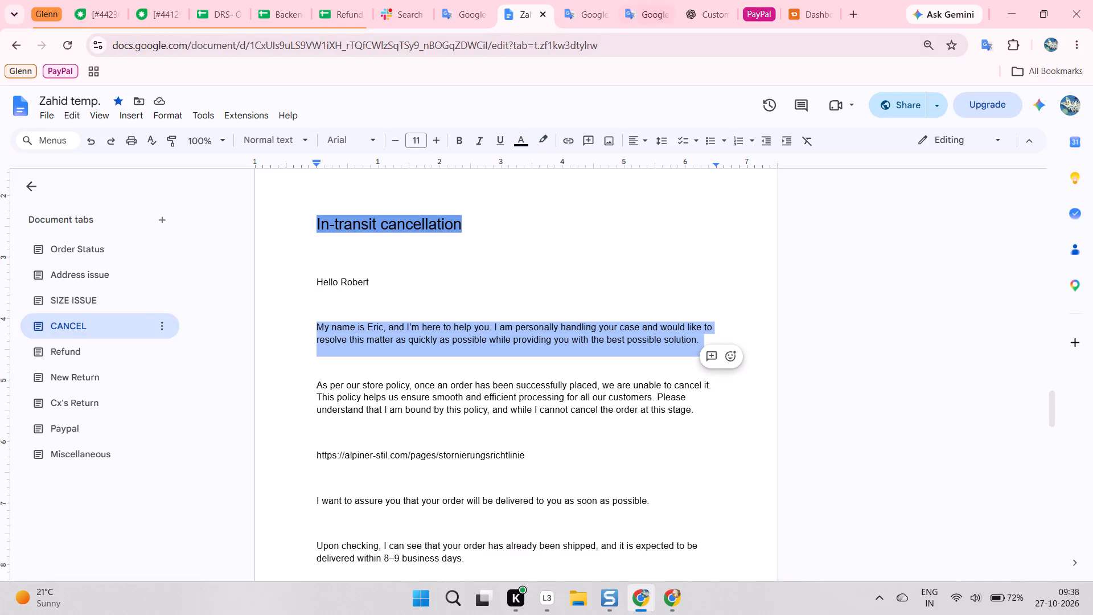
Translate the copied introduction into German with Google Translate and paste it below the thank-you line in ticket 442364's reply.
{"action": "left_click", "coordinate": [647, 0]}
{"action": "scroll", "coordinate": [515, 167], "scroll_direction": "up", "scroll_amount": 8}
{"action": "left_click", "coordinate": [525, 219]}
{"action": "key", "text": "ctrl+v"}
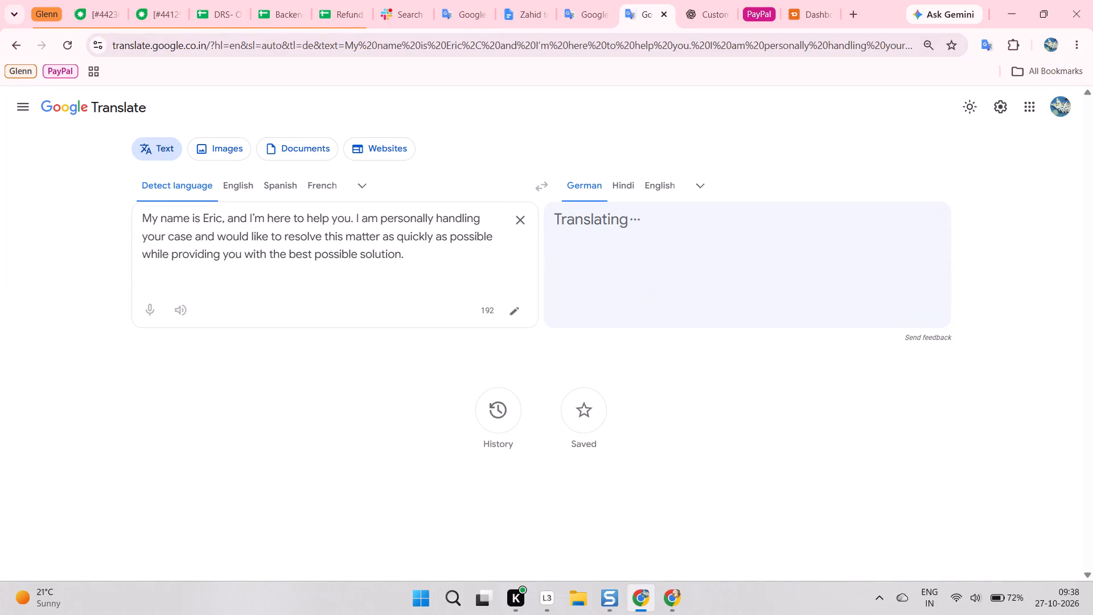
{"action": "key", "text": "BackSpace"}
{"action": "scroll", "coordinate": [693, 291], "scroll_direction": "down", "scroll_amount": 6}
{"action": "left_click", "coordinate": [847, 312]}
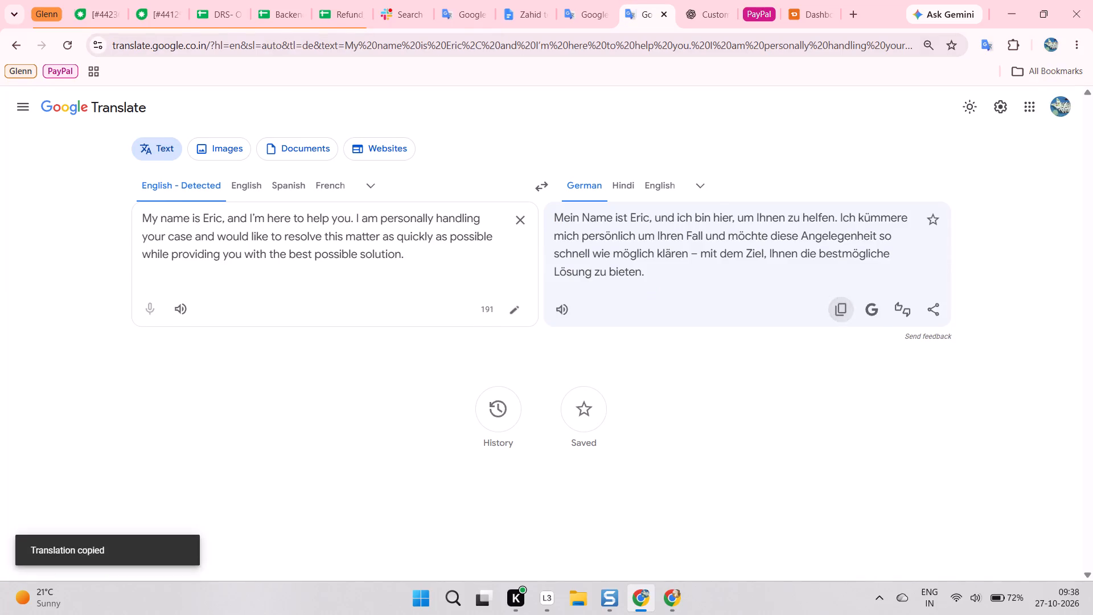
{"action": "left_click", "coordinate": [88, 0]}
{"action": "key", "text": "ctrl+v"}
Replace the BRÜHNN signature at the end of the reply with Eric.
{"action": "scroll", "coordinate": [364, 320], "scroll_direction": "down", "scroll_amount": 1}
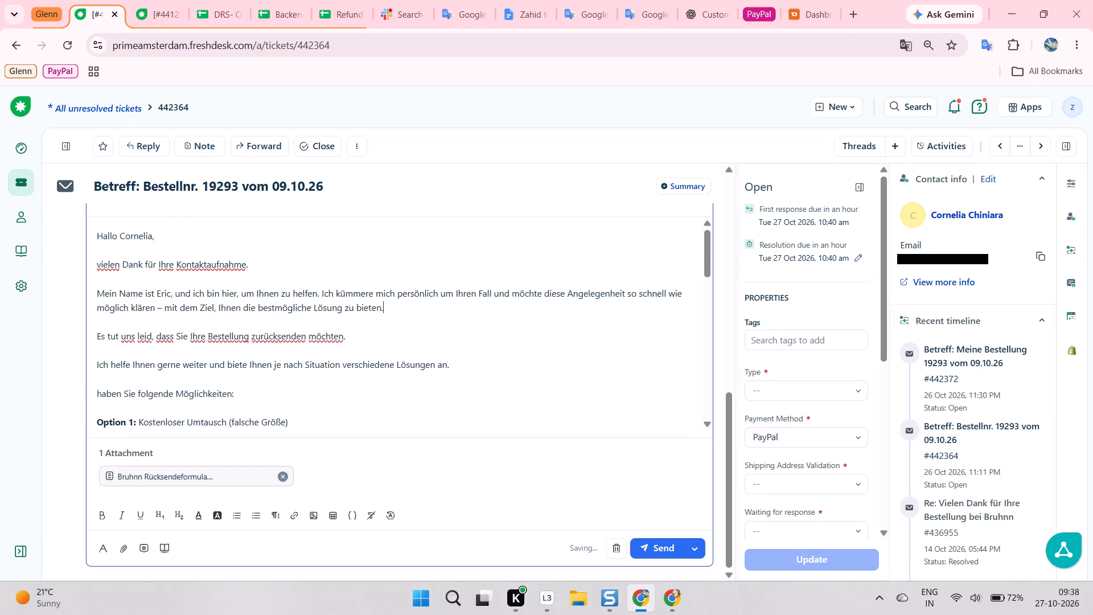
{"action": "scroll", "coordinate": [323, 318], "scroll_direction": "down", "scroll_amount": 5}
{"action": "scroll", "coordinate": [194, 362], "scroll_direction": "down", "scroll_amount": 3}
{"action": "triple_click", "coordinate": [118, 413]}
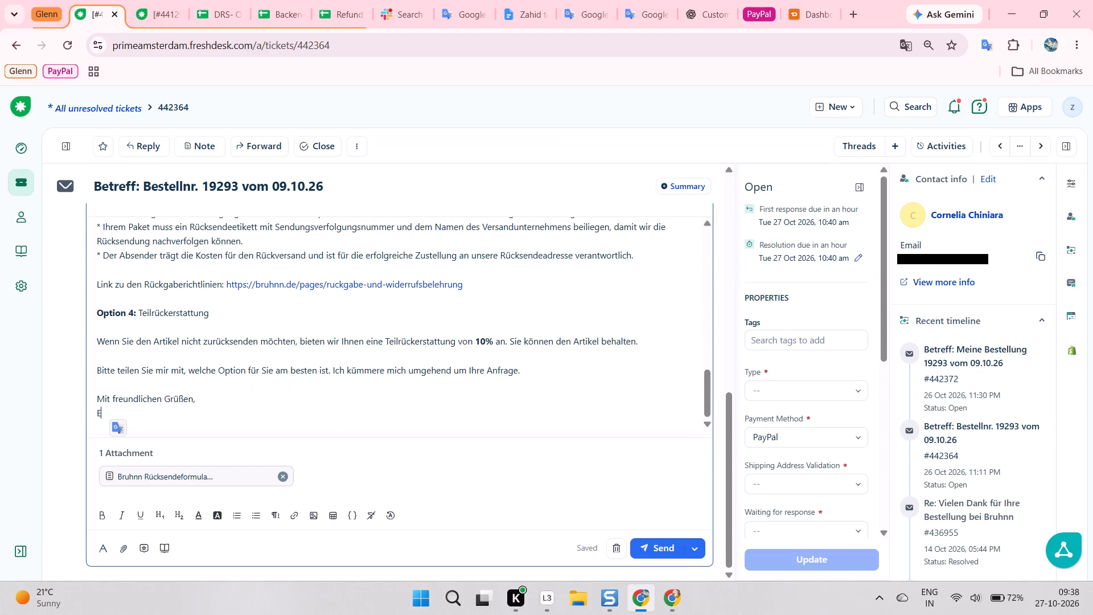
{"action": "scroll", "coordinate": [342, 364], "scroll_direction": "down", "scroll_amount": 3}
Send the German reply in ticket 442364 and look over the sent message.
{"action": "left_click", "coordinate": [660, 548]}
{"action": "scroll", "coordinate": [375, 372], "scroll_direction": "down", "scroll_amount": 2}
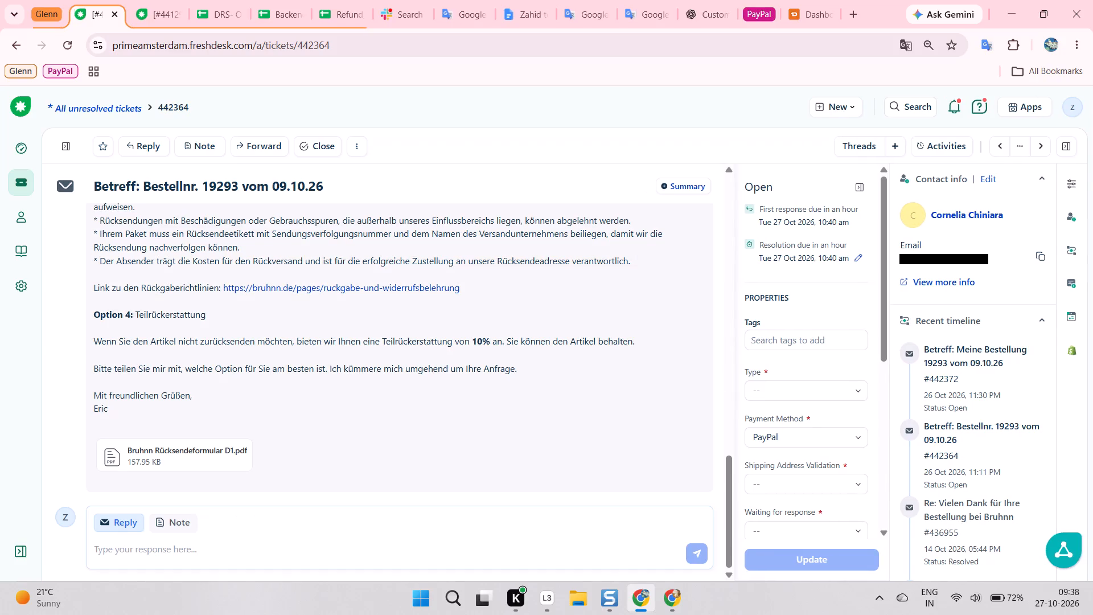
{"action": "scroll", "coordinate": [376, 374], "scroll_direction": "up", "scroll_amount": 7}
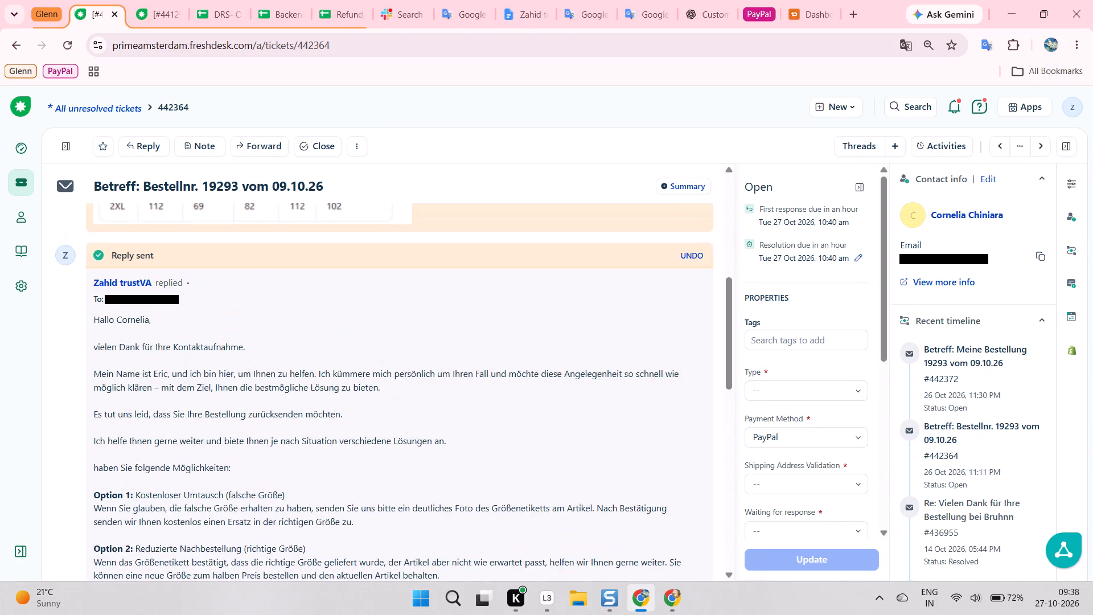
{"action": "left_click", "coordinate": [795, 393]}
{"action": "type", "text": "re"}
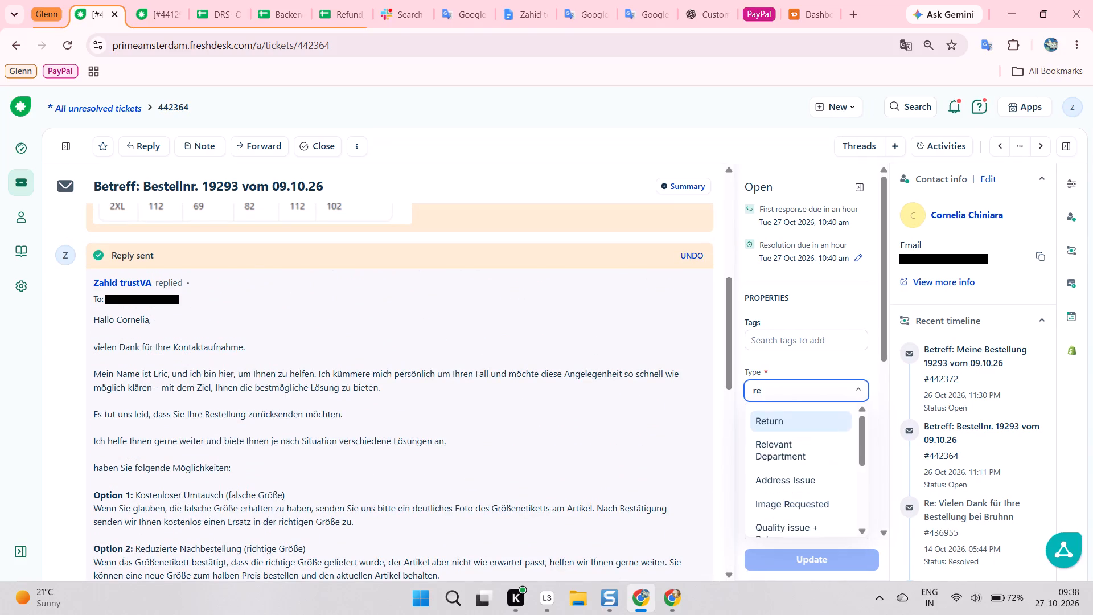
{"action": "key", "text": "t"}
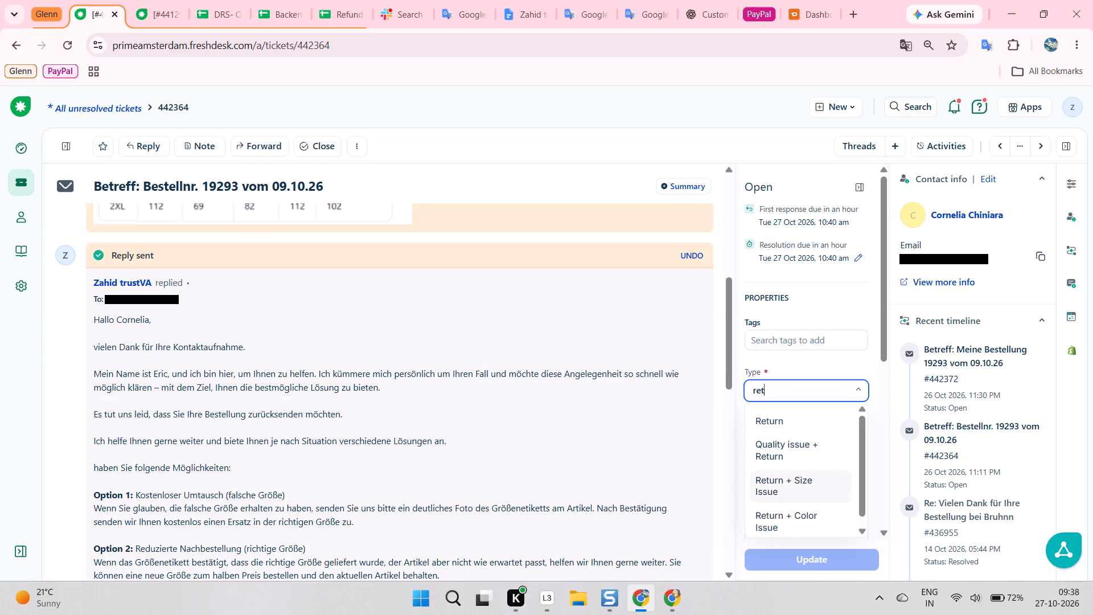
{"action": "left_click", "coordinate": [791, 485]}
{"action": "key", "text": "Tab"}
{"action": "key", "text": "Tab"}
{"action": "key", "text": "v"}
{"action": "key", "text": "Tab"}
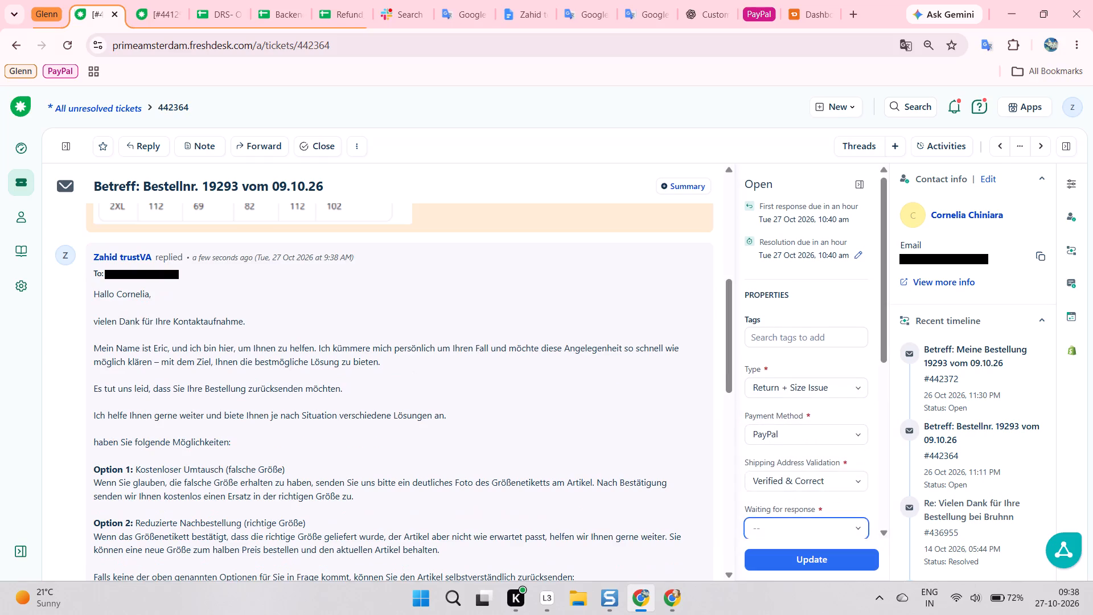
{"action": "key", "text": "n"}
{"action": "key", "text": "Tab"}
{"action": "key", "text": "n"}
{"action": "key", "text": "Tab"}
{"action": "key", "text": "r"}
{"action": "key", "text": "Tab"}
{"action": "key", "text": "Tab"}
{"action": "key", "text": "Tab"}
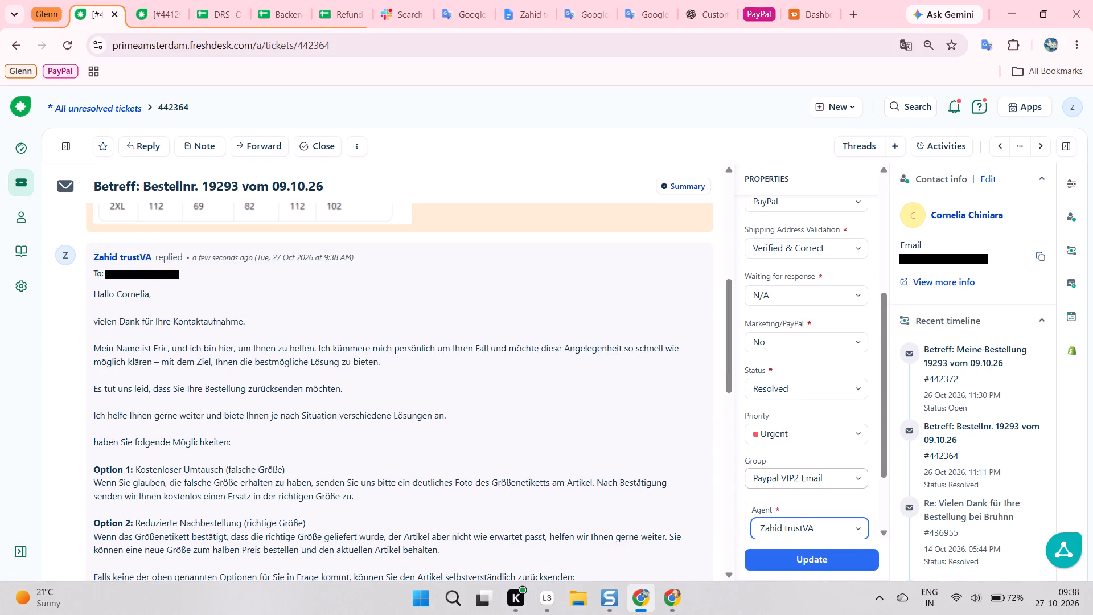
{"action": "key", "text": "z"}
{"action": "scroll", "coordinate": [790, 527], "scroll_direction": "down", "scroll_amount": 3}
{"action": "left_click", "coordinate": [807, 560]}
{"action": "scroll", "coordinate": [777, 475], "scroll_direction": "down", "scroll_amount": 4}
{"action": "scroll", "coordinate": [833, 322], "scroll_direction": "up", "scroll_amount": 2}
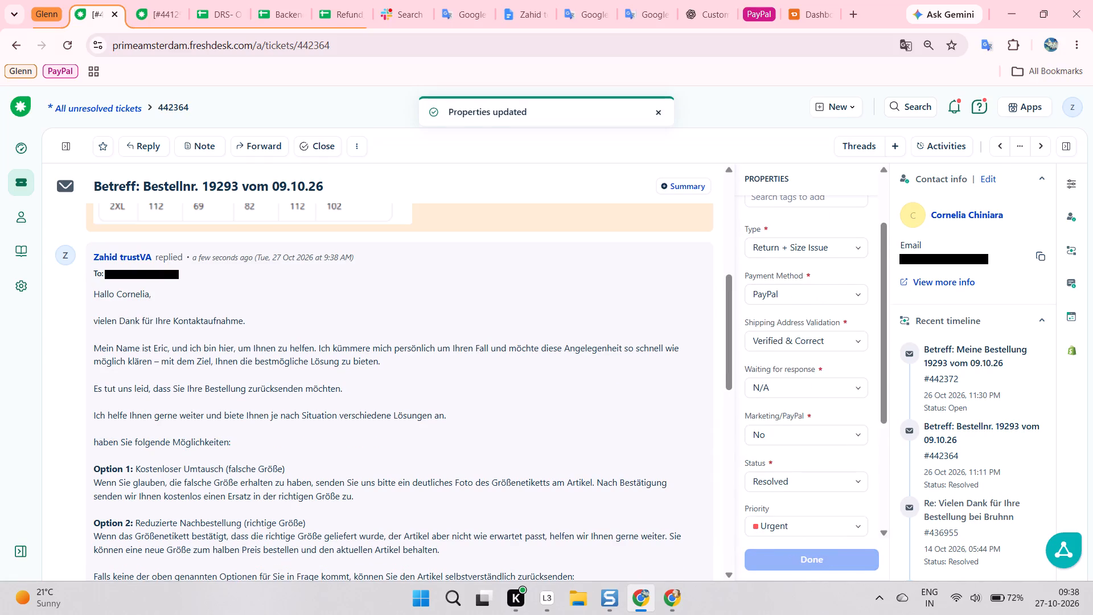
{"action": "scroll", "coordinate": [830, 326], "scroll_direction": "up", "scroll_amount": 3}
{"action": "scroll", "coordinate": [830, 326], "scroll_direction": "down", "scroll_amount": 12}
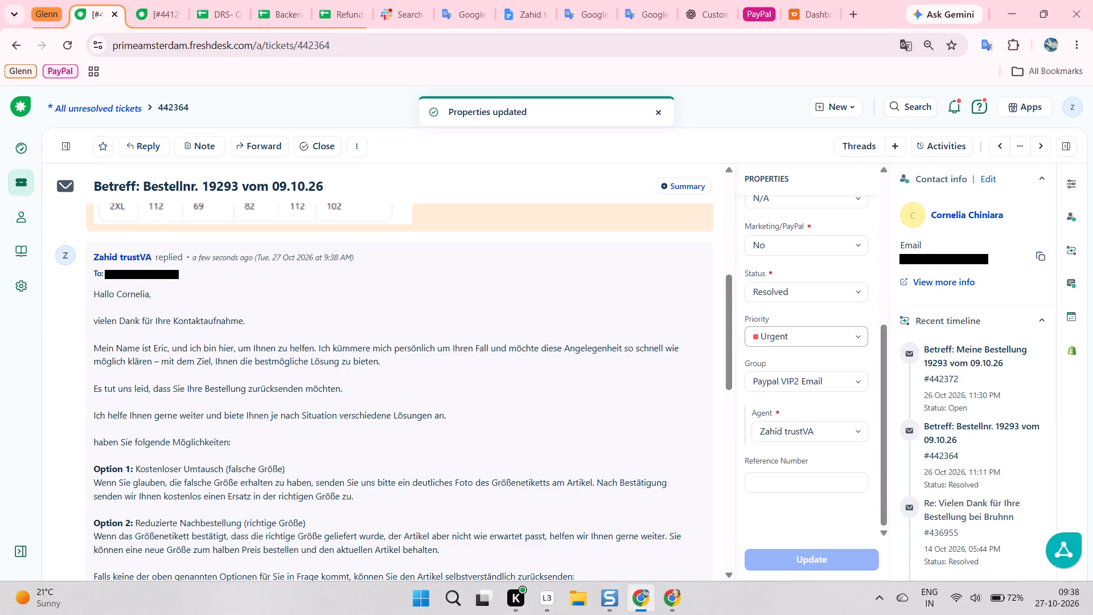
{"action": "scroll", "coordinate": [823, 339], "scroll_direction": "down", "scroll_amount": 3}
{"action": "scroll", "coordinate": [350, 302], "scroll_direction": "down", "scroll_amount": 1}
Copy ticket number 442364 into the next free cell under ZAHID on the Oct 27 sheet of DRS- October 2026.
{"action": "double_click", "coordinate": [163, 107]}
{"action": "key", "text": "ctrl+c"}
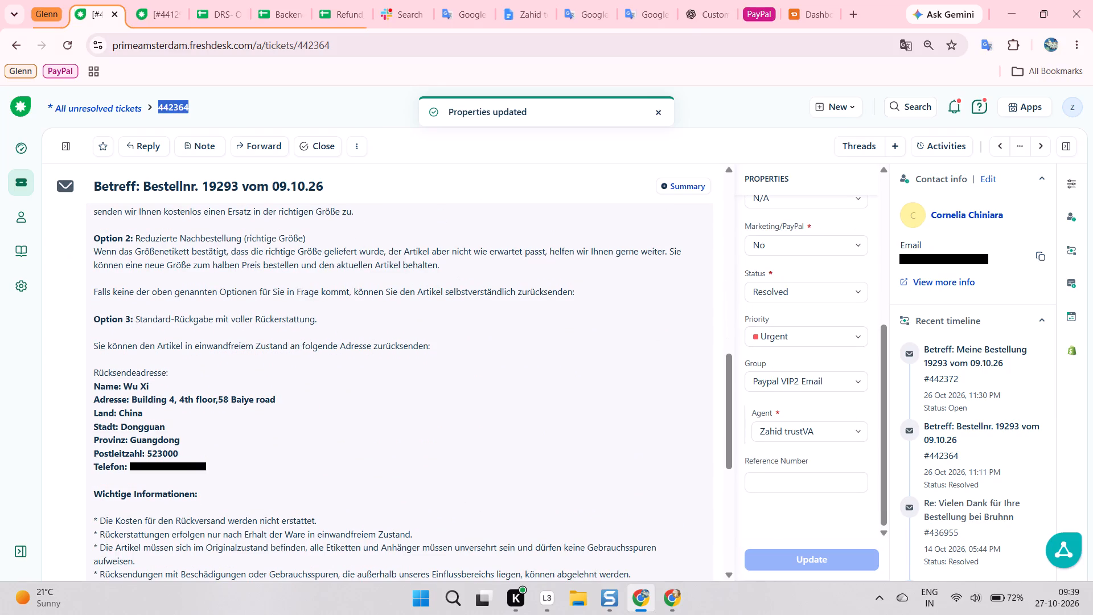
{"action": "key", "text": "ctrl+c"}
{"action": "left_click", "coordinate": [159, 3]}
{"action": "key", "text": "ctrl+v"}
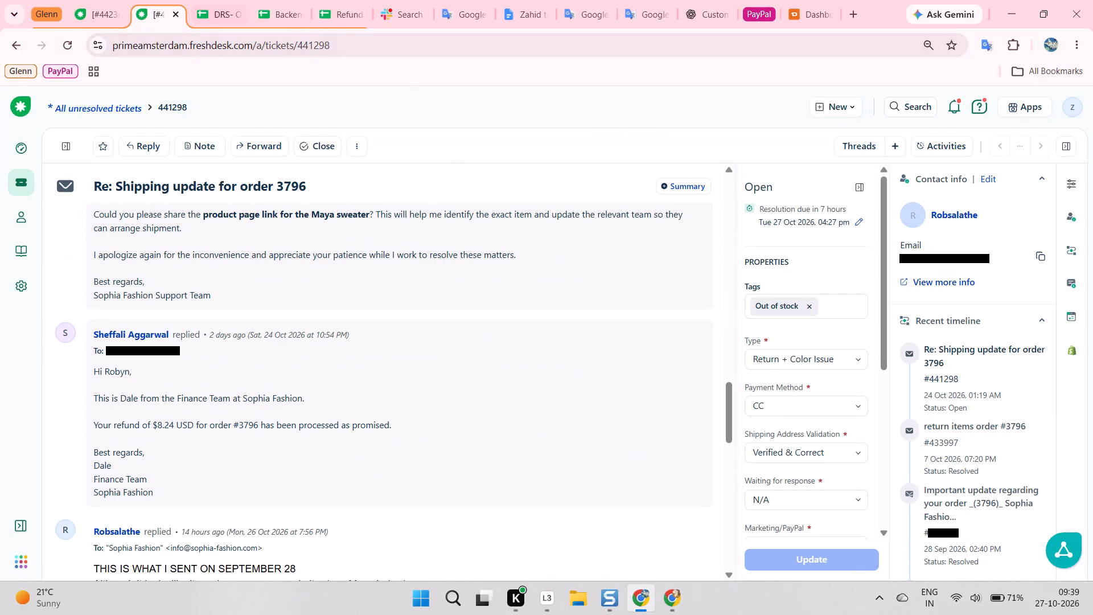
{"action": "left_click", "coordinate": [212, 2]}
{"action": "key", "text": "ctrl+v"}
{"action": "left_click", "coordinate": [422, 270]}
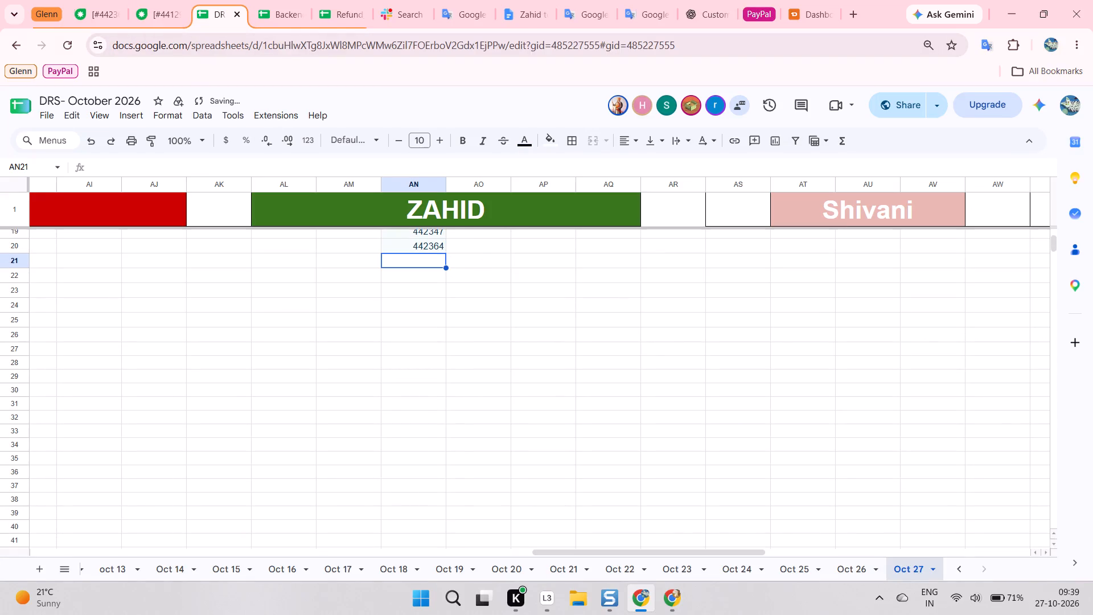
{"action": "left_click", "coordinate": [91, 0]}
{"action": "left_click", "coordinate": [138, 0]}
{"action": "scroll", "coordinate": [219, 300], "scroll_direction": "down", "scroll_amount": 4}
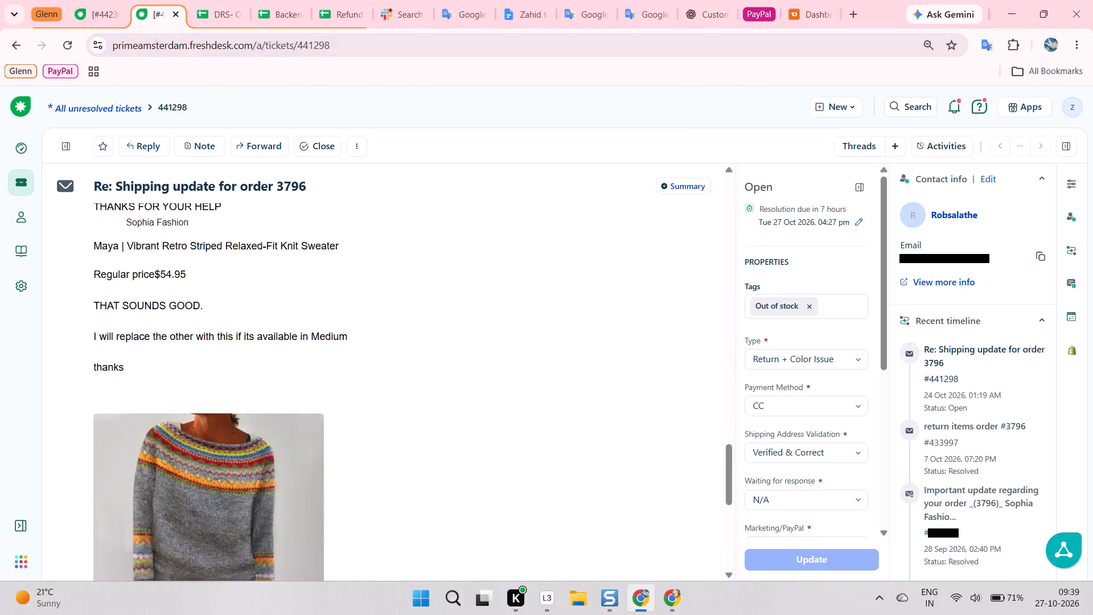
{"action": "scroll", "coordinate": [292, 361], "scroll_direction": "down", "scroll_amount": 3}
{"action": "scroll", "coordinate": [258, 331], "scroll_direction": "up", "scroll_amount": 4}
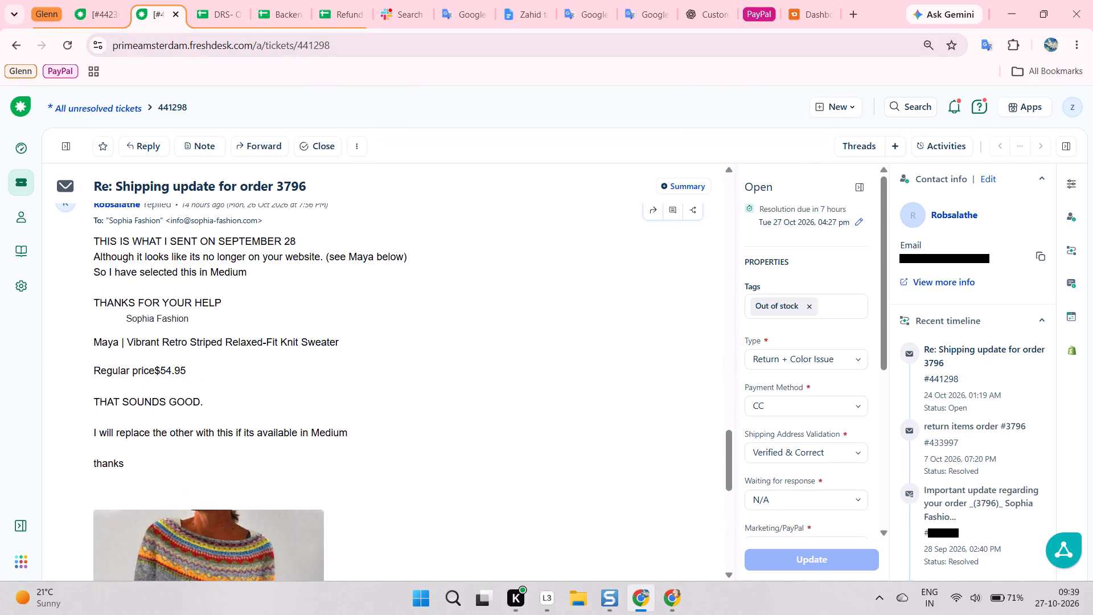
{"action": "key", "text": "alt+Tab"}
{"action": "scroll", "coordinate": [396, 253], "scroll_direction": "up", "scroll_amount": 3}
{"action": "key", "text": "alt+Tab"}
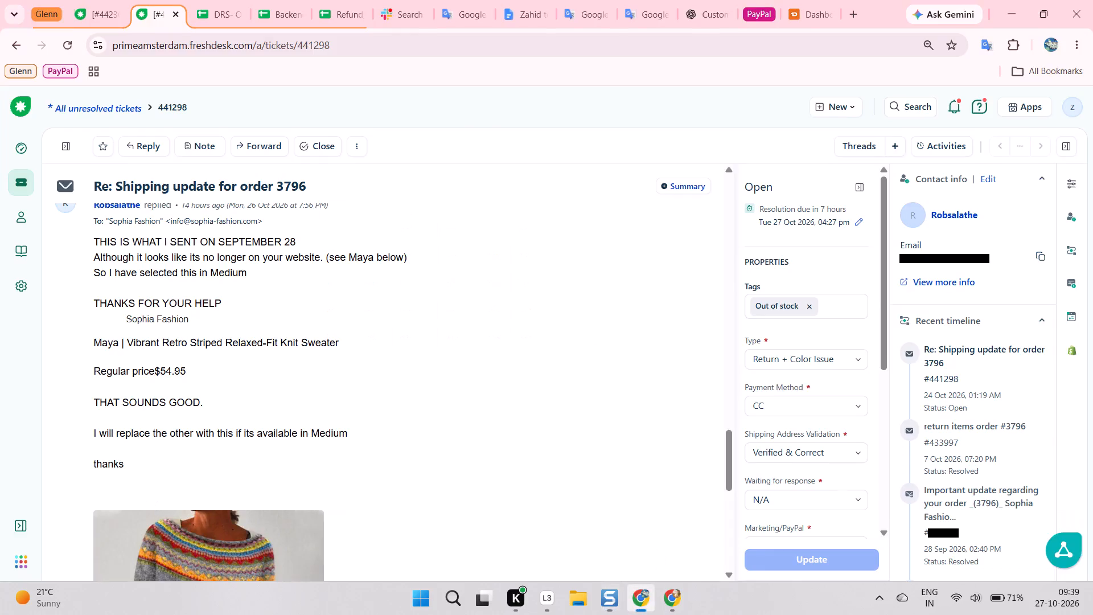
Check the Sophia Fashion order in the Shopify admin and return to the customer's message in ticket 441298.
{"action": "left_click", "coordinate": [683, 606]}
{"action": "scroll", "coordinate": [443, 361], "scroll_direction": "up", "scroll_amount": 4}
{"action": "left_click", "coordinate": [369, 0]}
{"action": "left_click", "coordinate": [448, 0]}
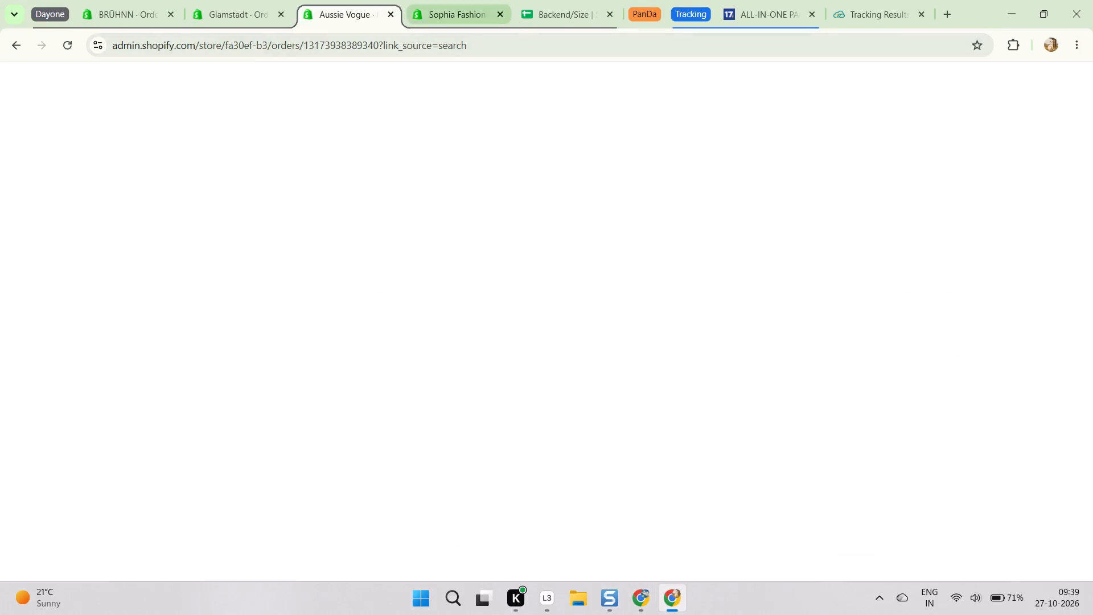
{"action": "scroll", "coordinate": [405, 231], "scroll_direction": "up", "scroll_amount": 3}
{"action": "left_click", "coordinate": [437, 203]}
{"action": "key", "text": "alt+Tab"}
{"action": "scroll", "coordinate": [345, 311], "scroll_direction": "up", "scroll_amount": 1}
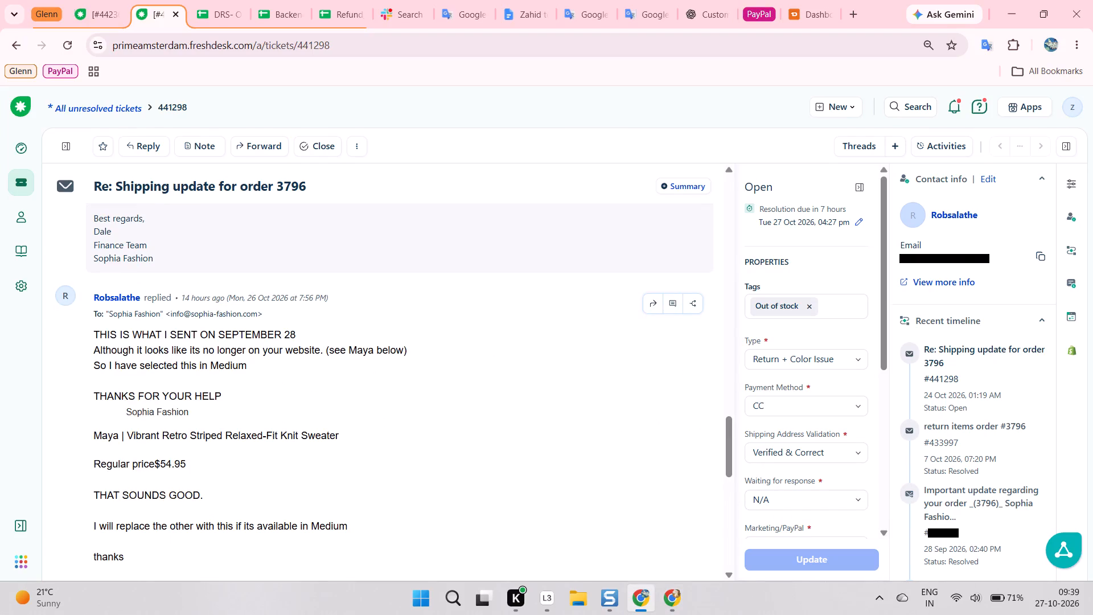
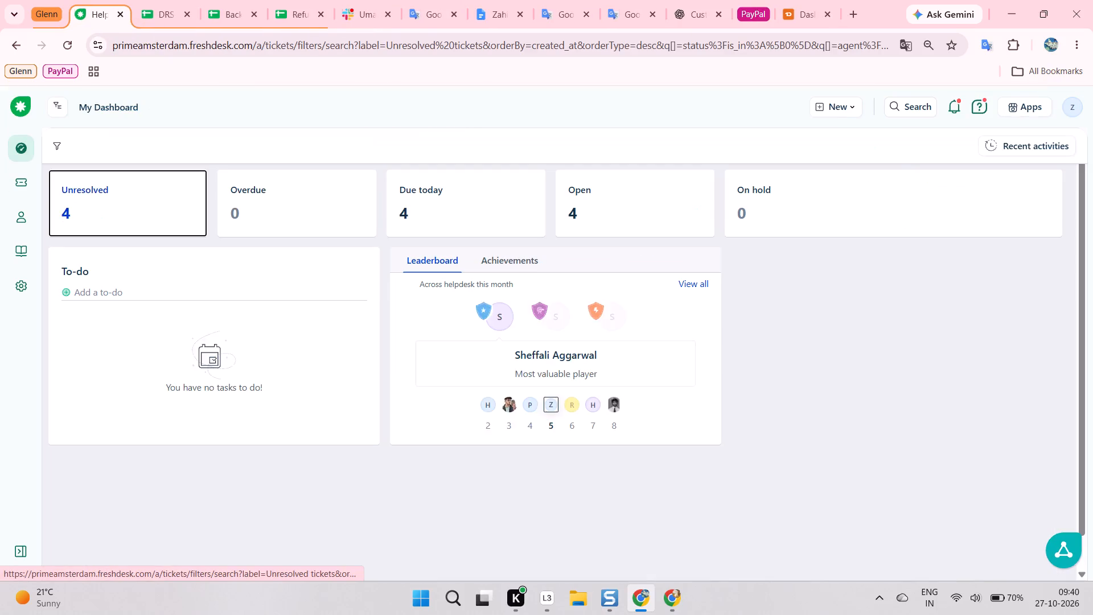
Remove the Me agent filter from the unresolved tickets and look through the list for all agents.
{"action": "scroll", "coordinate": [337, 228], "scroll_direction": "up", "scroll_amount": 1}
{"action": "scroll", "coordinate": [687, 253], "scroll_direction": "up", "scroll_amount": 7}
{"action": "left_click", "coordinate": [947, 255]}
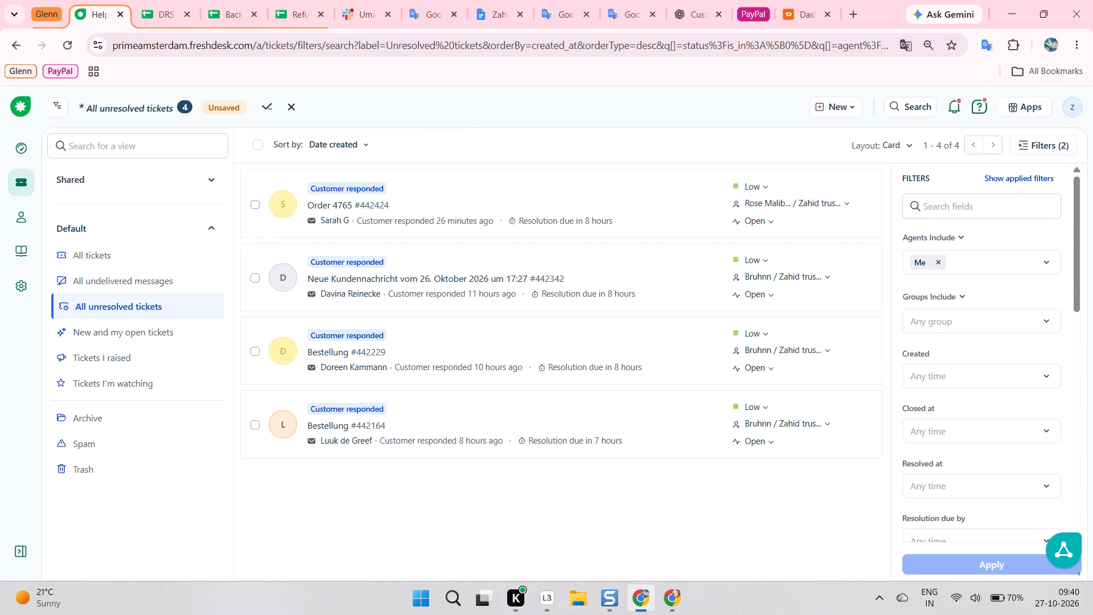
{"action": "left_click", "coordinate": [941, 264]}
{"action": "scroll", "coordinate": [951, 392], "scroll_direction": "down", "scroll_amount": 4}
{"action": "left_click", "coordinate": [987, 572]}
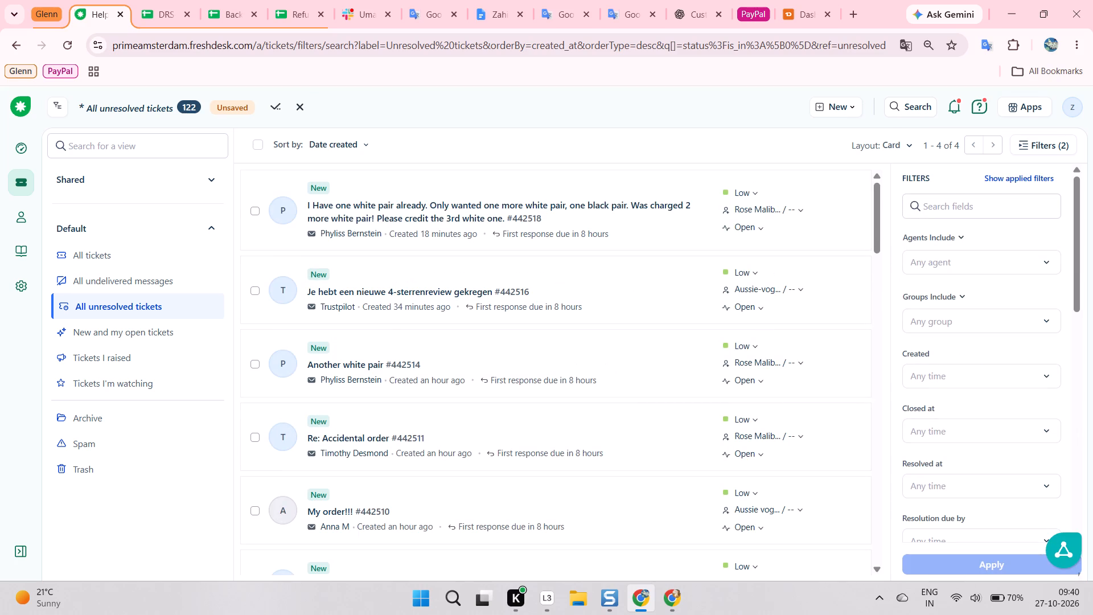
{"action": "scroll", "coordinate": [410, 323], "scroll_direction": "down", "scroll_amount": 20}
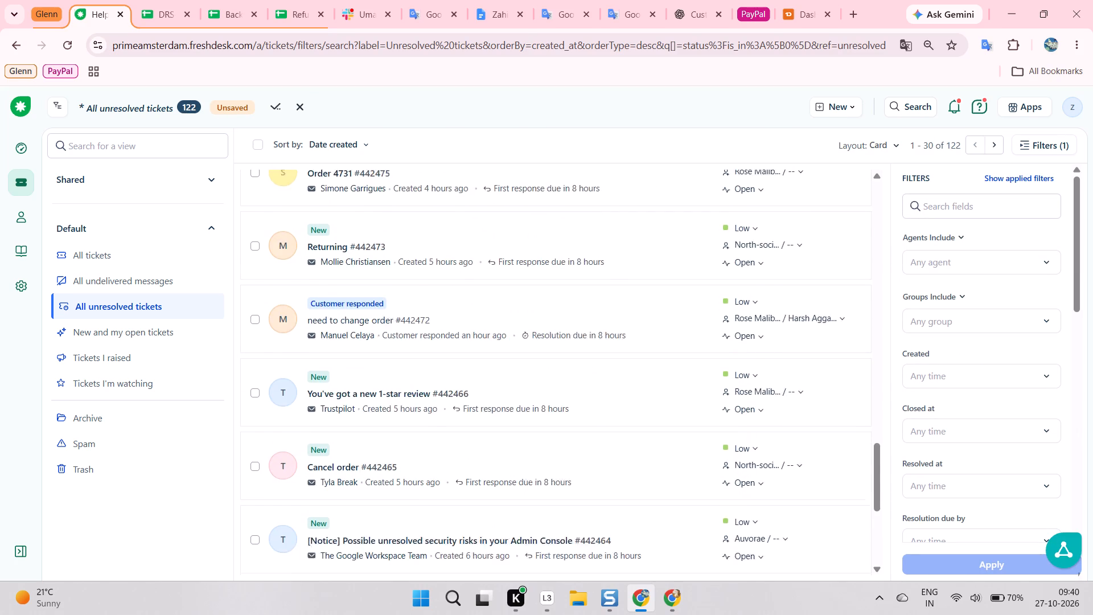
{"action": "scroll", "coordinate": [458, 323], "scroll_direction": "down", "scroll_amount": 14}
{"action": "left_click", "coordinate": [20, 153]}
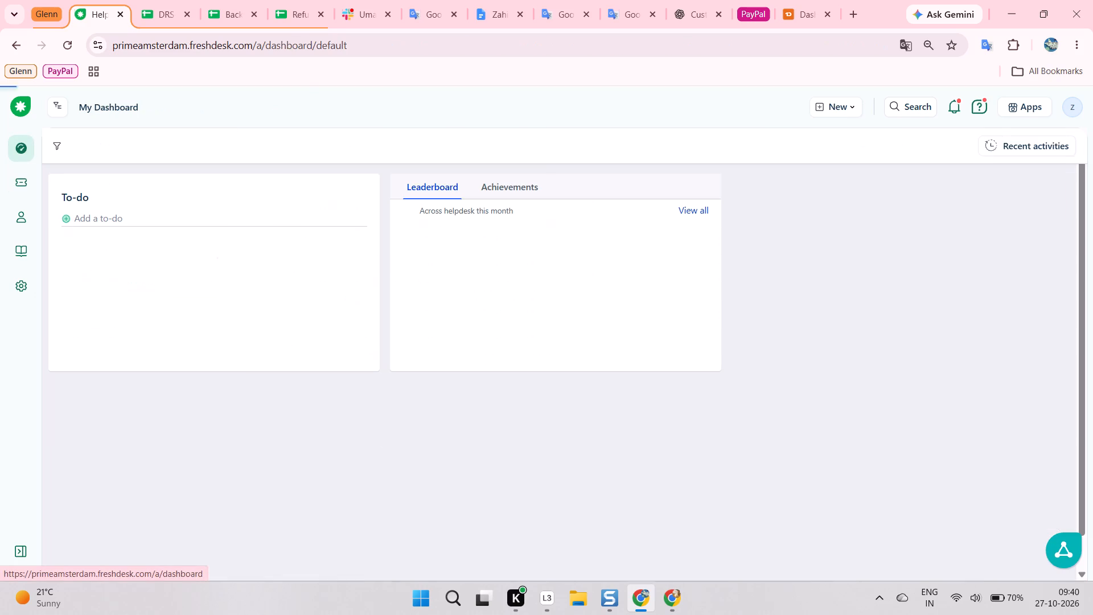
{"action": "scroll", "coordinate": [59, 155], "scroll_direction": "up", "scroll_amount": 6}
{"action": "left_click", "coordinate": [122, 204]}
{"action": "scroll", "coordinate": [243, 172], "scroll_direction": "up", "scroll_amount": 3}
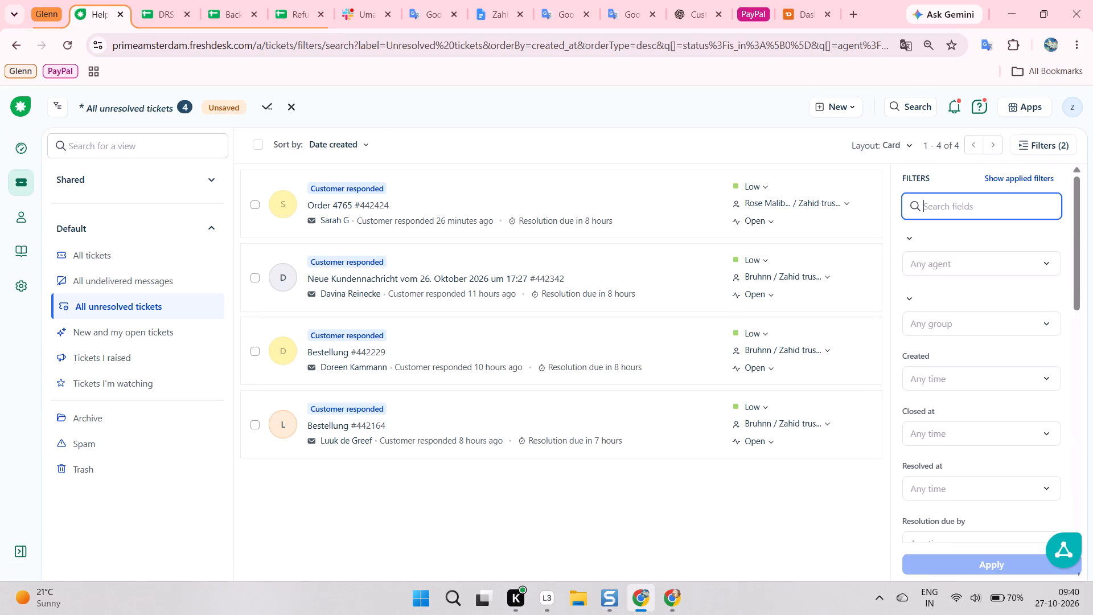
{"action": "scroll", "coordinate": [404, 277], "scroll_direction": "down", "scroll_amount": 7}
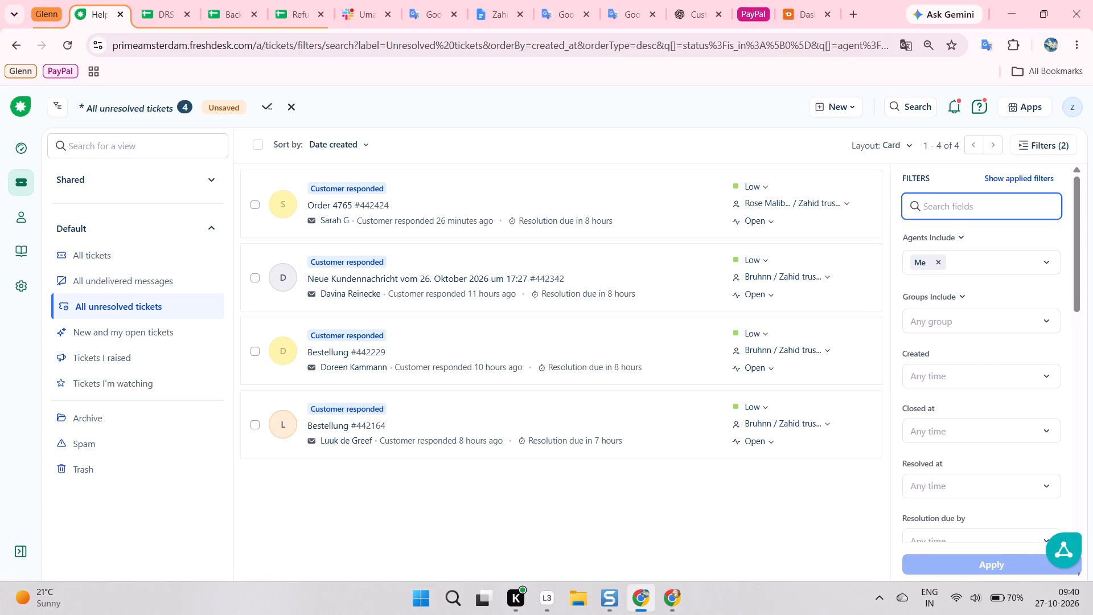
{"action": "left_click", "coordinate": [342, 203]}
{"action": "scroll", "coordinate": [359, 231], "scroll_direction": "down", "scroll_amount": 4}
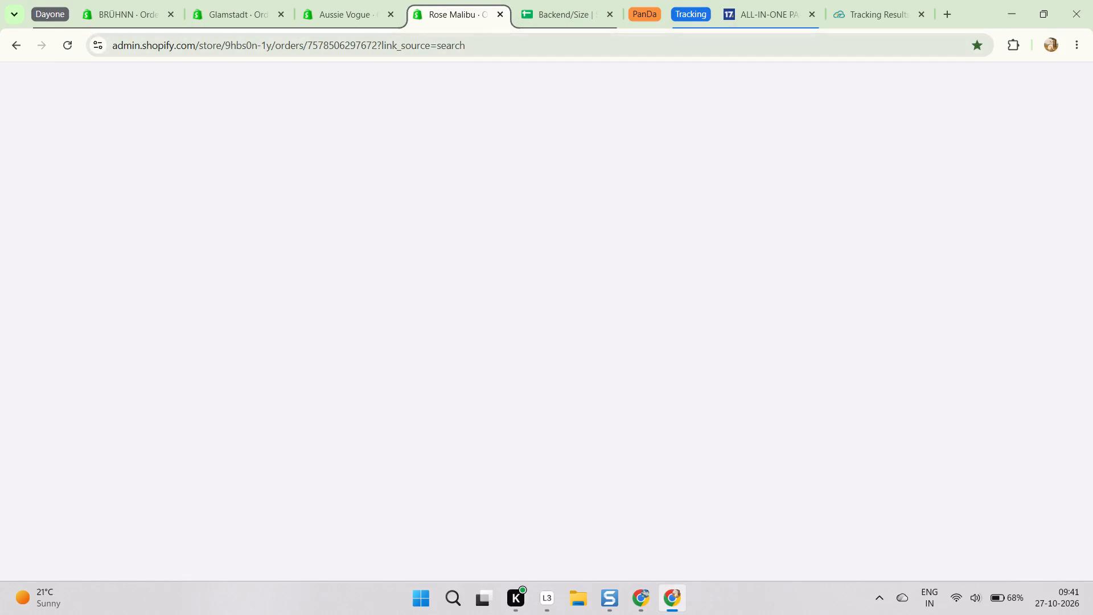
{"action": "scroll", "coordinate": [372, 221], "scroll_direction": "down", "scroll_amount": 2}
{"action": "scroll", "coordinate": [464, 162], "scroll_direction": "down", "scroll_amount": 1}
{"action": "scroll", "coordinate": [414, 219], "scroll_direction": "up", "scroll_amount": 2}
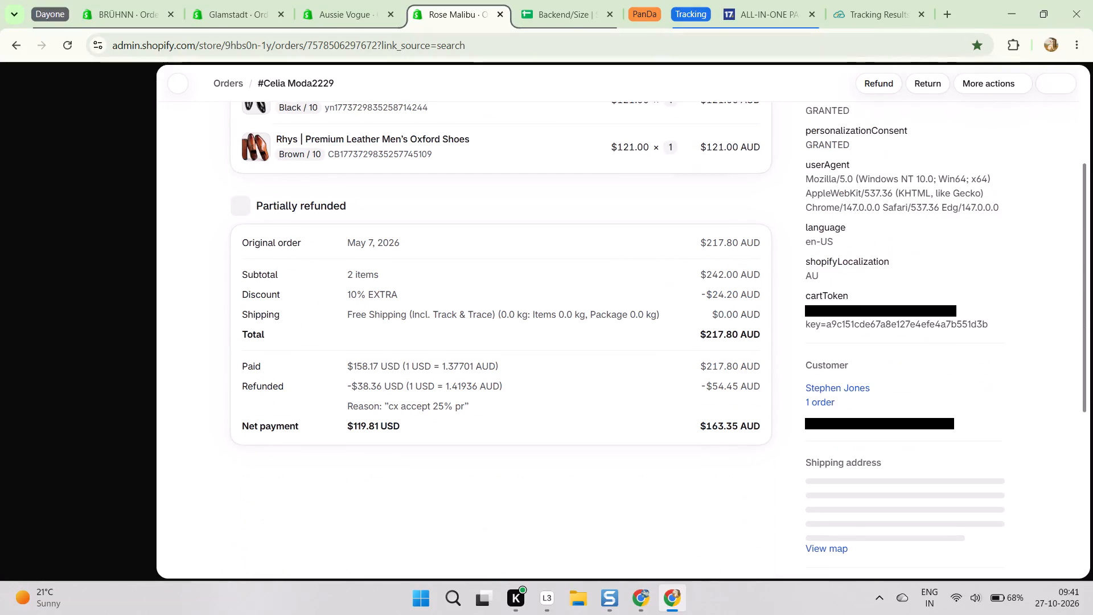
{"action": "scroll", "coordinate": [417, 220], "scroll_direction": "up", "scroll_amount": 10}
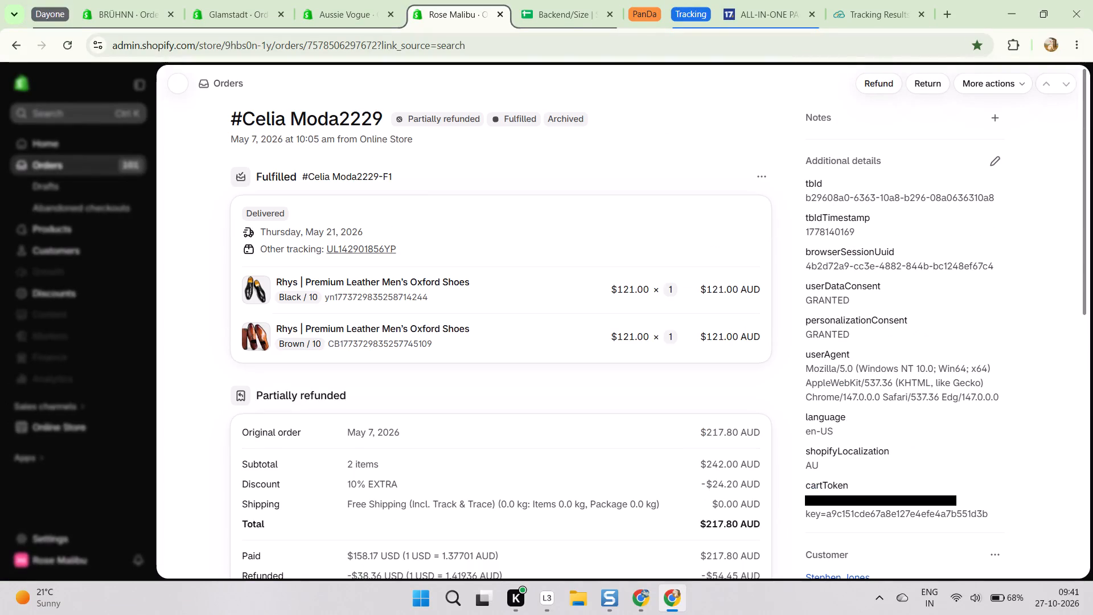
{"action": "scroll", "coordinate": [105, 307], "scroll_direction": "down", "scroll_amount": 3}
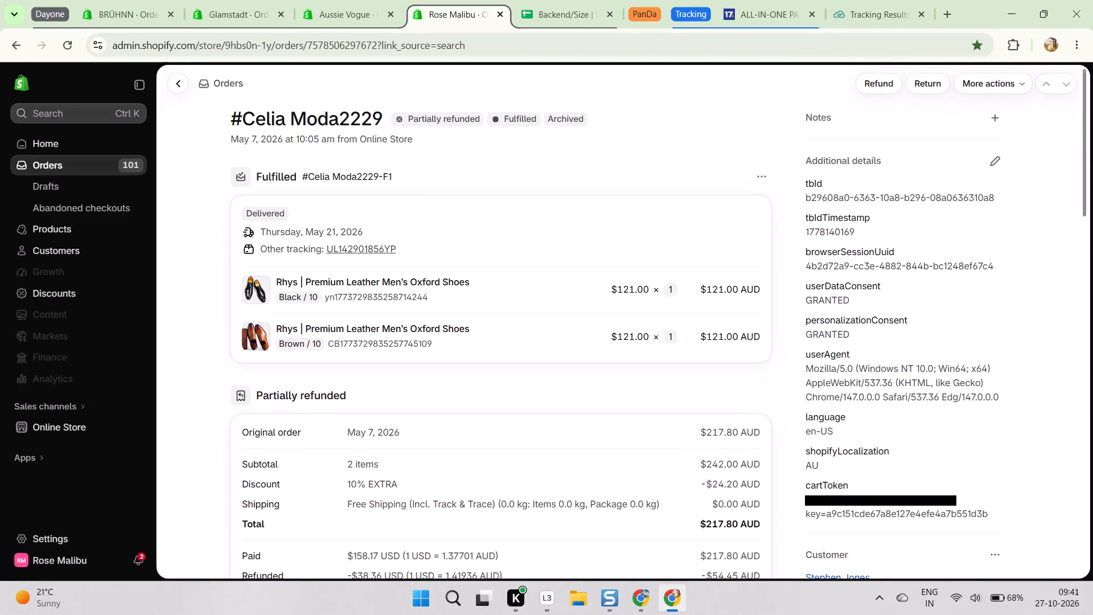
{"action": "scroll", "coordinate": [157, 274], "scroll_direction": "down", "scroll_amount": 2}
{"action": "scroll", "coordinate": [108, 398], "scroll_direction": "down", "scroll_amount": 2}
{"action": "left_click", "coordinate": [134, 429]}
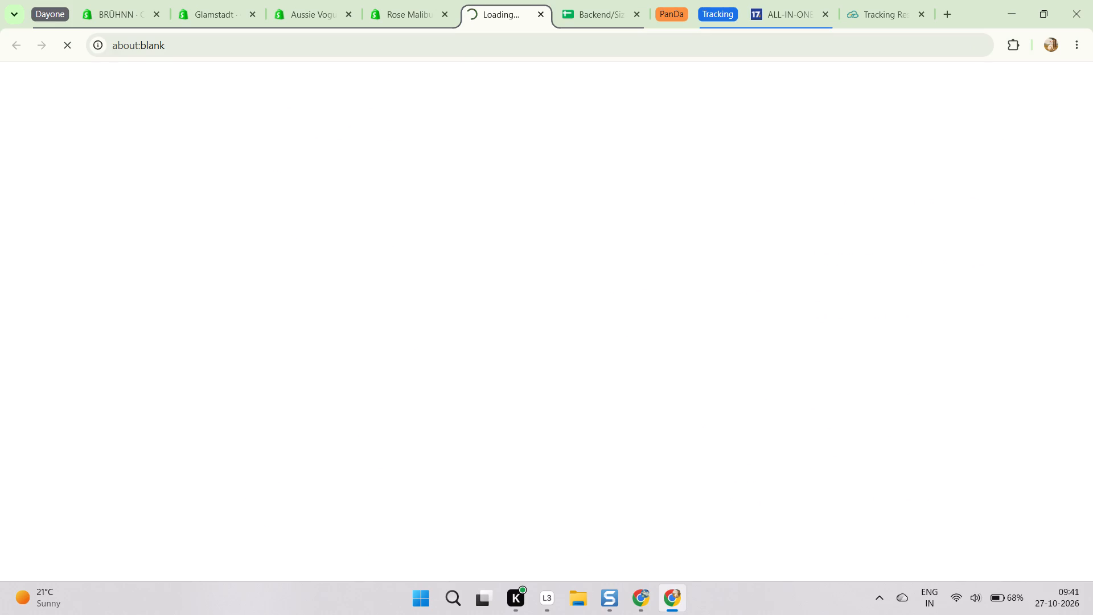
Open Rose Malibu's Cancellation Policy page from the storefront footer and hide the preview bar.
{"action": "scroll", "coordinate": [506, 240], "scroll_direction": "down", "scroll_amount": 13}
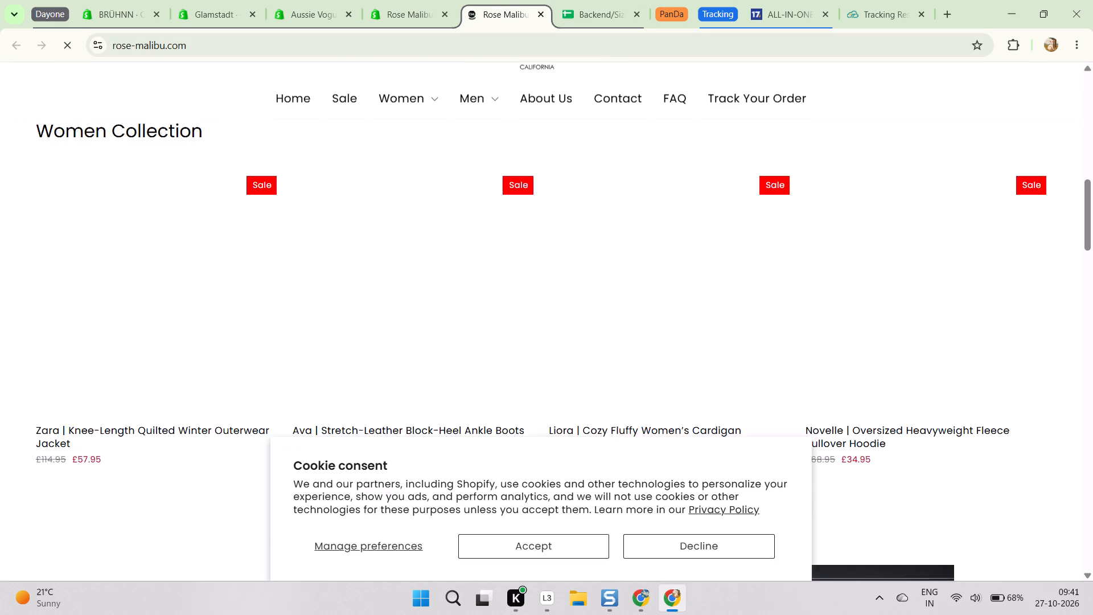
{"action": "scroll", "coordinate": [588, 290], "scroll_direction": "down", "scroll_amount": 20}
{"action": "scroll", "coordinate": [588, 290], "scroll_direction": "down", "scroll_amount": 4}
{"action": "left_click", "coordinate": [577, 355]}
{"action": "left_click", "coordinate": [577, 360]}
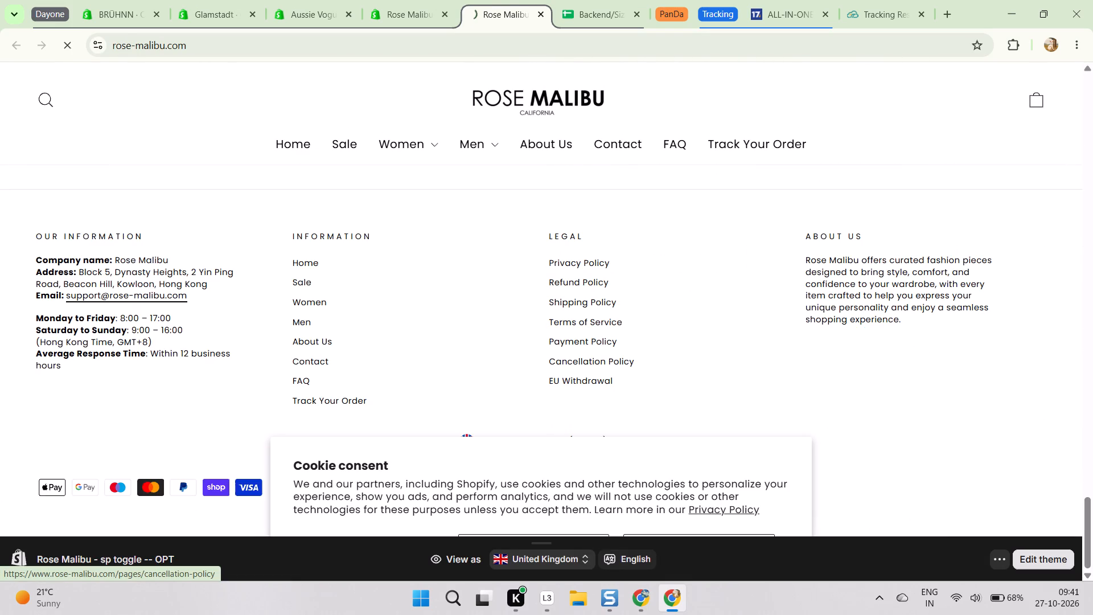
{"action": "scroll", "coordinate": [458, 343], "scroll_direction": "down", "scroll_amount": 1}
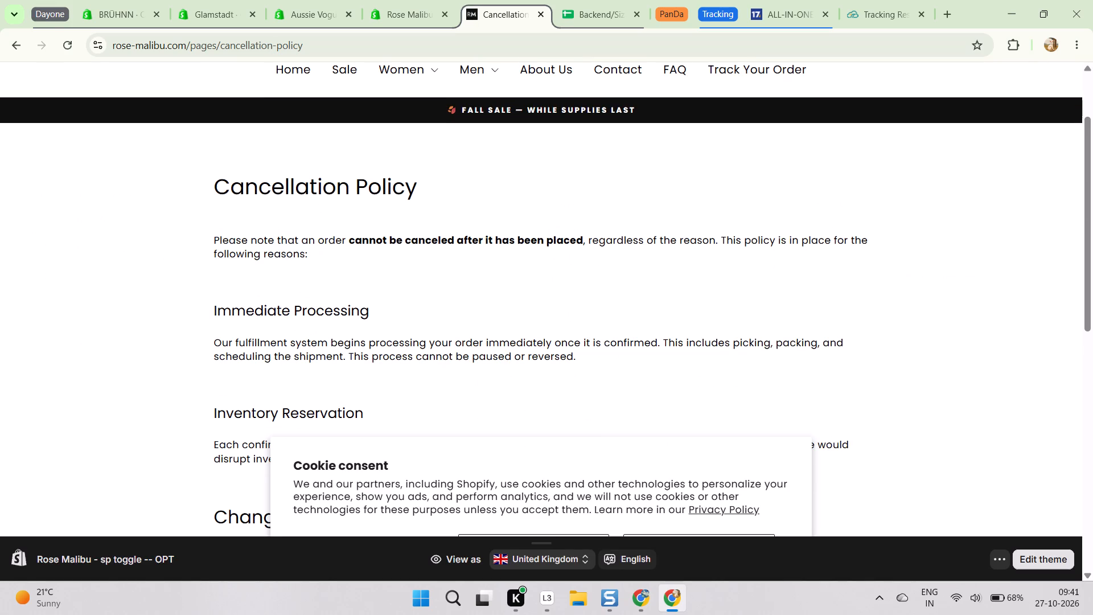
{"action": "left_click", "coordinate": [1005, 564]}
{"action": "left_click", "coordinate": [1032, 497]}
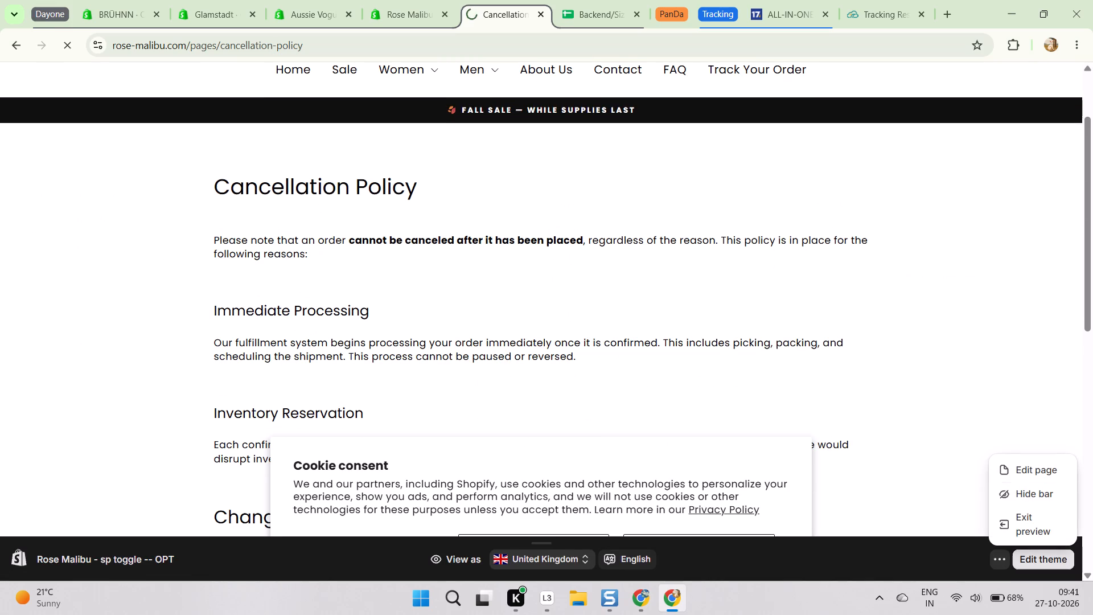
{"action": "scroll", "coordinate": [548, 411], "scroll_direction": "up", "scroll_amount": 7}
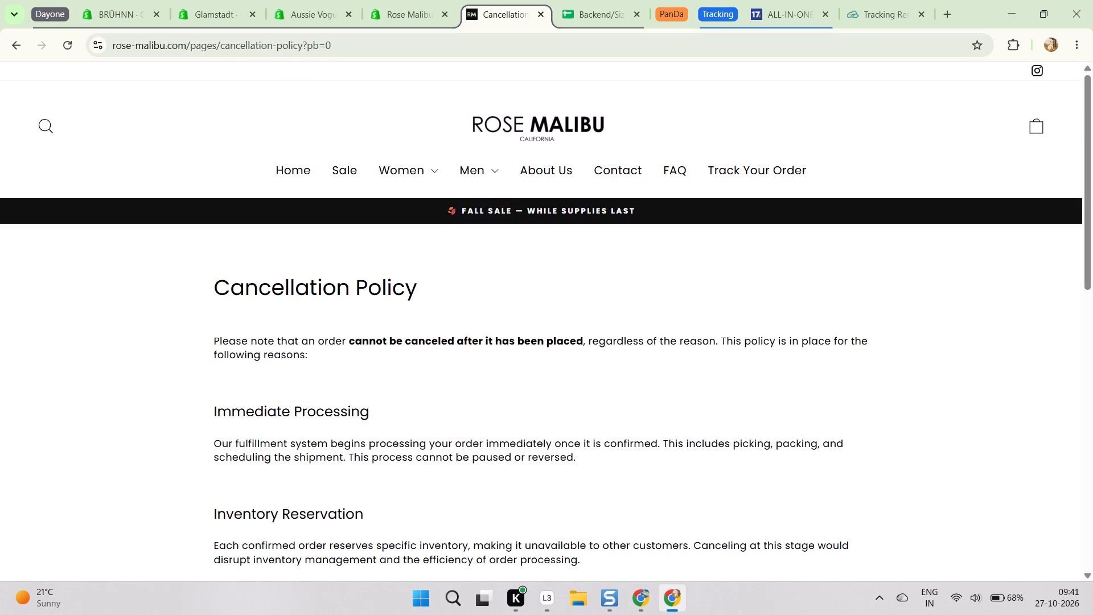
Capture a Snagit screenshot of the Cancellation Policy page from the web address down to the opening no-cancellation statement.
{"action": "left_click", "coordinate": [989, 0]}
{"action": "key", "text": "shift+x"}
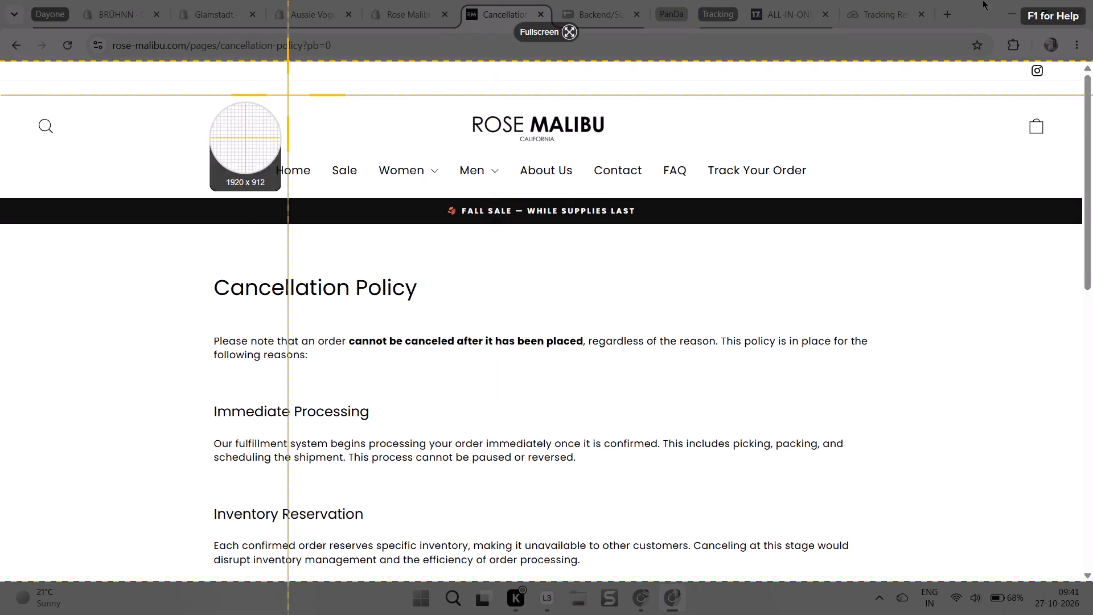
{"action": "left_click_drag", "start_coordinate": [84, 30], "coordinate": [186, 159]}
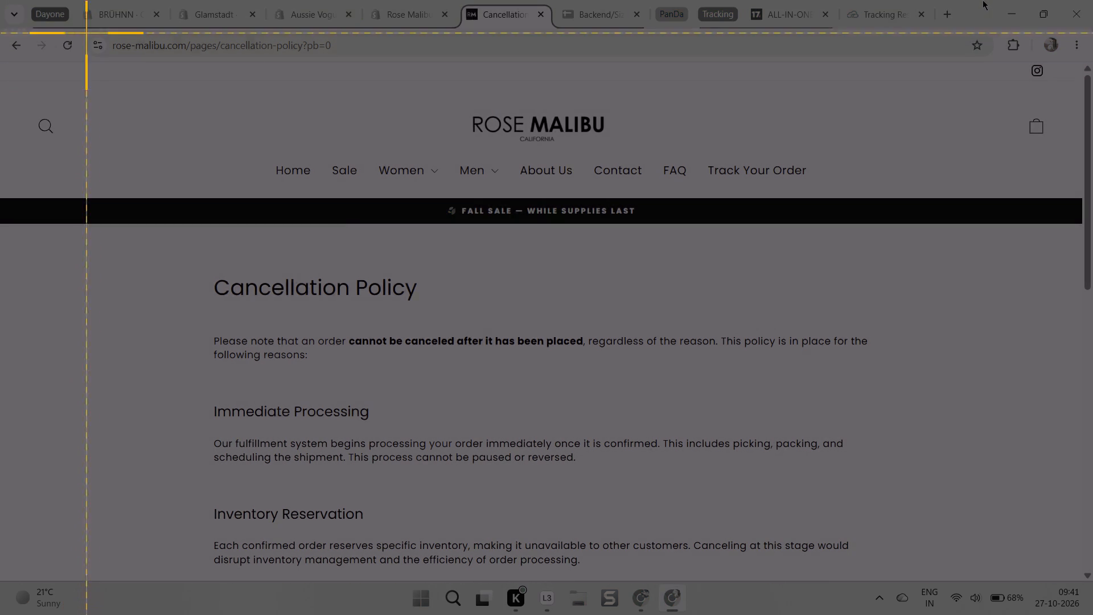
{"action": "left_click_drag", "start_coordinate": [186, 159], "coordinate": [955, 382]}
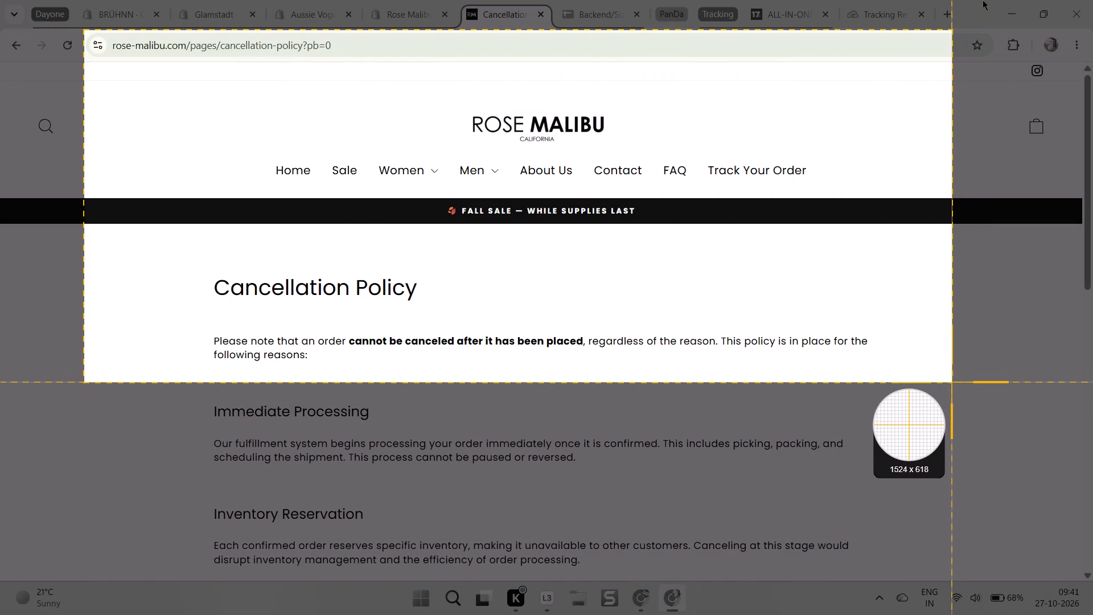
{"action": "left_click_drag", "start_coordinate": [955, 382], "coordinate": [997, 384]}
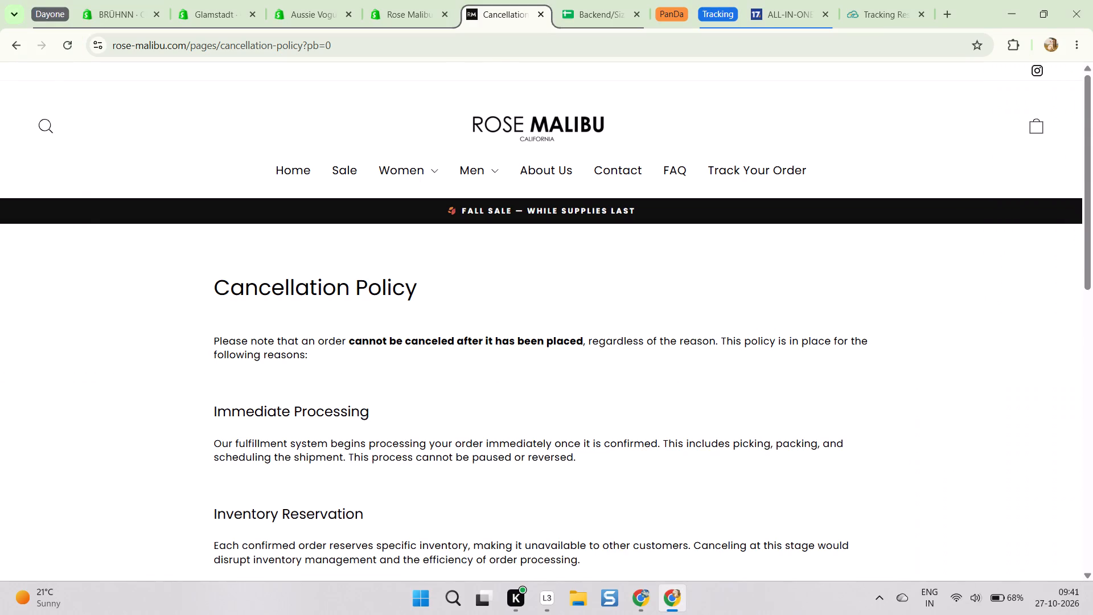
{"action": "left_click", "coordinate": [370, 429]}
{"action": "scroll", "coordinate": [962, 40], "scroll_direction": "up", "scroll_amount": 2}
{"action": "left_click", "coordinate": [982, 38]}
{"action": "key", "text": "alt+Tab"}
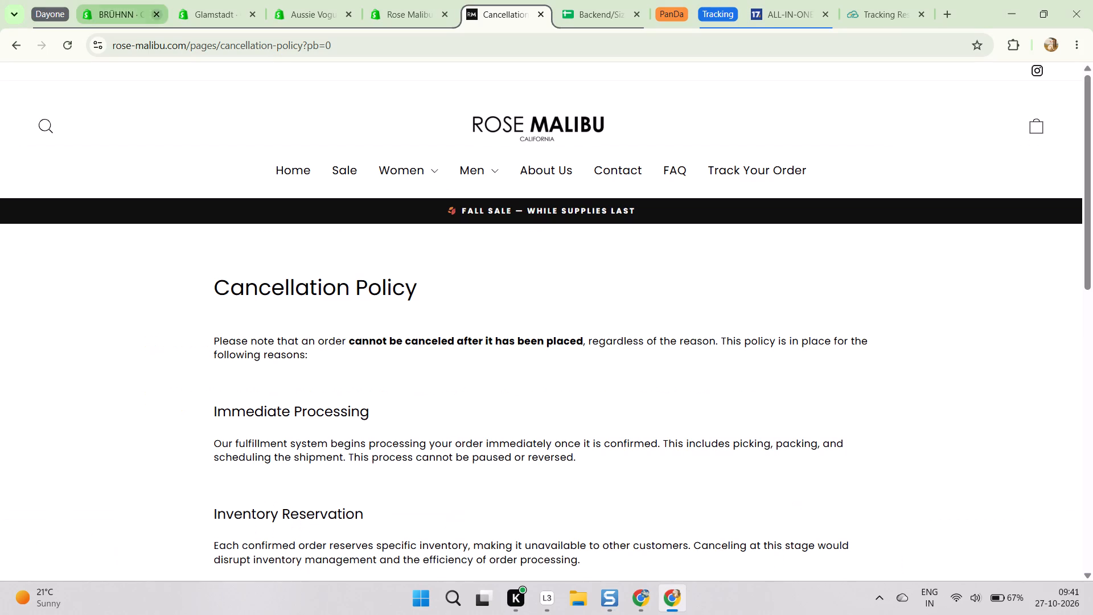
Return to ticket 442424, paste the policy screenshot below the Rose Malibu Support Team signature, and send the reply.
{"action": "left_click", "coordinate": [640, 607]}
{"action": "scroll", "coordinate": [342, 474], "scroll_direction": "down", "scroll_amount": 1}
{"action": "key", "text": "ctrl+v"}
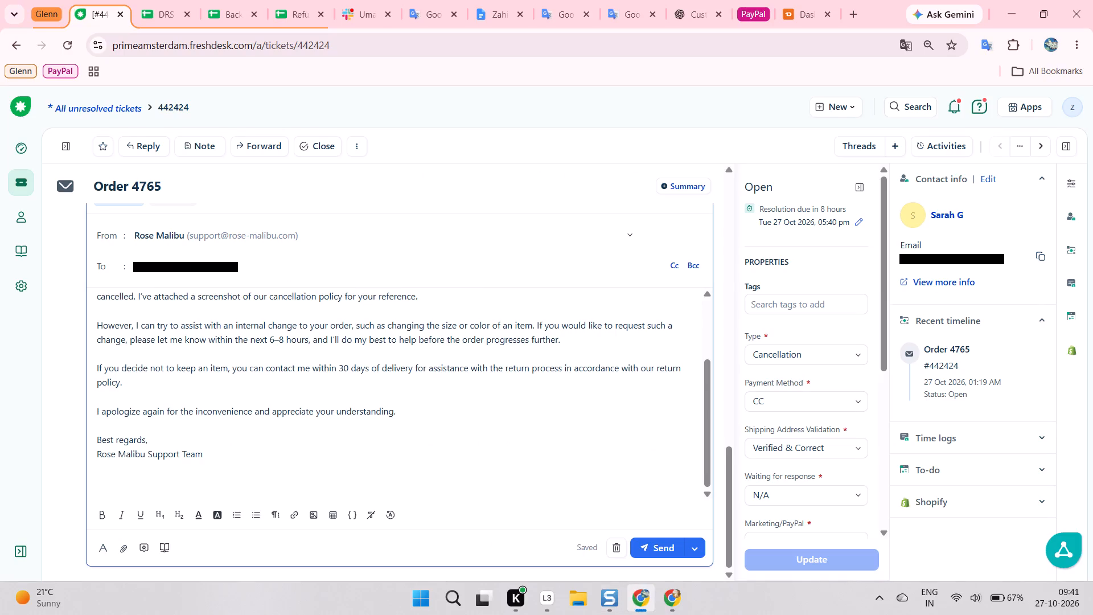
{"action": "scroll", "coordinate": [363, 448], "scroll_direction": "down", "scroll_amount": 14}
{"action": "left_click", "coordinate": [659, 552]}
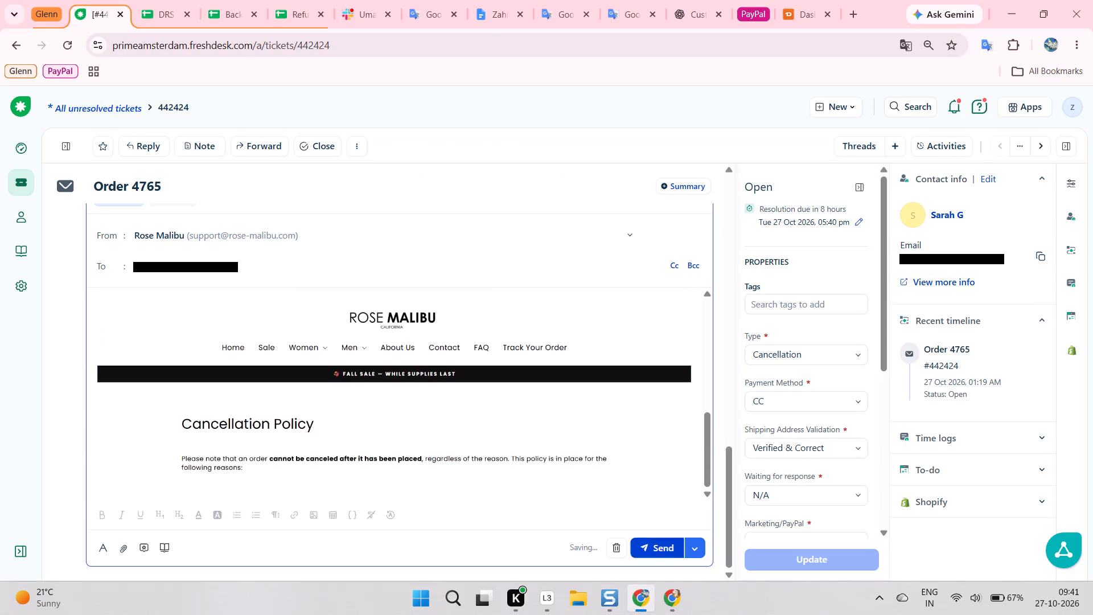
Set ticket 442424's status to Resolved and update its properties.
{"action": "scroll", "coordinate": [463, 383], "scroll_direction": "down", "scroll_amount": 9}
{"action": "scroll", "coordinate": [796, 307], "scroll_direction": "down", "scroll_amount": 4}
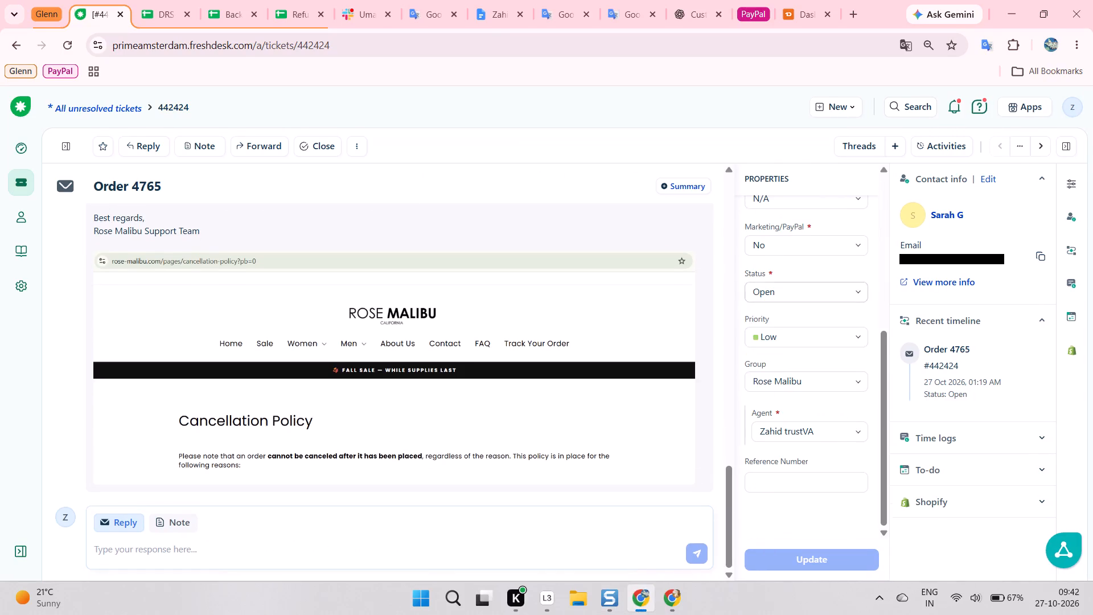
{"action": "left_click", "coordinate": [783, 289]}
{"action": "left_click", "coordinate": [793, 368]}
{"action": "key", "text": "Tab"}
{"action": "key", "text": "Tab"}
{"action": "key", "text": "Tab"}
{"action": "scroll", "coordinate": [807, 519], "scroll_direction": "down", "scroll_amount": 3}
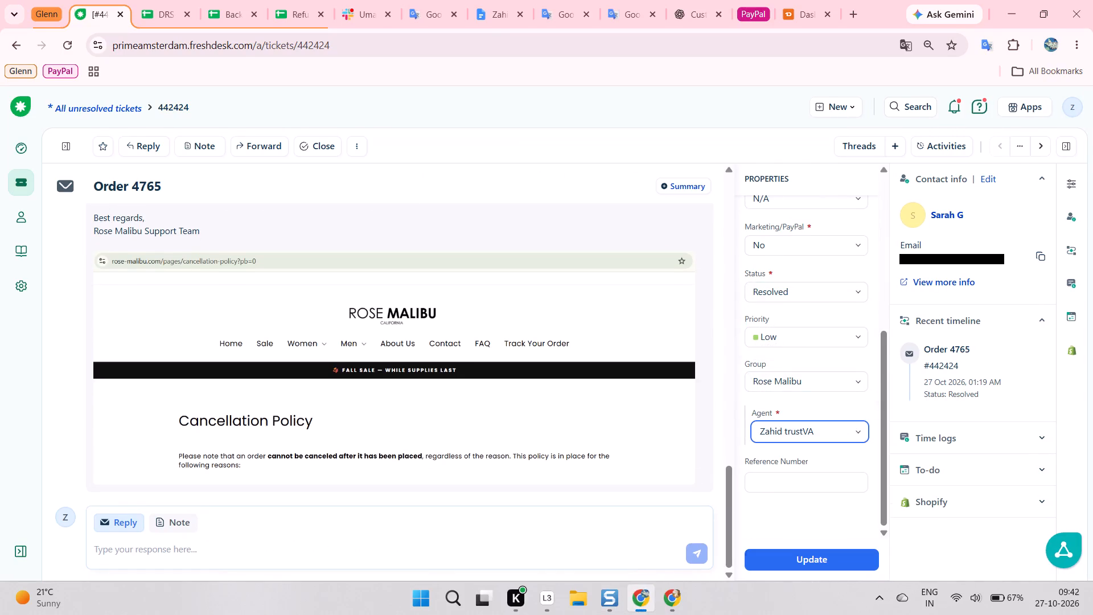
{"action": "left_click", "coordinate": [805, 561]}
{"action": "scroll", "coordinate": [425, 367], "scroll_direction": "down", "scroll_amount": 4}
{"action": "double_click", "coordinate": [182, 110]}
{"action": "key", "text": "ctrl+c"}
{"action": "key", "text": "ctrl+c"}
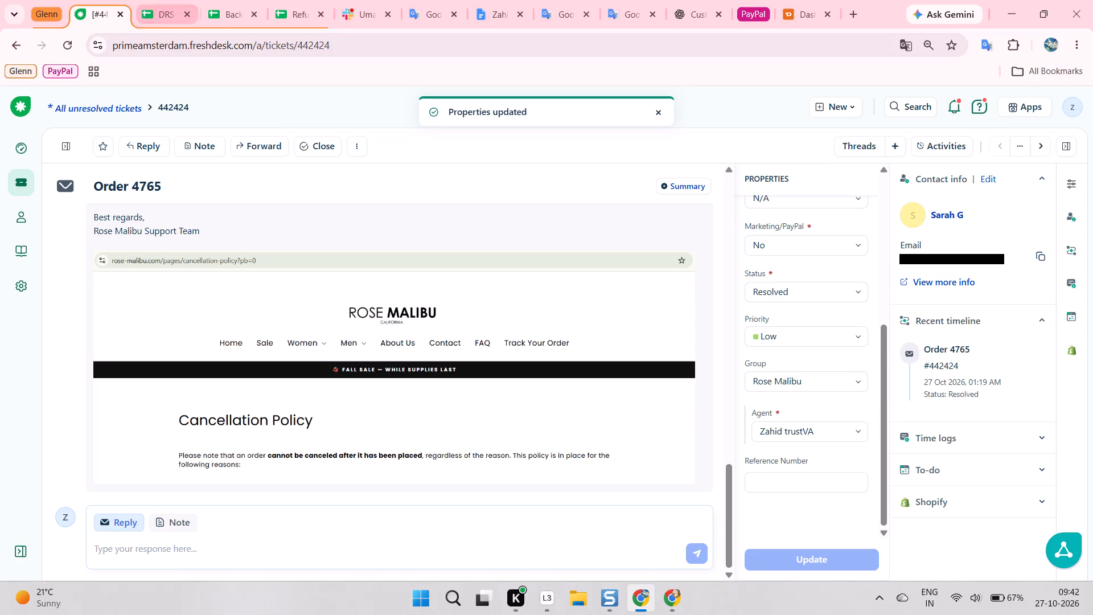
{"action": "double_click", "coordinate": [183, 106], "text": "ctrl"}
{"action": "key", "text": "ctrl+c"}
{"action": "key", "text": "ctrl+c"}
{"action": "left_click", "coordinate": [158, 0]}
{"action": "key", "text": "ctrl+v"}
{"action": "left_click", "coordinate": [408, 270]}
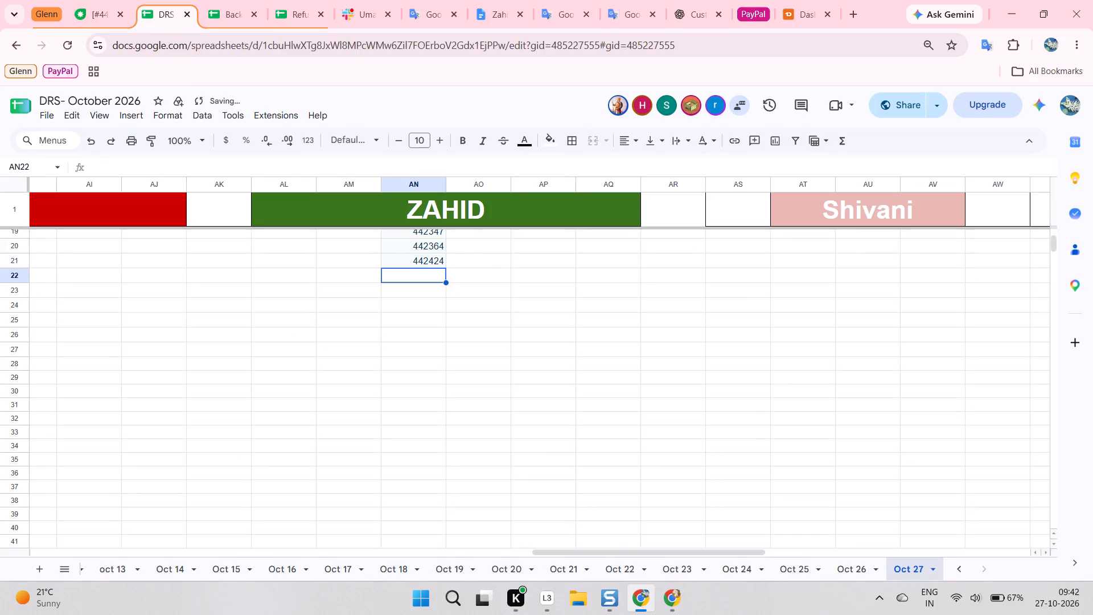
{"action": "scroll", "coordinate": [410, 282], "scroll_direction": "down", "scroll_amount": 1}
Go back to ticket 442424, look over the sent reply, and advance to ticket 442342.
{"action": "left_click", "coordinate": [93, 5]}
{"action": "scroll", "coordinate": [432, 315], "scroll_direction": "down", "scroll_amount": 1}
{"action": "scroll", "coordinate": [332, 354], "scroll_direction": "up", "scroll_amount": 2}
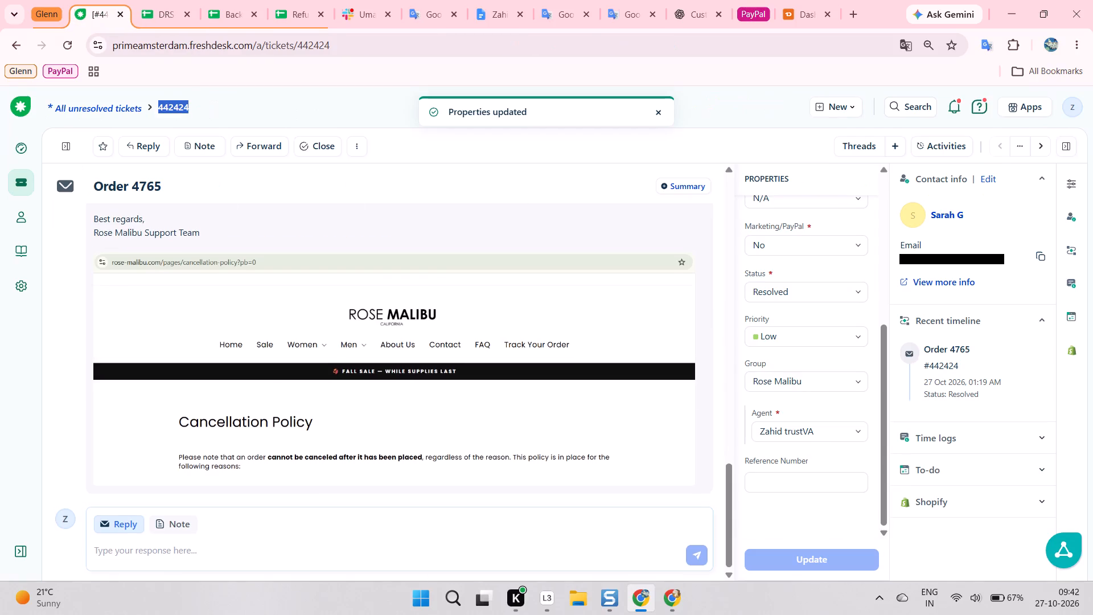
{"action": "scroll", "coordinate": [332, 354], "scroll_direction": "up", "scroll_amount": 1}
{"action": "left_click", "coordinate": [425, 350]}
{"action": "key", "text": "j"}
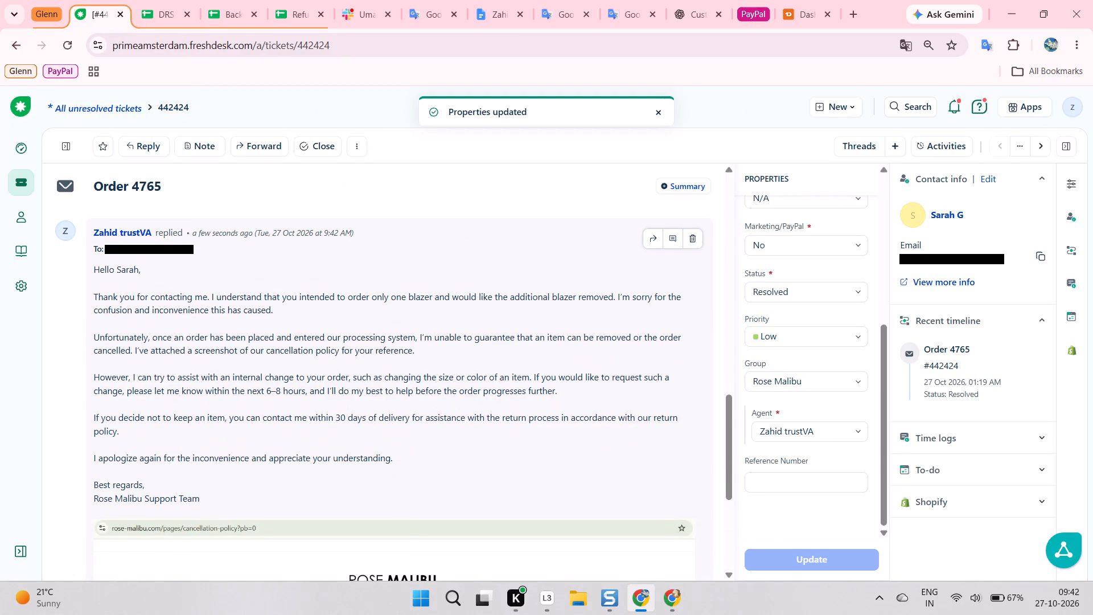
{"action": "scroll", "coordinate": [405, 315], "scroll_direction": "down", "scroll_amount": 10}
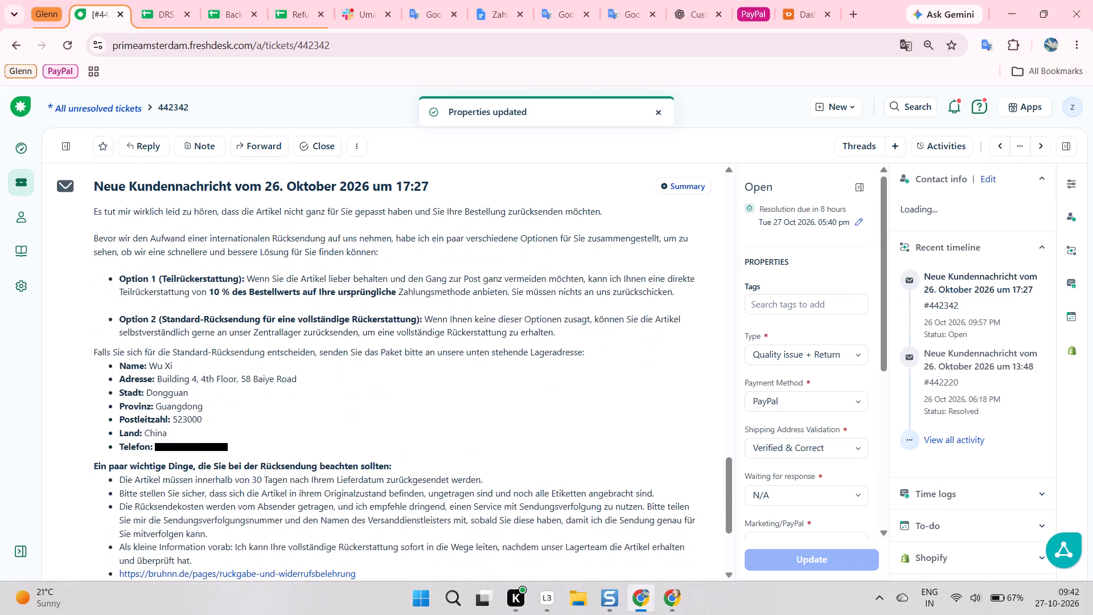
{"action": "scroll", "coordinate": [379, 314], "scroll_direction": "up", "scroll_amount": 3}
{"action": "right_click", "coordinate": [421, 281]}
{"action": "scroll", "coordinate": [474, 430], "scroll_direction": "down", "scroll_amount": 3}
{"action": "left_click", "coordinate": [506, 502]}
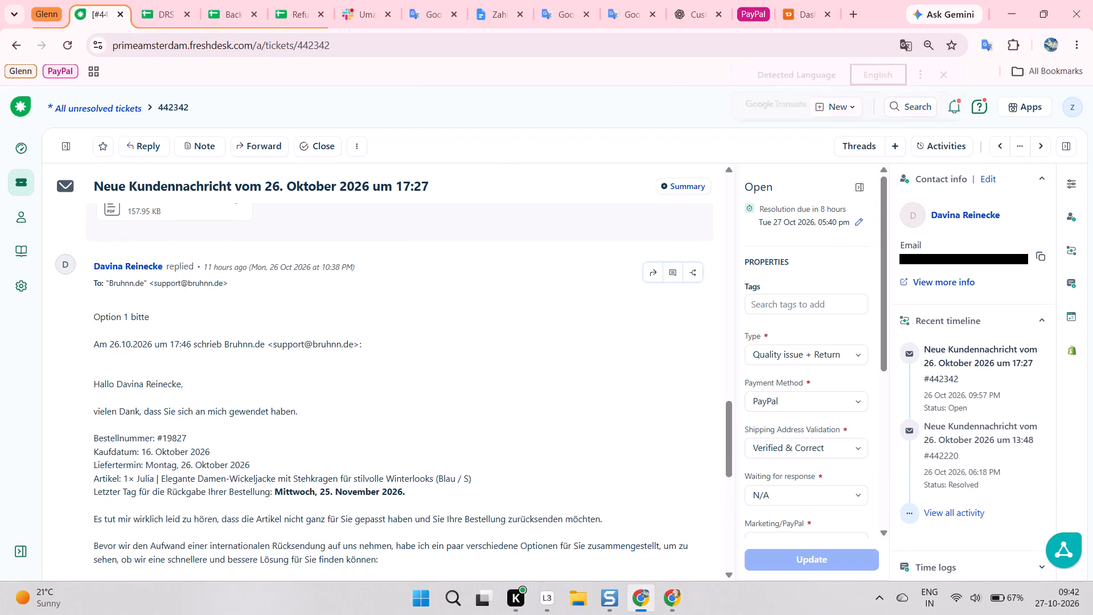
{"action": "scroll", "coordinate": [361, 346], "scroll_direction": "up", "scroll_amount": 7}
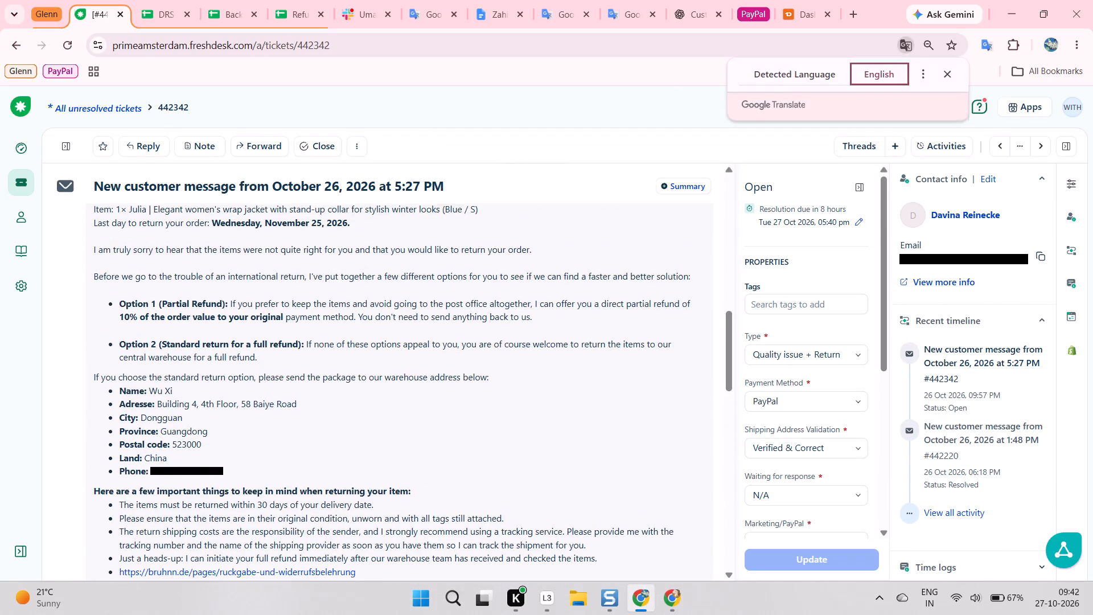
{"action": "scroll", "coordinate": [401, 321], "scroll_direction": "up", "scroll_amount": 4}
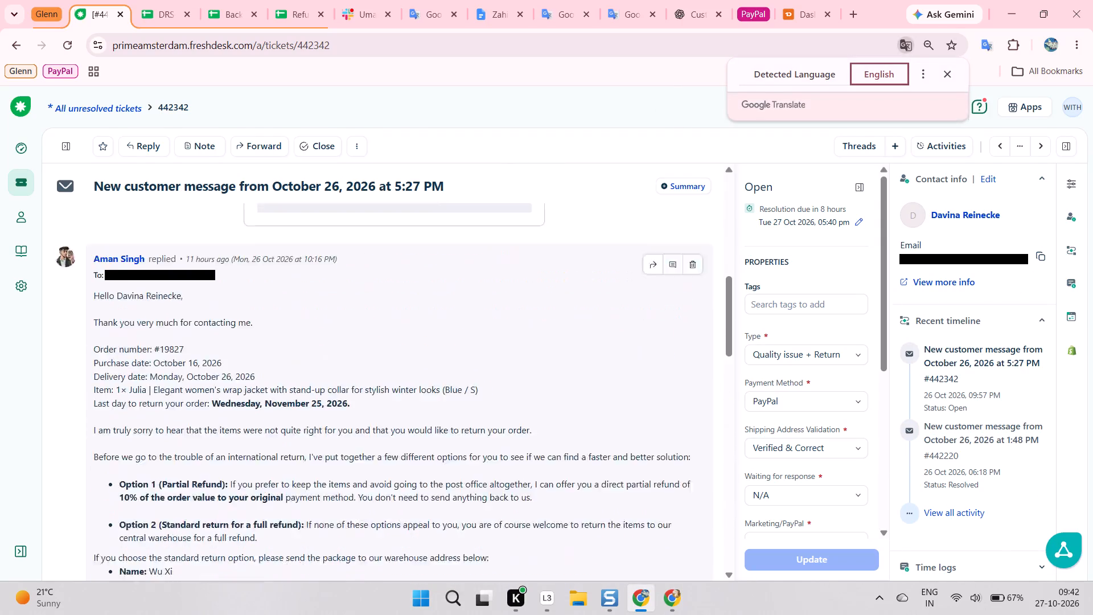
{"action": "scroll", "coordinate": [403, 320], "scroll_direction": "up", "scroll_amount": 5}
{"action": "scroll", "coordinate": [402, 334], "scroll_direction": "down", "scroll_amount": 1}
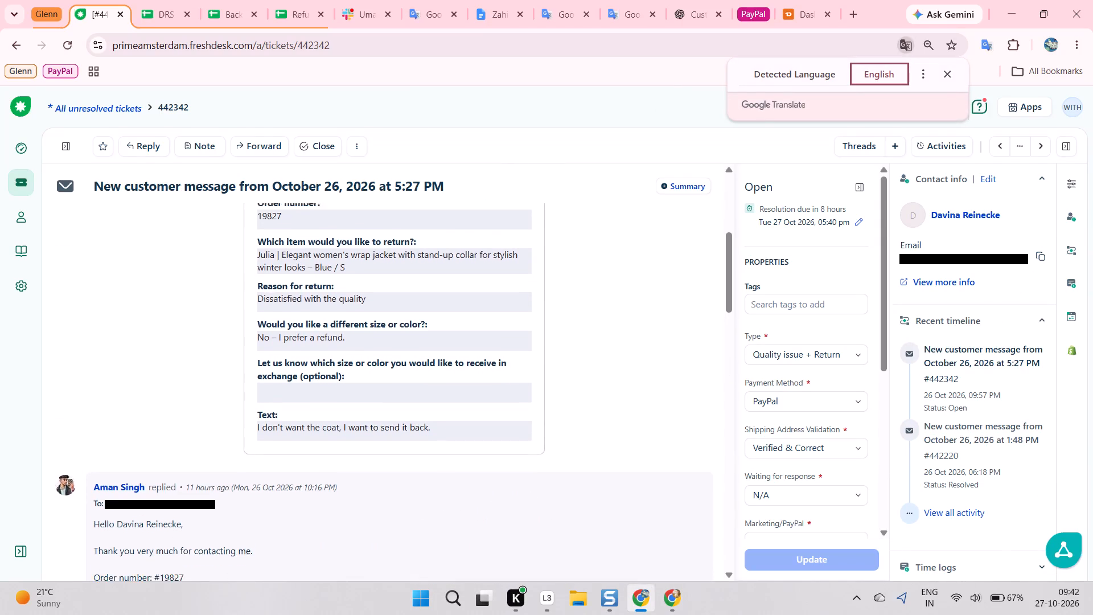
{"action": "scroll", "coordinate": [402, 334], "scroll_direction": "down", "scroll_amount": 7}
{"action": "scroll", "coordinate": [562, 171], "scroll_direction": "down", "scroll_amount": 2}
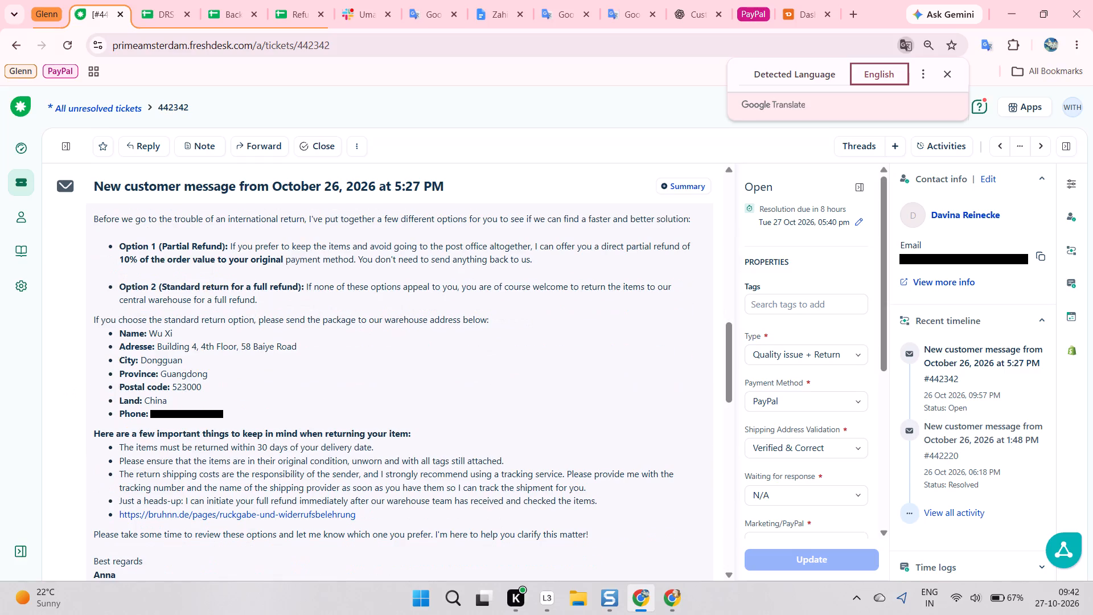
{"action": "scroll", "coordinate": [544, 207], "scroll_direction": "up", "scroll_amount": 1}
{"action": "scroll", "coordinate": [764, 93], "scroll_direction": "down", "scroll_amount": 1}
{"action": "left_click", "coordinate": [792, 73]}
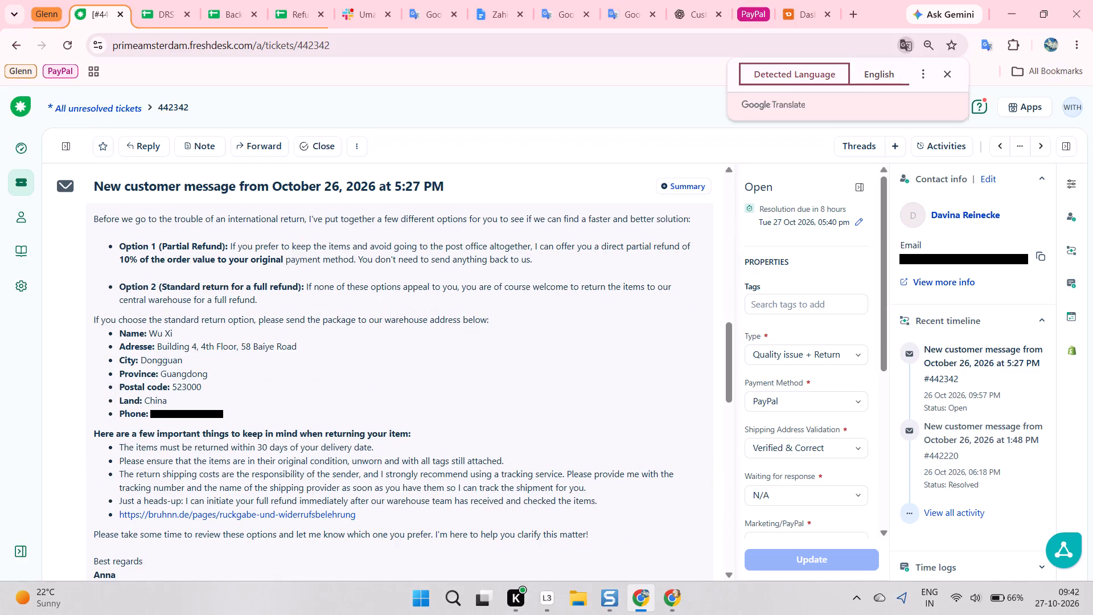
Read the customer's latest reply in ticket 442342 in English and restore the detected language.
{"action": "scroll", "coordinate": [412, 273], "scroll_direction": "down", "scroll_amount": 6}
{"action": "scroll", "coordinate": [352, 290], "scroll_direction": "up", "scroll_amount": 2}
{"action": "scroll", "coordinate": [372, 272], "scroll_direction": "down", "scroll_amount": 8}
{"action": "scroll", "coordinate": [428, 247], "scroll_direction": "down", "scroll_amount": 1}
{"action": "scroll", "coordinate": [435, 244], "scroll_direction": "up", "scroll_amount": 5}
{"action": "right_click_drag", "start_coordinate": [742, 99], "coordinate": [835, 73]}
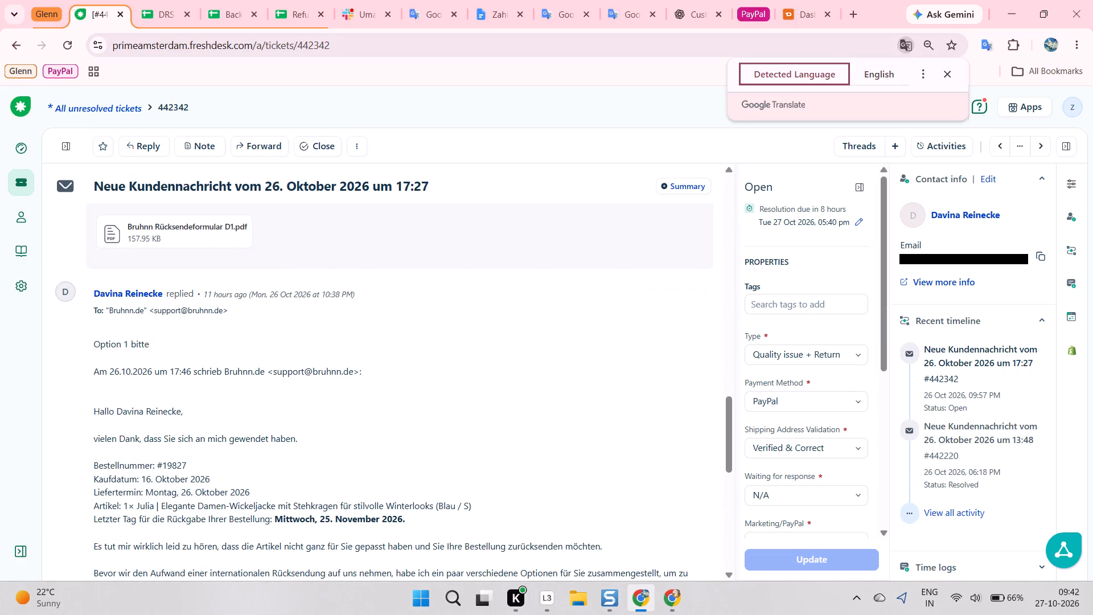
{"action": "left_click", "coordinate": [887, 78]}
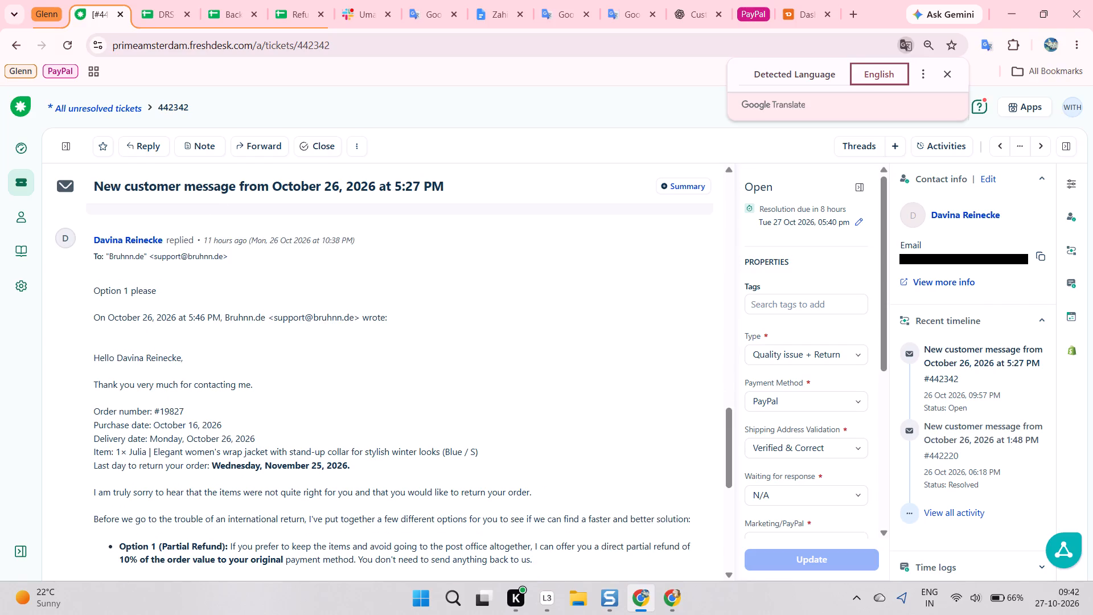
{"action": "left_click", "coordinate": [800, 73]}
{"action": "scroll", "coordinate": [1006, 317], "scroll_direction": "up", "scroll_amount": 1}
{"action": "left_click", "coordinate": [1041, 253]}
{"action": "left_click_drag", "start_coordinate": [498, 314], "coordinate": [491, 314]}
{"action": "key", "text": "alt+Tab"}
{"action": "scroll", "coordinate": [138, 43], "scroll_direction": "up", "scroll_amount": 2}
{"action": "left_click", "coordinate": [121, 0]}
{"action": "scroll", "coordinate": [35, 79], "scroll_direction": "up", "scroll_amount": 7}
{"action": "left_click", "coordinate": [25, 114]}
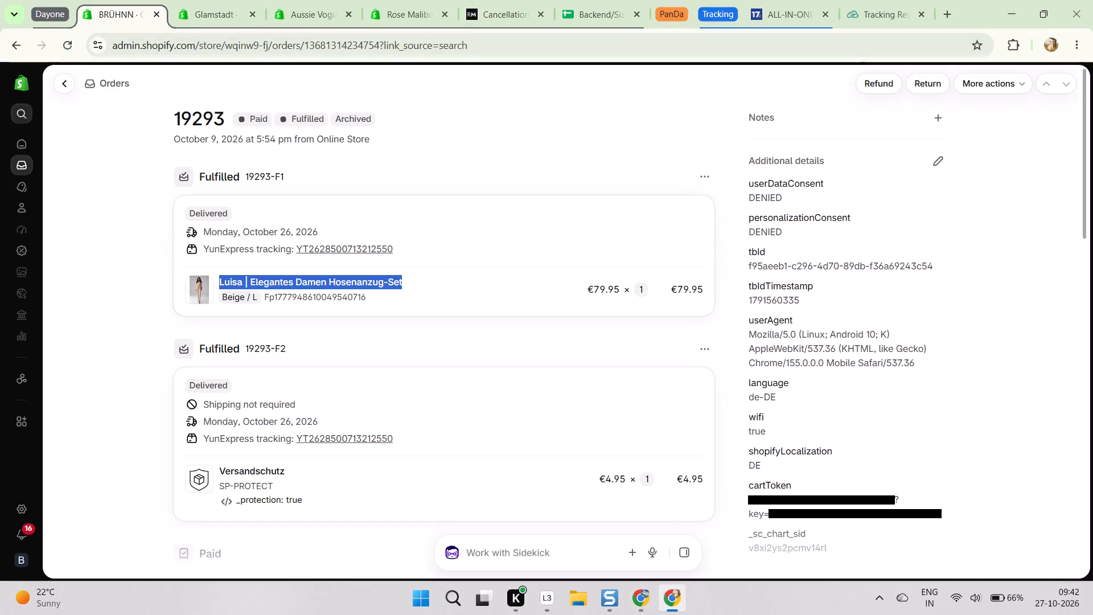
{"action": "key", "text": "ctrl+v"}
{"action": "left_click", "coordinate": [541, 15]}
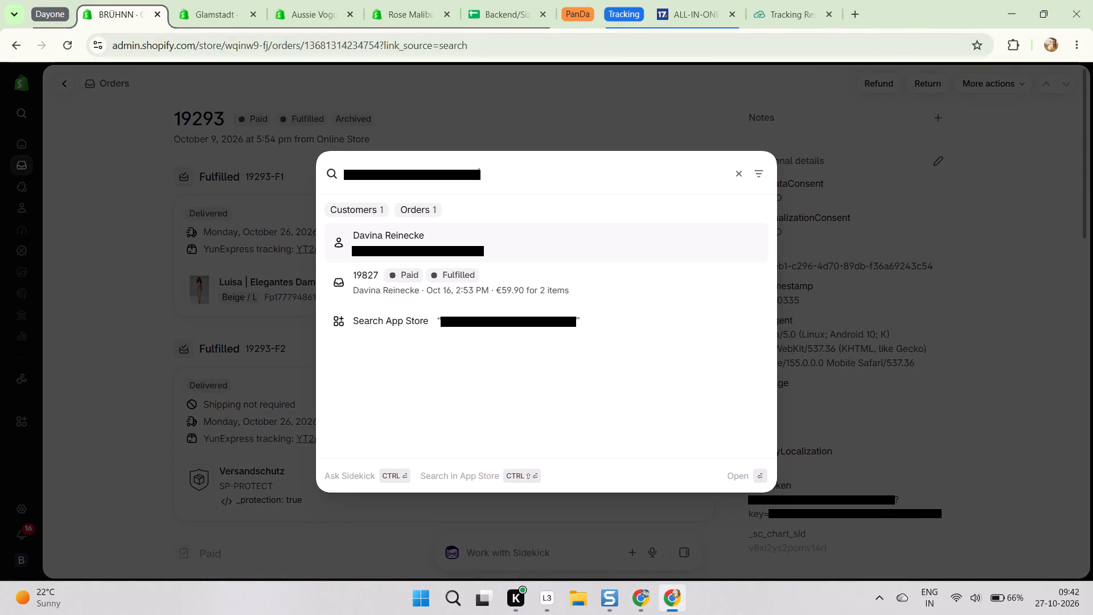
{"action": "left_click", "coordinate": [366, 278]}
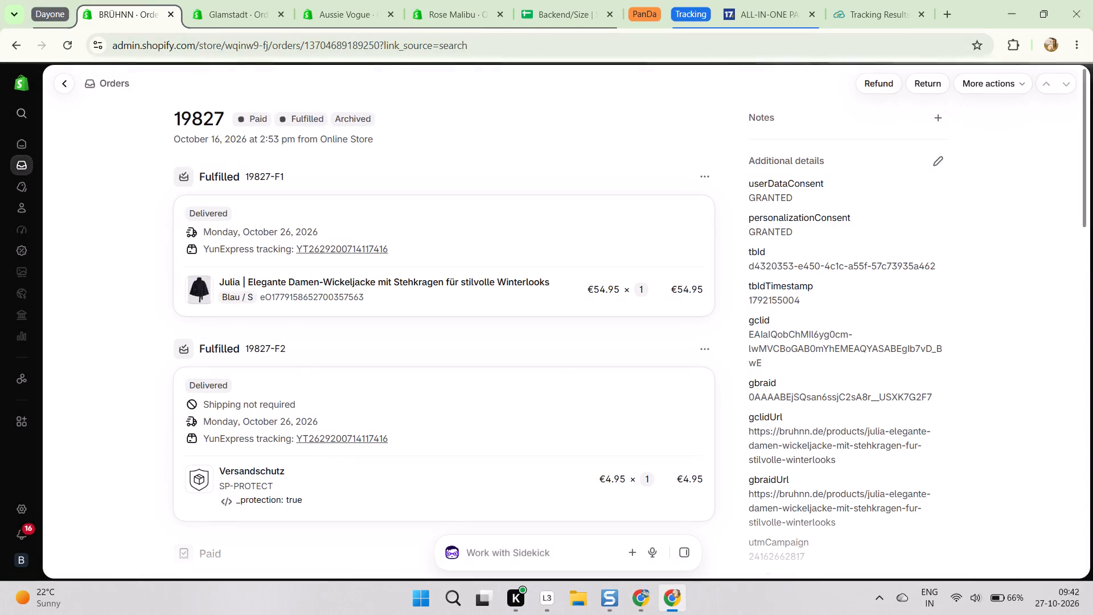
{"action": "key", "text": "ctrl+f"}
{"action": "key", "text": "ctrl+v"}
{"action": "scroll", "coordinate": [753, 154], "scroll_direction": "up", "scroll_amount": 5}
{"action": "left_click", "coordinate": [976, 77]}
{"action": "scroll", "coordinate": [820, 130], "scroll_direction": "up", "scroll_amount": 6}
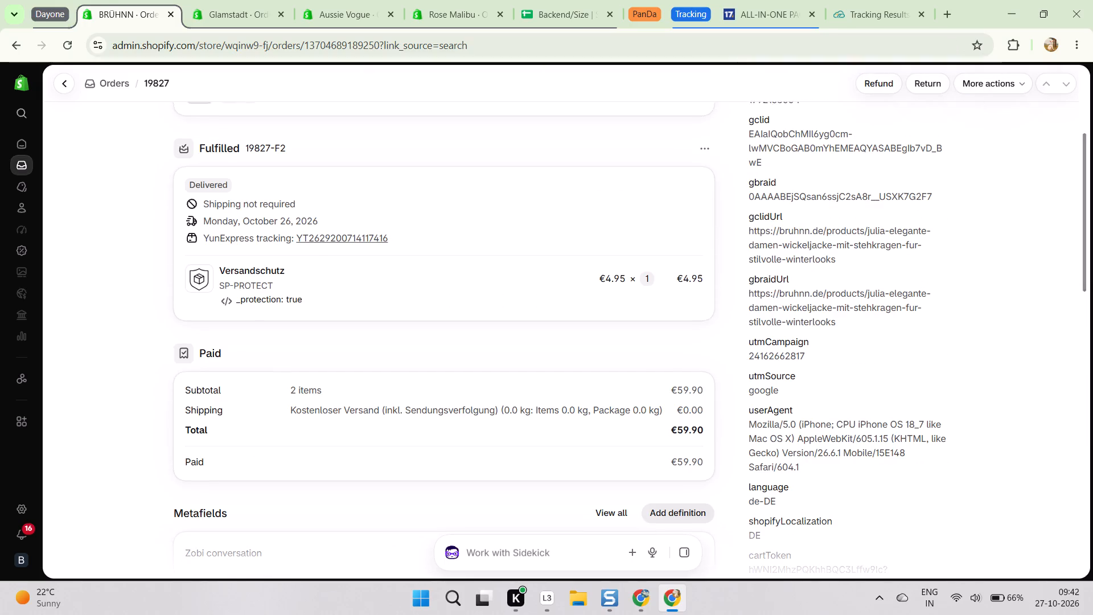
{"action": "scroll", "coordinate": [400, 268], "scroll_direction": "up", "scroll_amount": 4}
{"action": "left_click", "coordinate": [458, 197]}
{"action": "key", "text": "ctrl+f"}
{"action": "key", "text": "ctrl+v"}
{"action": "scroll", "coordinate": [878, 80], "scroll_direction": "up", "scroll_amount": 4}
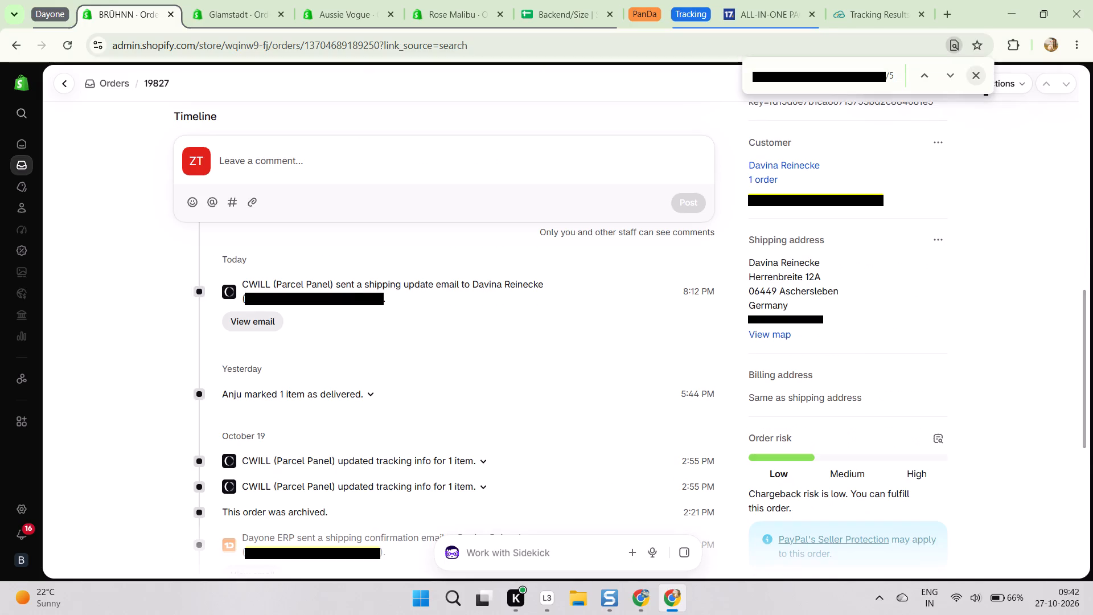
{"action": "left_click", "coordinate": [974, 73]}
{"action": "scroll", "coordinate": [551, 240], "scroll_direction": "down", "scroll_amount": 19}
{"action": "scroll", "coordinate": [528, 265], "scroll_direction": "up", "scroll_amount": 12}
{"action": "left_click", "coordinate": [481, 187]}
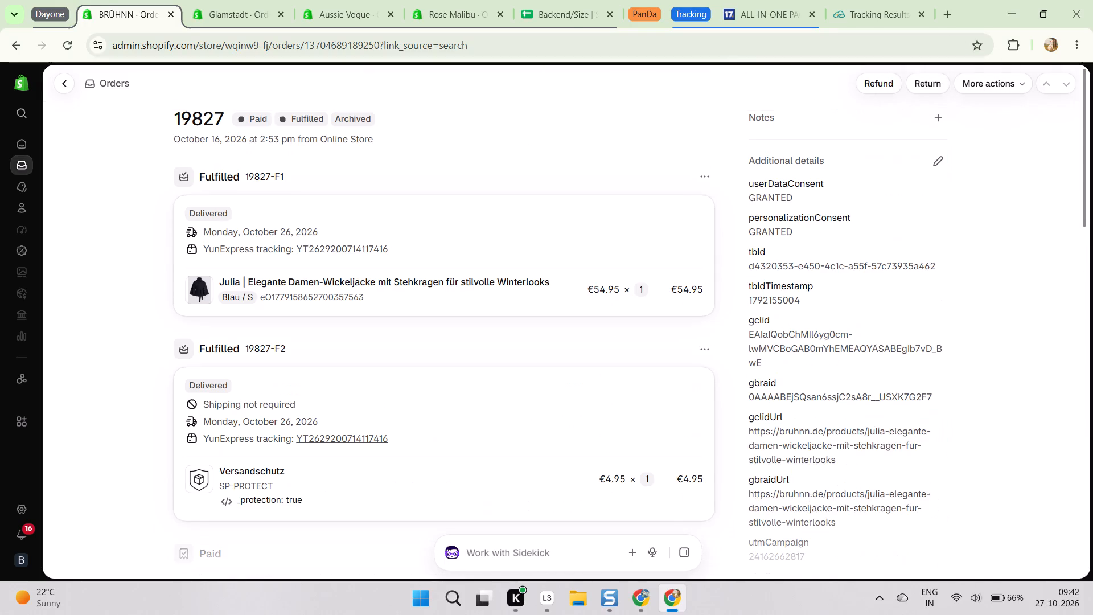
{"action": "left_click", "coordinate": [479, 186]}
{"action": "left_click", "coordinate": [491, 190]}
{"action": "scroll", "coordinate": [595, 248], "scroll_direction": "up", "scroll_amount": 4}
Start a reply in ticket 442342 and replace the default greeting with the German partial-refund canned response found with "prg".
{"action": "key", "text": "alt+Tab"}
{"action": "scroll", "coordinate": [475, 352], "scroll_direction": "down", "scroll_amount": 1}
{"action": "left_click", "coordinate": [465, 353]}
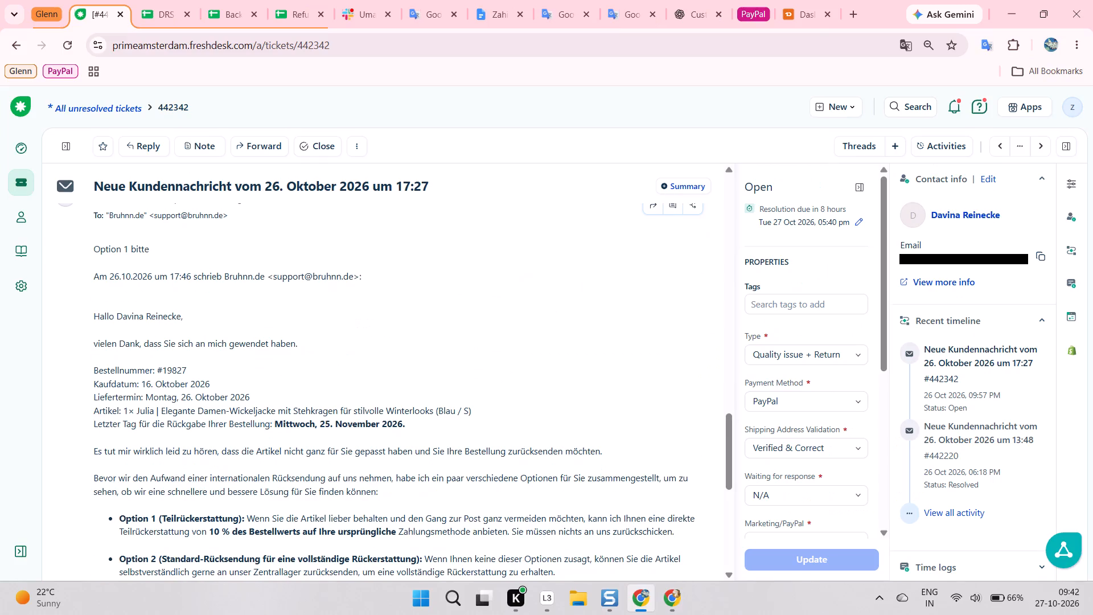
{"action": "left_click", "coordinate": [458, 340]}
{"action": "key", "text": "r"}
{"action": "scroll", "coordinate": [180, 350], "scroll_direction": "down", "scroll_amount": 6}
{"action": "left_click", "coordinate": [117, 489]}
{"action": "left_click_drag", "start_coordinate": [143, 483], "coordinate": [143, 483], "text": "ctrl"}
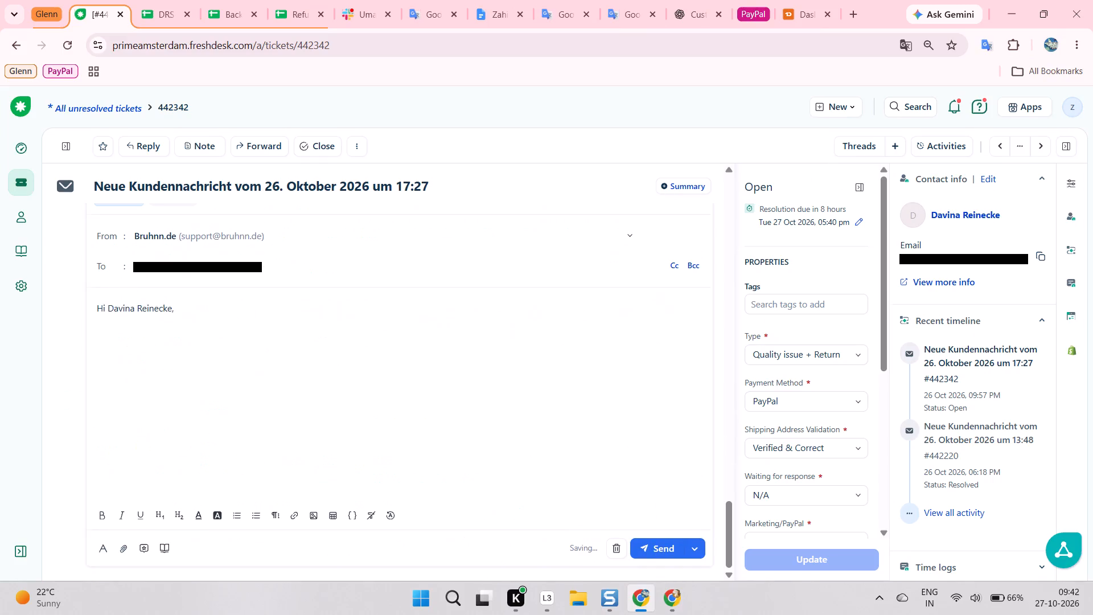
{"action": "left_click_drag", "start_coordinate": [143, 483], "coordinate": [154, 477], "text": "ctrl"}
{"action": "key", "text": "ctrl+a"}
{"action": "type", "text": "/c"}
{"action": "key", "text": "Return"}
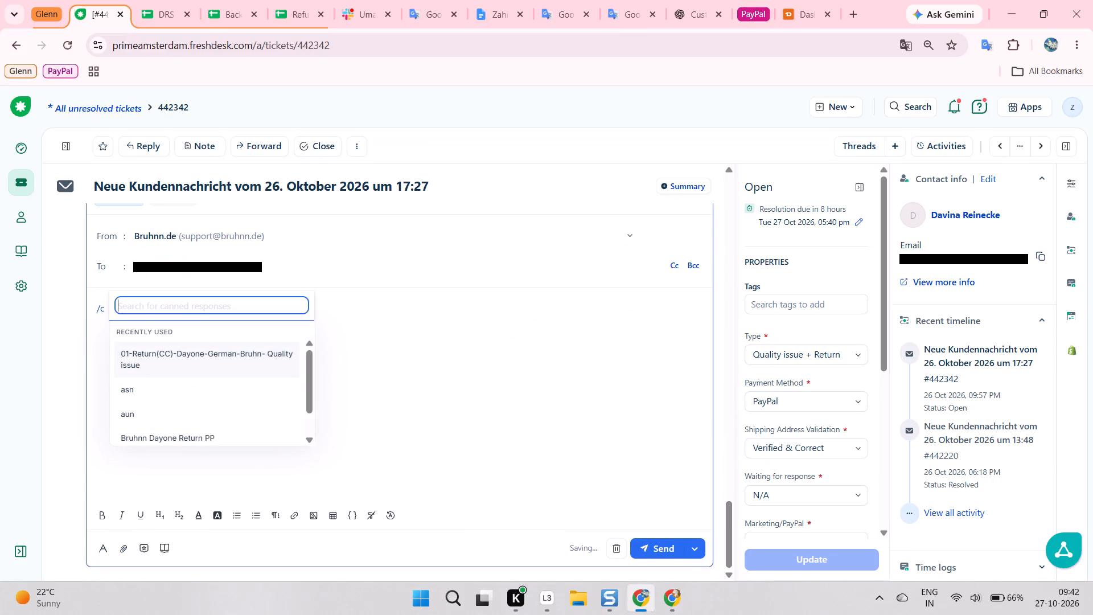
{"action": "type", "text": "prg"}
{"action": "left_click", "coordinate": [213, 339]}
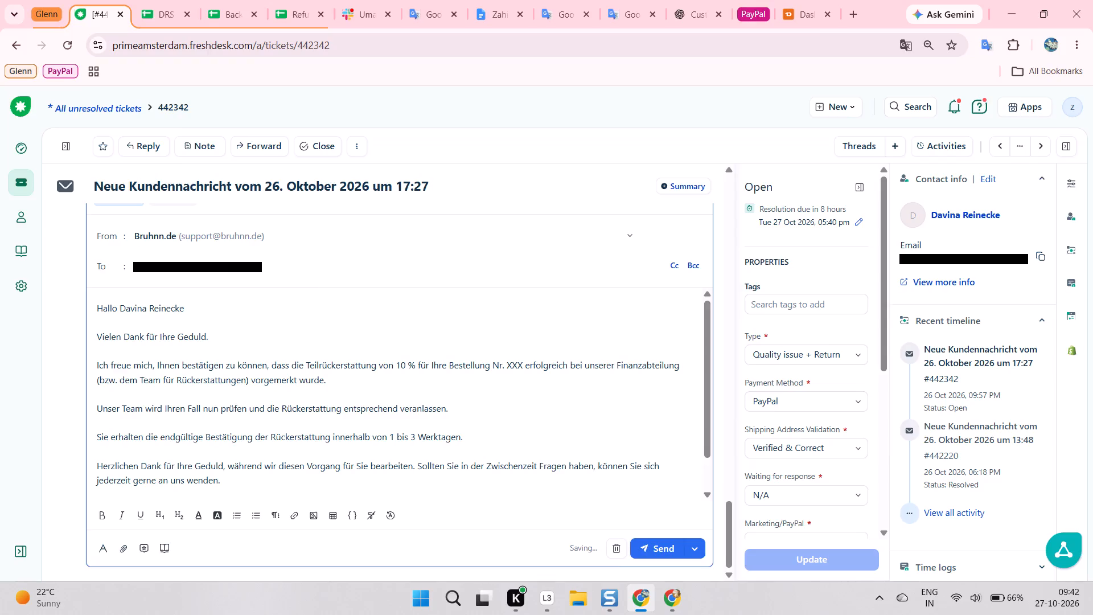
{"action": "key", "text": "alt+Tab"}
{"action": "scroll", "coordinate": [308, 261], "scroll_direction": "up", "scroll_amount": 6}
{"action": "key", "text": "alt+Tab"}
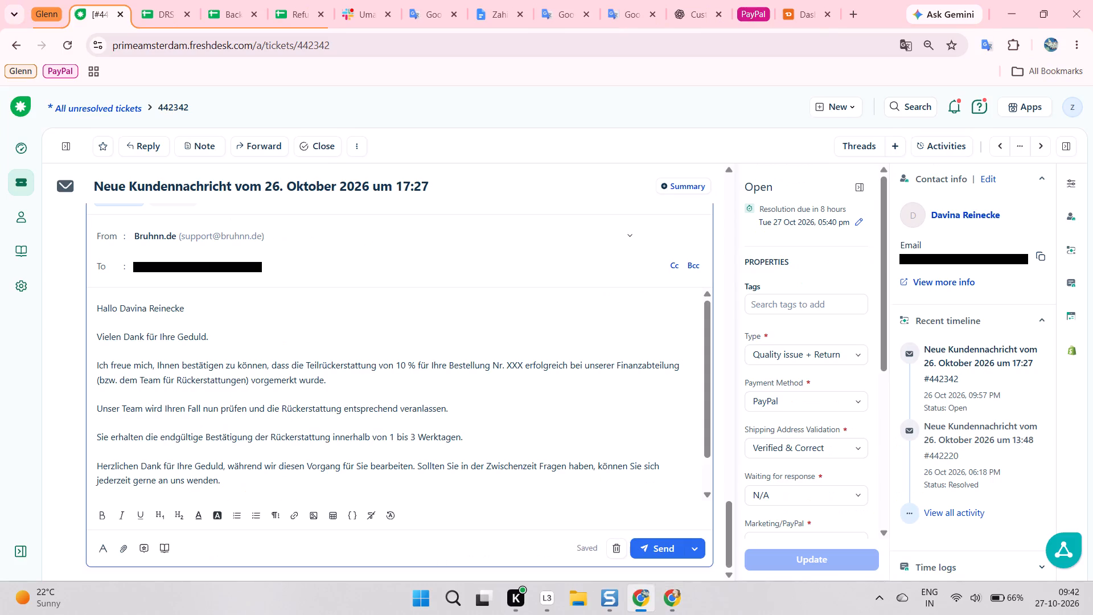
{"action": "double_click", "coordinate": [513, 367]}
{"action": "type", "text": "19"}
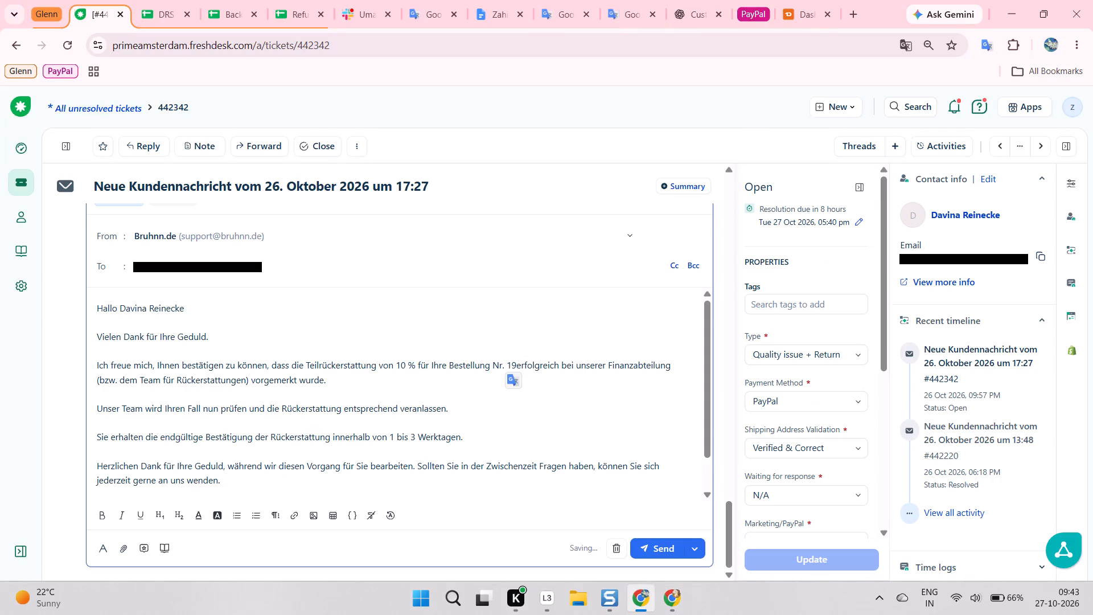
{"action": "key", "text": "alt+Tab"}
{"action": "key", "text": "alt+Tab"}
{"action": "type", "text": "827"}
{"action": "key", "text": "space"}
{"action": "scroll", "coordinate": [396, 378], "scroll_direction": "down", "scroll_amount": 5}
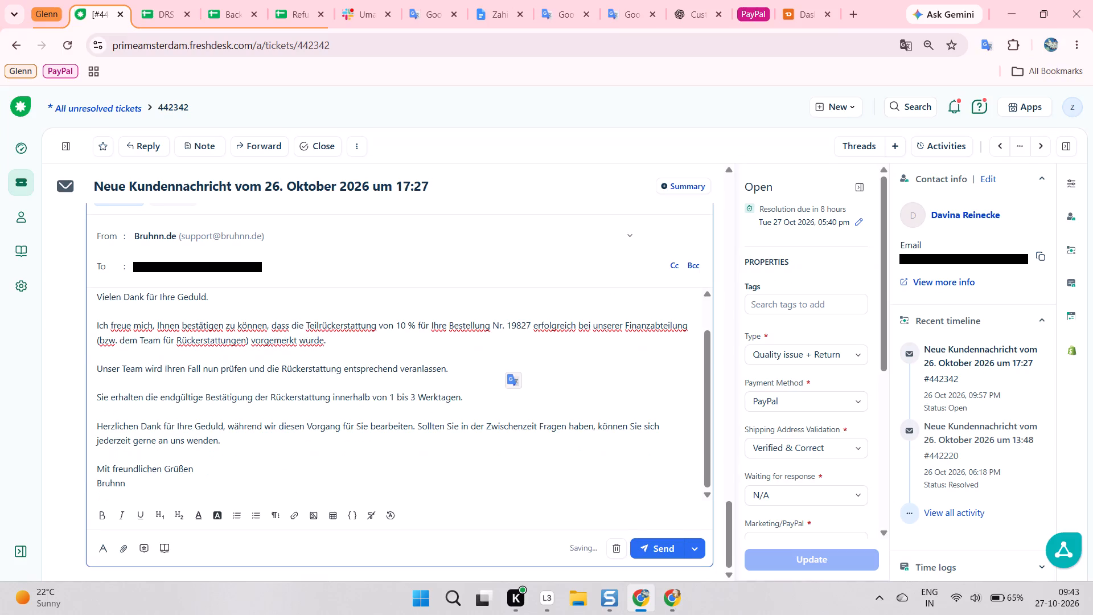
{"action": "left_click", "coordinate": [658, 561]}
{"action": "left_click", "coordinate": [660, 553]}
{"action": "scroll", "coordinate": [639, 445], "scroll_direction": "down", "scroll_amount": 6}
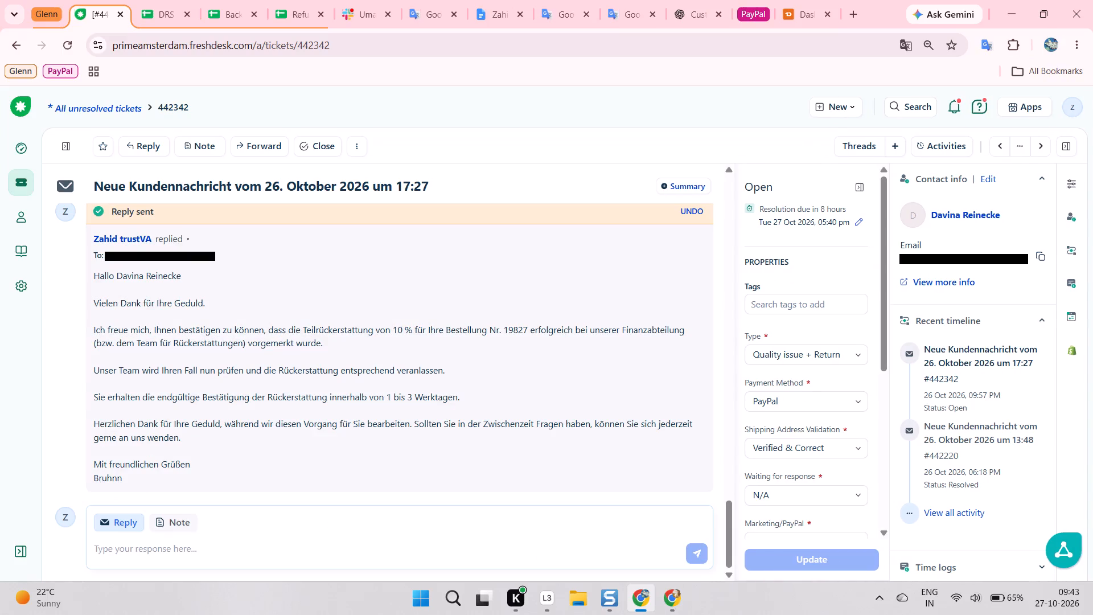
{"action": "scroll", "coordinate": [635, 336], "scroll_direction": "down", "scroll_amount": 4}
{"action": "left_click", "coordinate": [786, 390]}
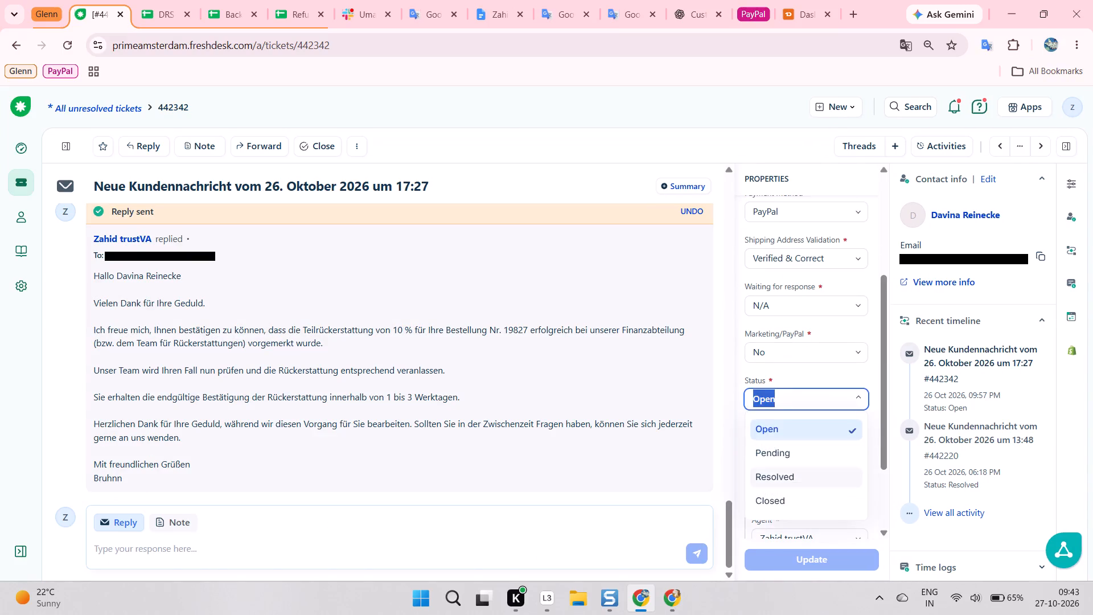
{"action": "left_click", "coordinate": [779, 471]}
{"action": "key", "text": "Tab"}
{"action": "key", "text": "Tab"}
{"action": "key", "text": "Tab"}
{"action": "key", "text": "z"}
{"action": "left_click", "coordinate": [821, 565]}
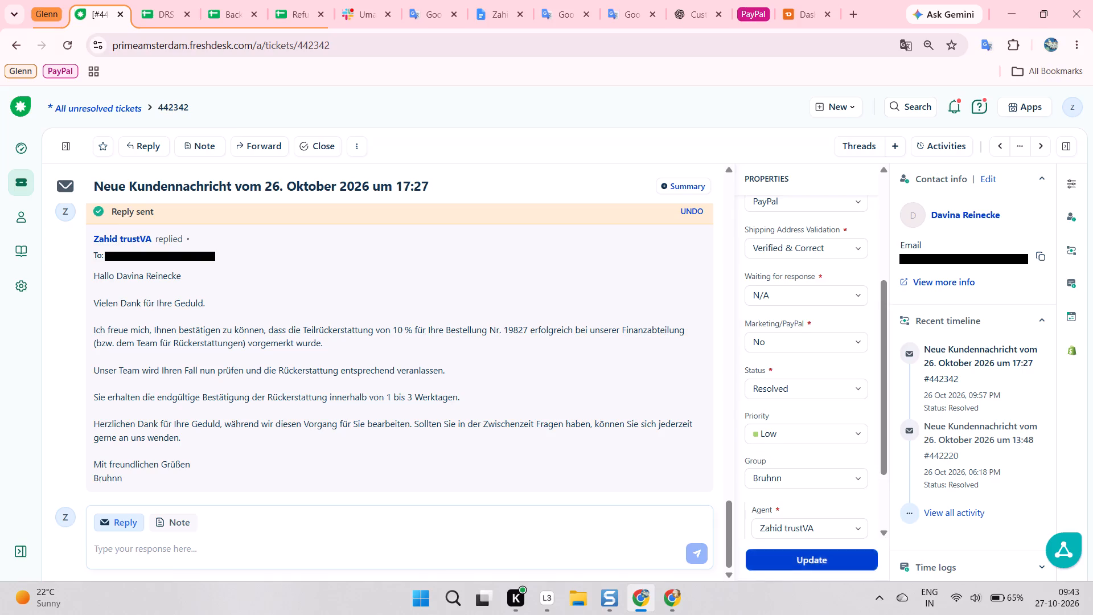
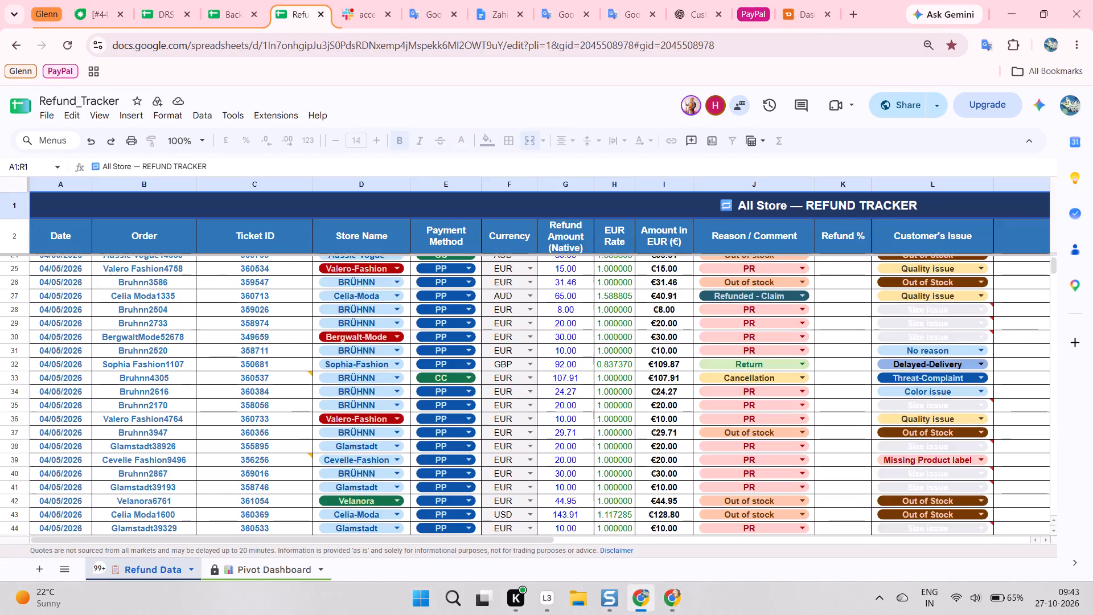
{"action": "key", "text": "ctrl+Down"}
{"action": "key", "text": "ctrl+Down"}
{"action": "key", "text": "ctrl+Down"}
{"action": "key", "text": "ctrl+Down"}
{"action": "key", "text": "ctrl+Down"}
{"action": "key", "text": "ctrl+Down"}
{"action": "key", "text": "ctrl+Down"}
{"action": "key", "text": "ctrl+Down"}
{"action": "key", "text": "ctrl+Down"}
{"action": "key", "text": "ctrl+Down"}
{"action": "key", "text": "ctrl+Down"}
{"action": "key", "text": "ctrl+Down"}
{"action": "key", "text": "ctrl+Down"}
{"action": "key", "text": "ctrl+Down"}
{"action": "key", "text": "ctrl+Down"}
{"action": "key", "text": "ctrl+Down"}
{"action": "key", "text": "ctrl+Down"}
{"action": "key", "text": "ctrl+Down"}
{"action": "key", "text": "ctrl+Down"}
{"action": "key", "text": "ctrl+Down"}
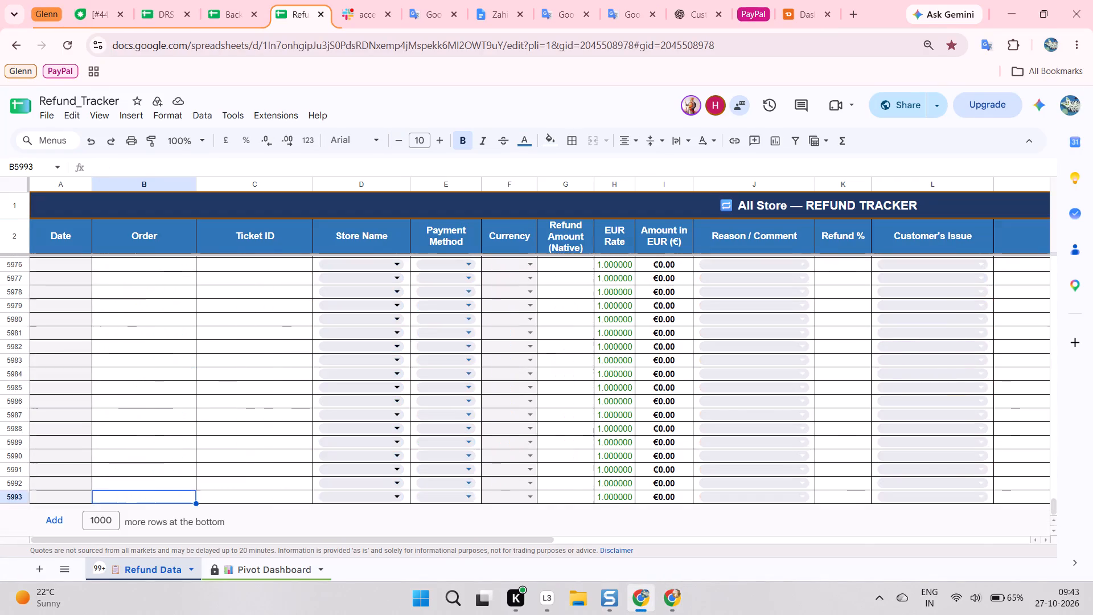
{"action": "key", "text": "ctrl+Up"}
{"action": "scroll", "coordinate": [135, 383], "scroll_direction": "up", "scroll_amount": 1}
{"action": "double_click", "coordinate": [160, 315]}
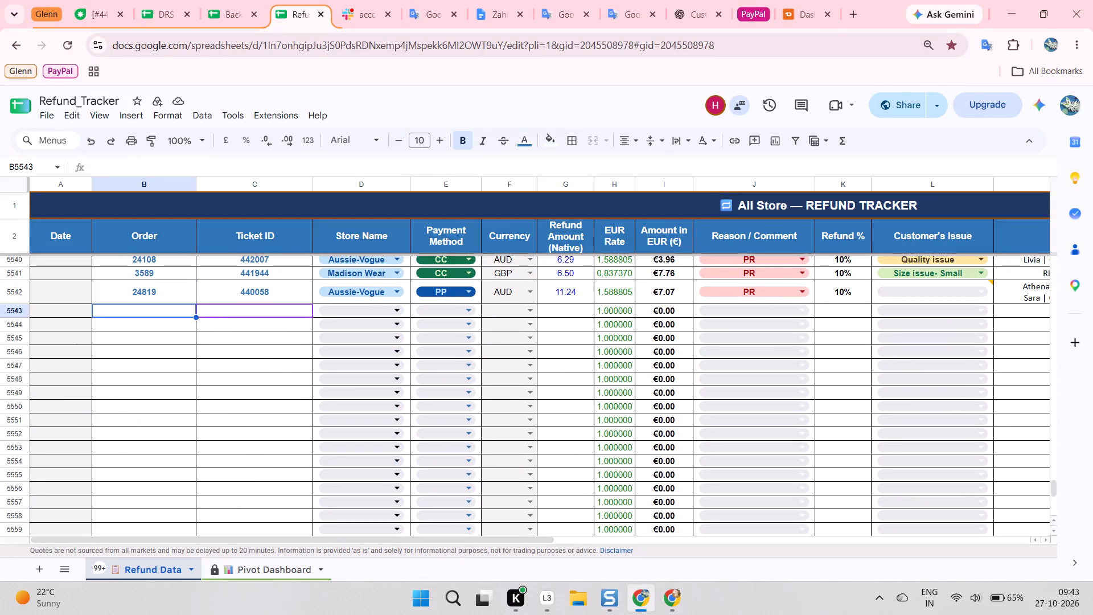
{"action": "key", "text": "ctrl+v"}
{"action": "left_click", "coordinate": [243, 311]}
{"action": "left_click", "coordinate": [69, 0]}
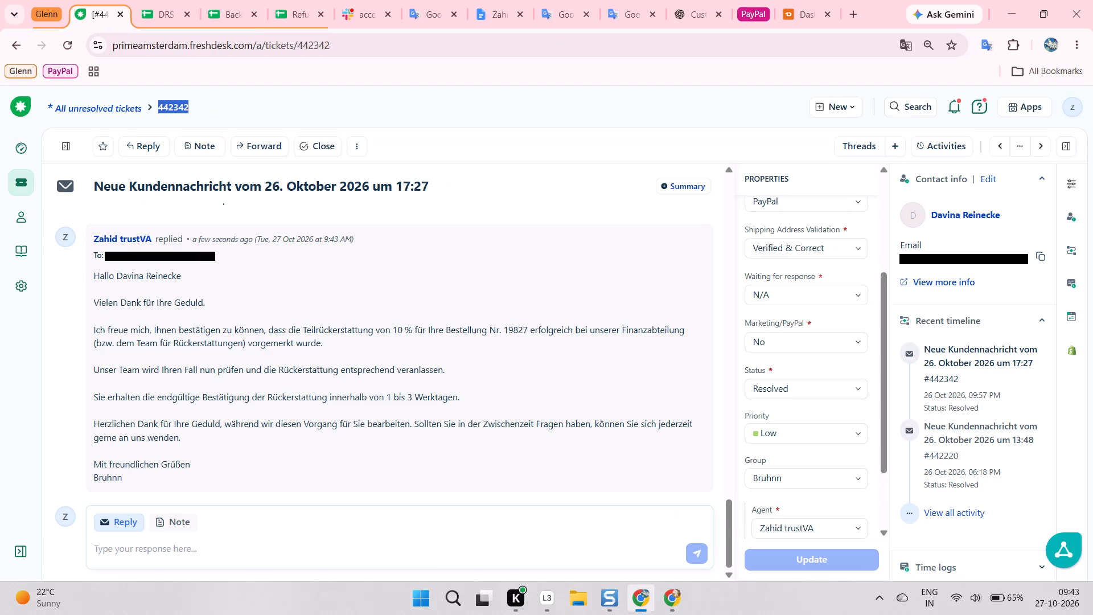
{"action": "key", "text": "ctrl+c"}
{"action": "key", "text": "ctrl+c"}
{"action": "left_click", "coordinate": [292, 6], "text": "ctrl"}
{"action": "left_click", "coordinate": [254, 371]}
{"action": "double_click", "coordinate": [262, 313]}
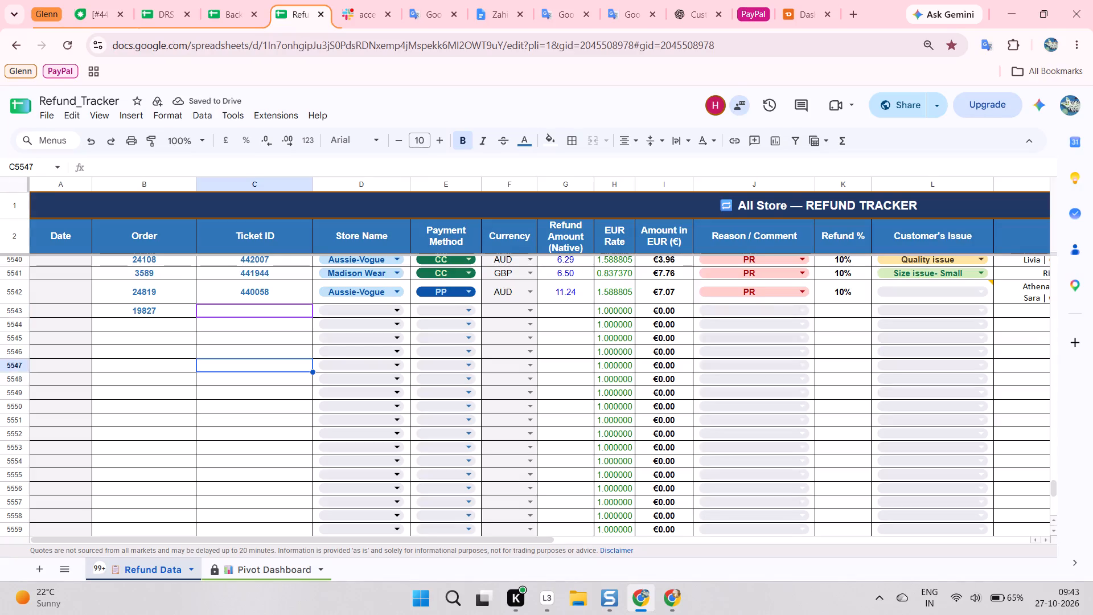
{"action": "key", "text": "ctrl+v"}
Set row 5543's store name to BRÜHNN.
{"action": "key", "text": "alt+Tab"}
{"action": "key", "text": "alt+Tab"}
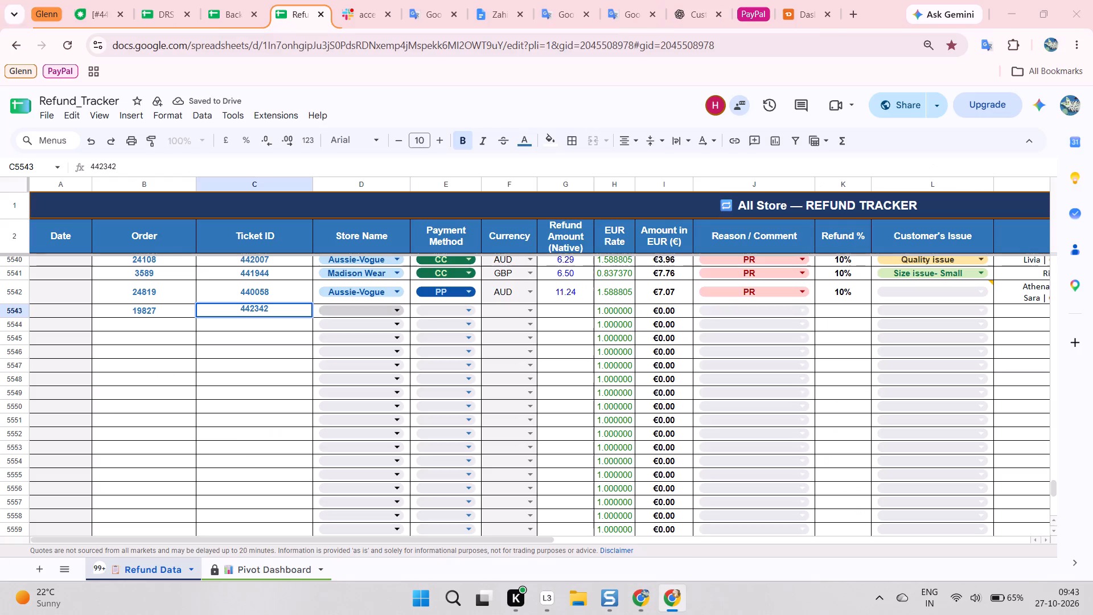
{"action": "left_click", "coordinate": [359, 308]}
{"action": "left_click", "coordinate": [352, 427]}
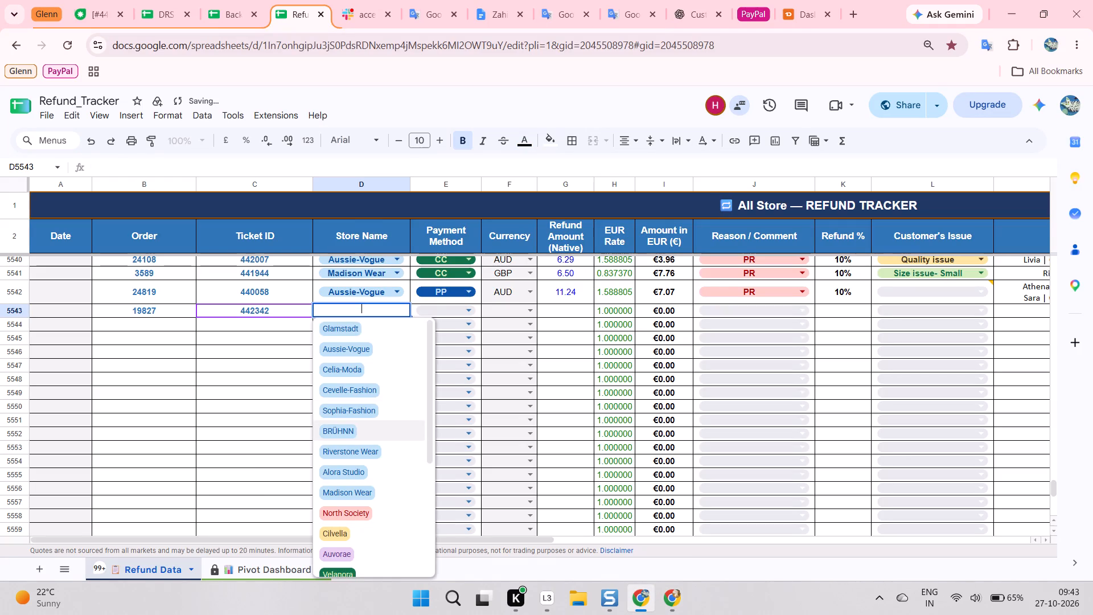
Set row 5543's payment method to PP and currency to EUR, checking the payment details of Shopify order 19827.
{"action": "left_click", "coordinate": [450, 308]}
{"action": "key", "text": "alt+Tab"}
{"action": "scroll", "coordinate": [664, 357], "scroll_direction": "down", "scroll_amount": 9}
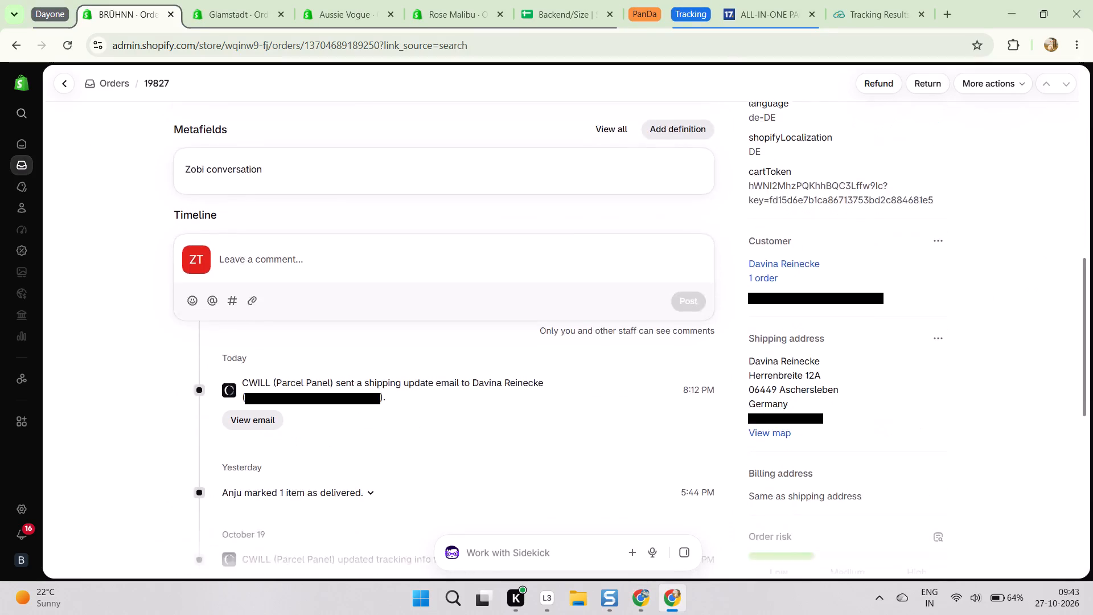
{"action": "key", "text": "alt+Tab"}
{"action": "left_click", "coordinate": [438, 330]}
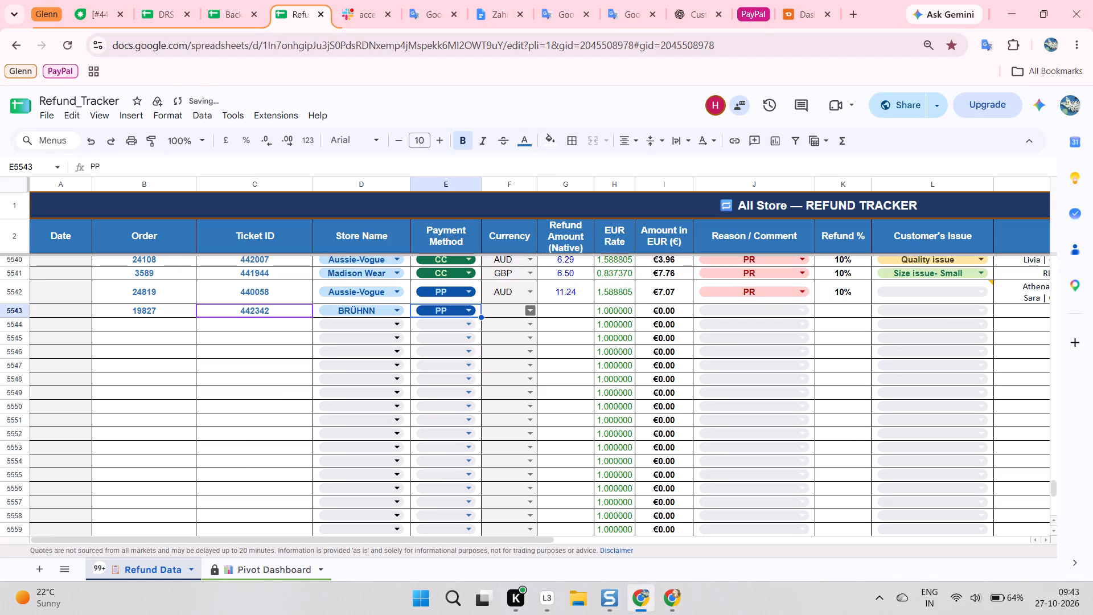
{"action": "left_click", "coordinate": [531, 311]}
{"action": "left_click", "coordinate": [508, 329]}
Look up order 19827's paid total in Shopify and copy it for the refund amount.
{"action": "left_click", "coordinate": [560, 314]}
{"action": "key", "text": "alt+Tab"}
{"action": "scroll", "coordinate": [615, 266], "scroll_direction": "down", "scroll_amount": 2}
{"action": "scroll", "coordinate": [610, 274], "scroll_direction": "up", "scroll_amount": 2}
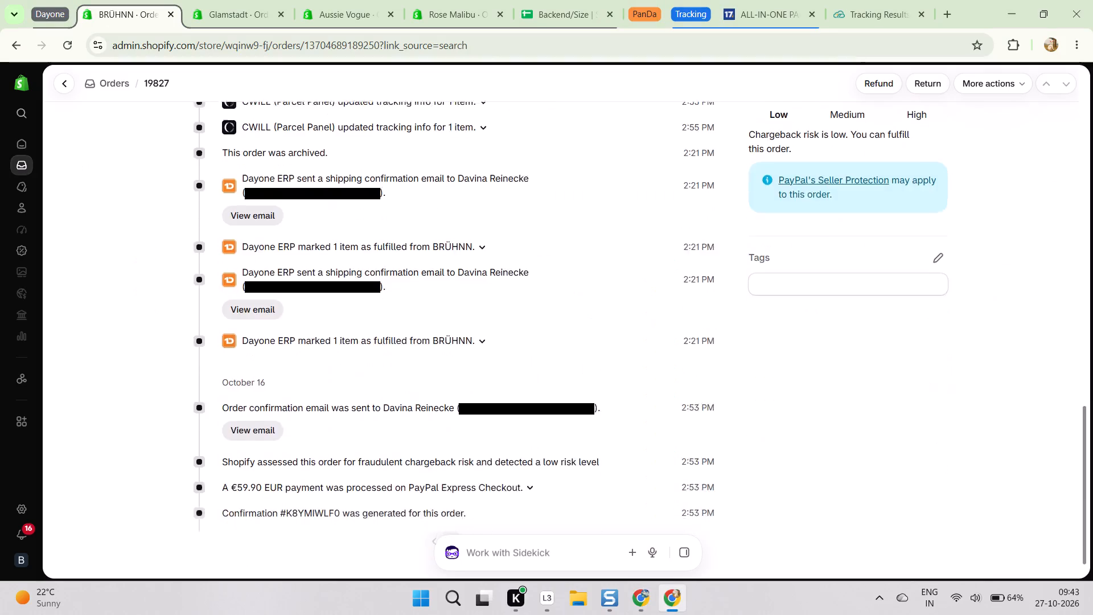
{"action": "scroll", "coordinate": [610, 274], "scroll_direction": "up", "scroll_amount": 6}
{"action": "double_click", "coordinate": [687, 380]}
{"action": "key", "text": "ctrl+c"}
{"action": "key", "text": "ctrl+c"}
{"action": "key", "text": "ctrl+c"}
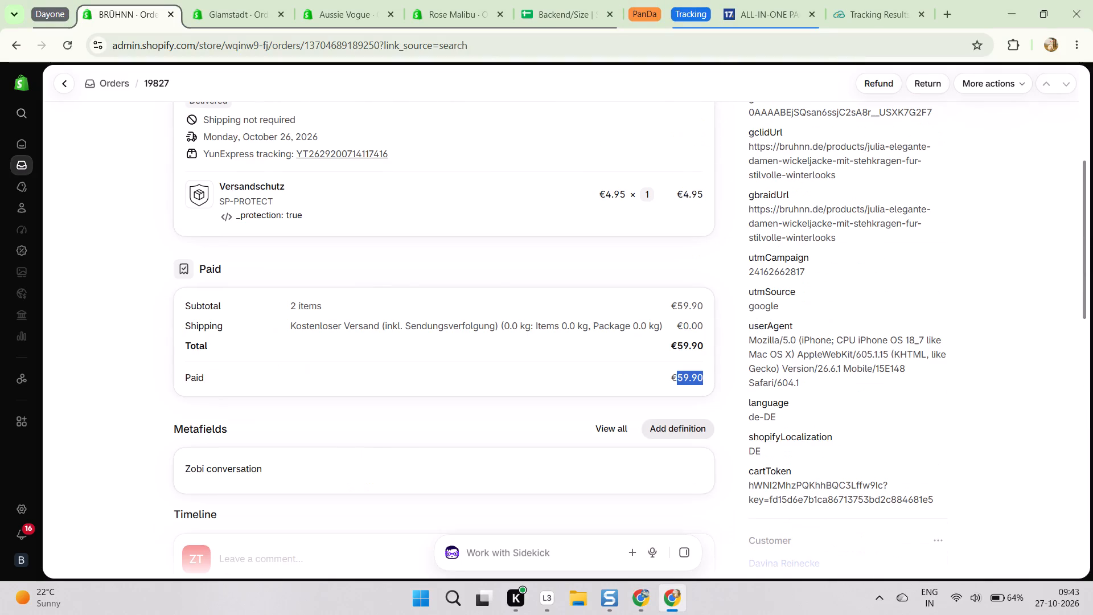
{"action": "key", "text": "ctrl+c"}
{"action": "key", "text": "ctrl+c"}
{"action": "left_click", "coordinate": [603, 372]}
{"action": "key", "text": "alt+Tab"}
{"action": "left_click", "coordinate": [569, 332]}
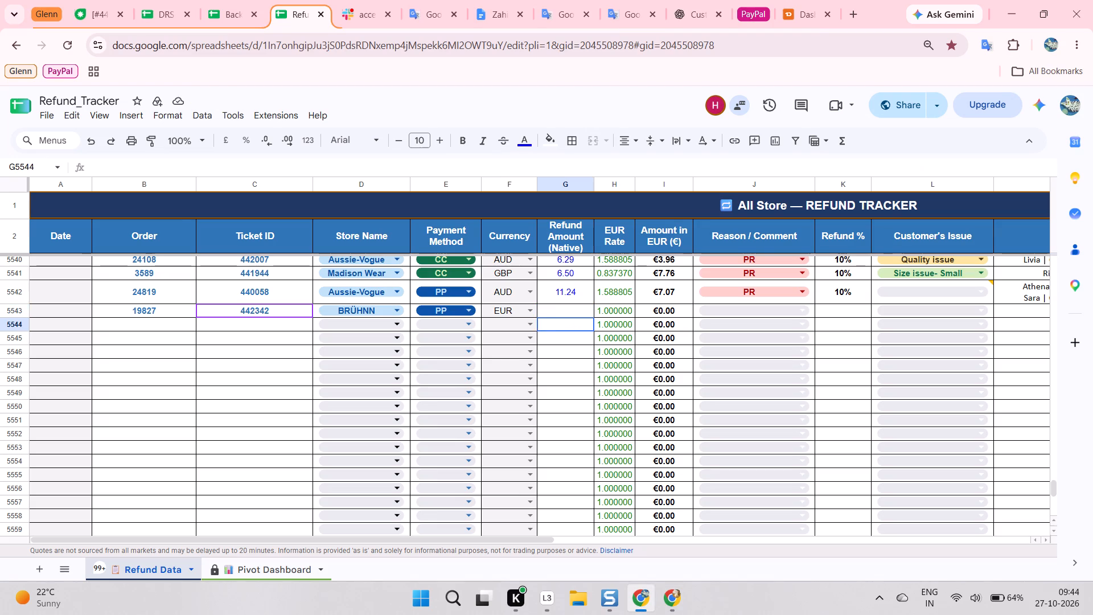
{"action": "double_click", "coordinate": [575, 311]}
{"action": "left_click", "coordinate": [573, 347]}
{"action": "key", "text": "alt+Tab"}
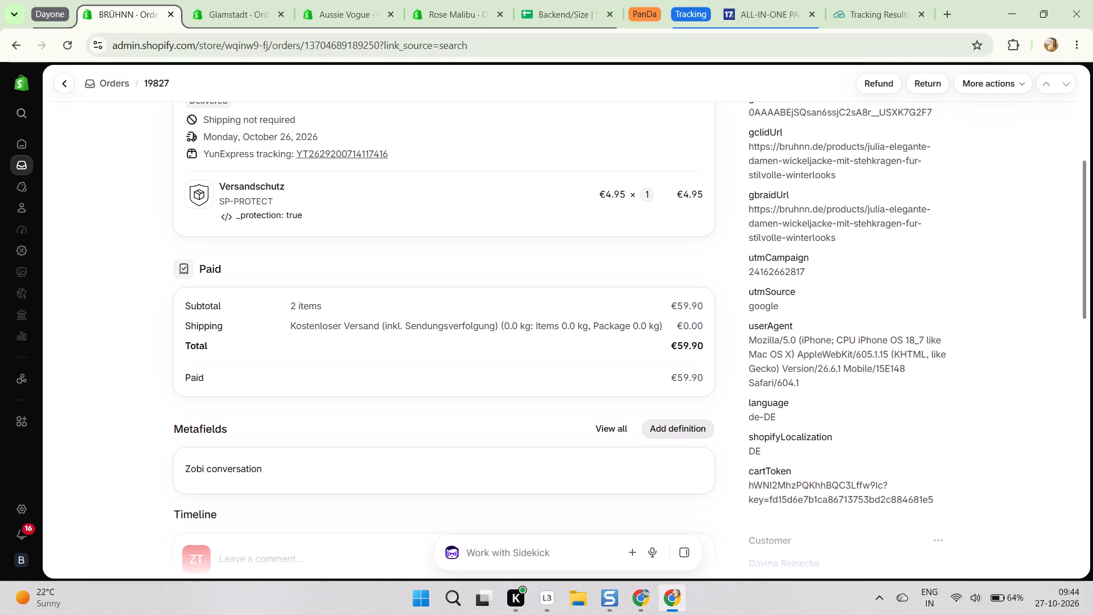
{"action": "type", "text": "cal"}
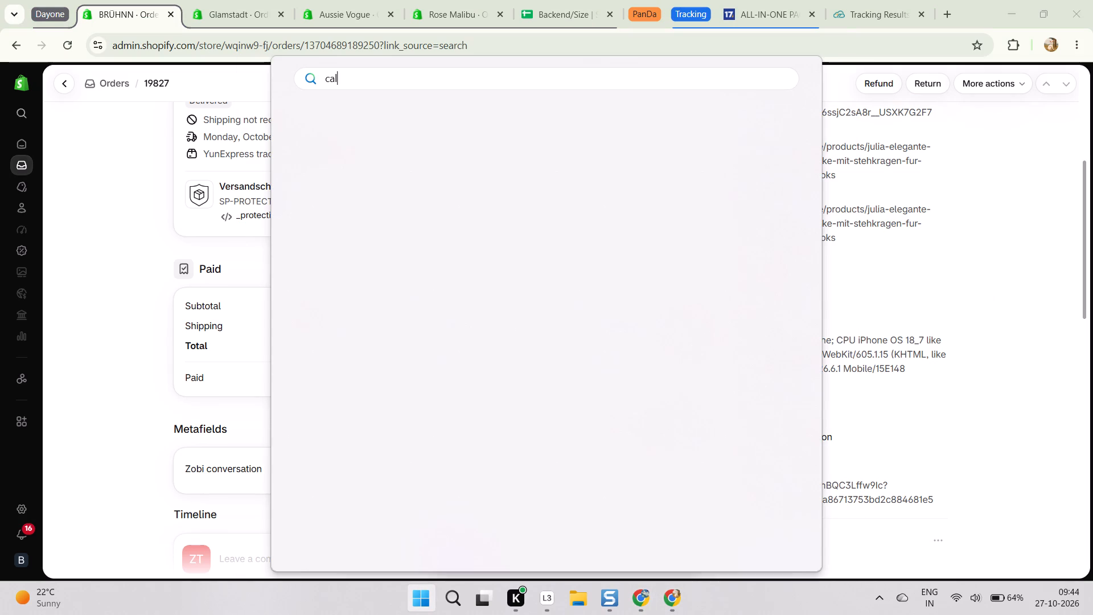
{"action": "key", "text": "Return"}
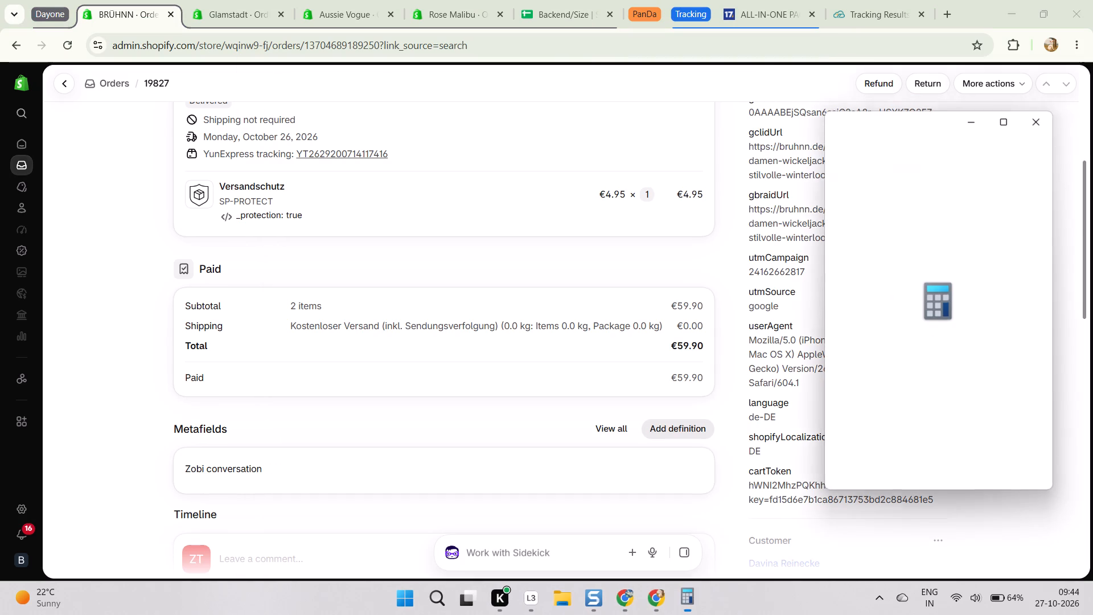
{"action": "double_click", "coordinate": [692, 385]}
{"action": "key", "text": "ctrl+c"}
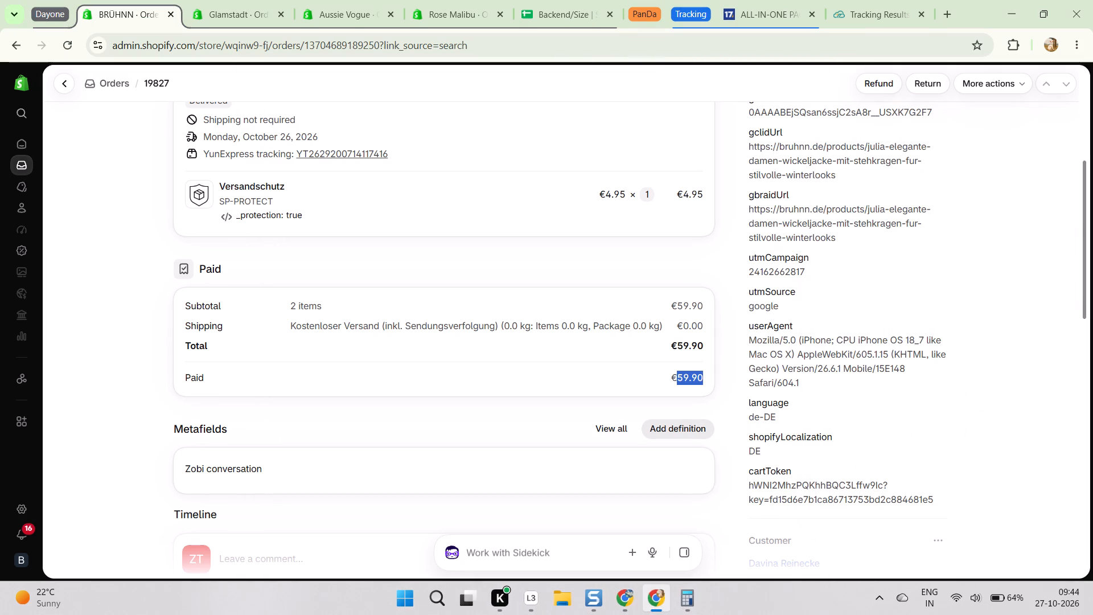
{"action": "key", "text": "ctrl+c"}
{"action": "left_click", "coordinate": [687, 589]}
{"action": "left_click", "coordinate": [991, 271]}
{"action": "key", "text": "ctrl+v"}
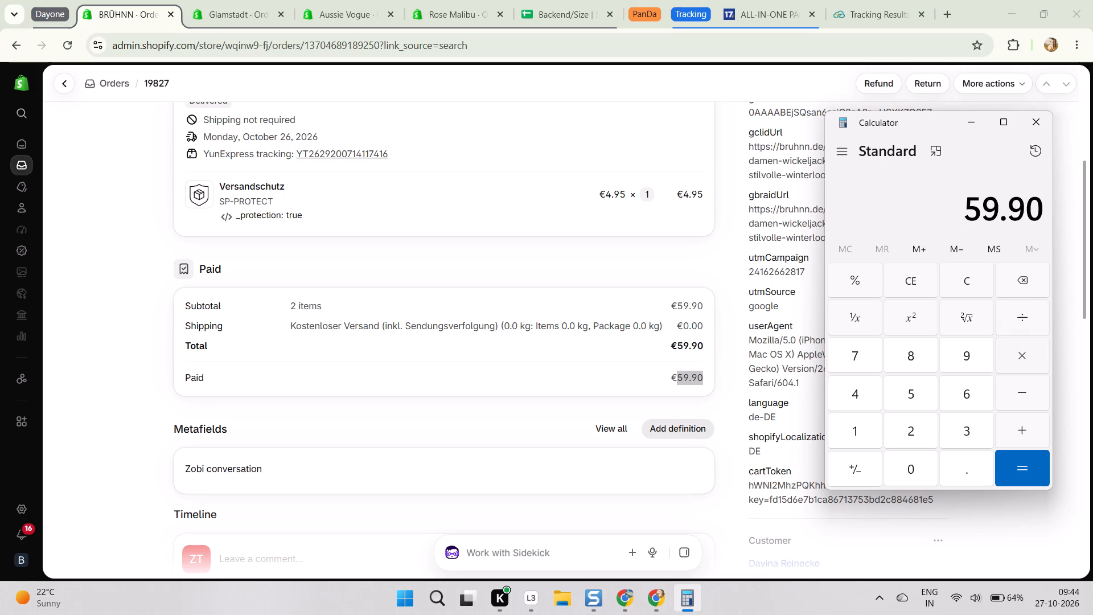
{"action": "left_click", "coordinate": [1028, 352]}
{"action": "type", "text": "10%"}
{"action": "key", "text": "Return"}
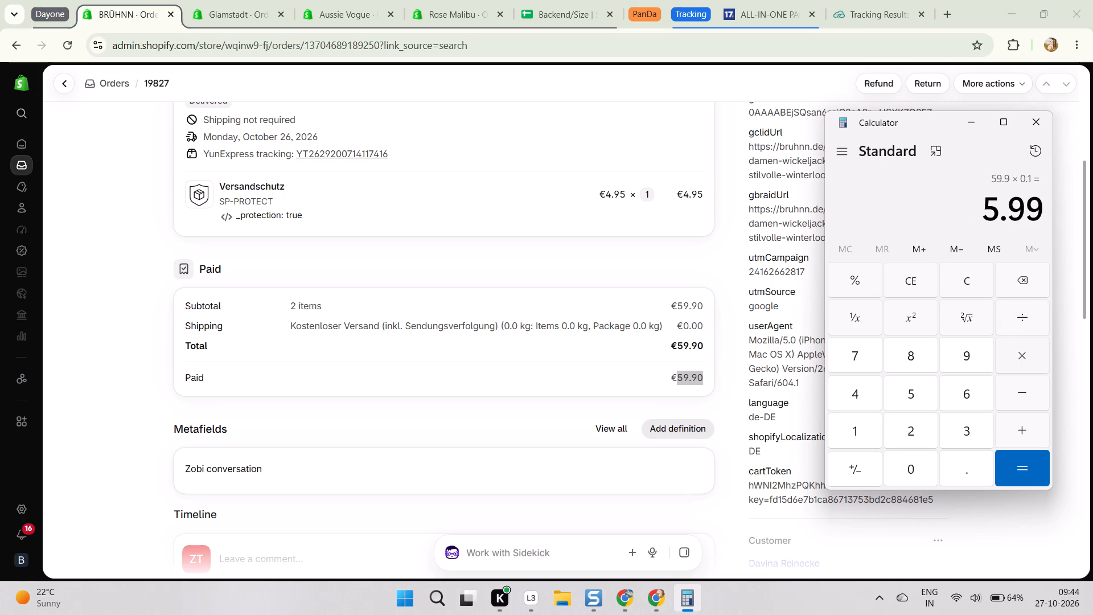
Enter 5.99 as row 5543's native refund amount in the Refund_Tracker sheet.
{"action": "left_click", "coordinate": [543, 416]}
{"action": "key", "text": "alt+Tab"}
{"action": "left_click", "coordinate": [619, 594]}
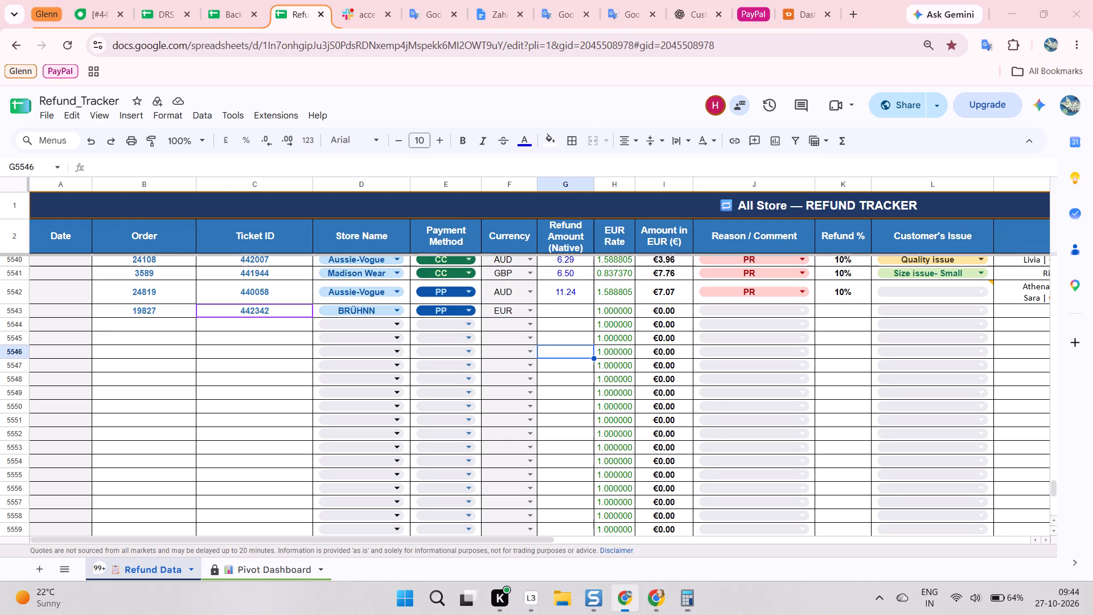
{"action": "double_click", "coordinate": [564, 315]}
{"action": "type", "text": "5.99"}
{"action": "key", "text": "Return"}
Set row 5543's reason to PR and fill its refund percentage with the 10% from the row above.
{"action": "scroll", "coordinate": [564, 315], "scroll_direction": "left", "scroll_amount": 3}
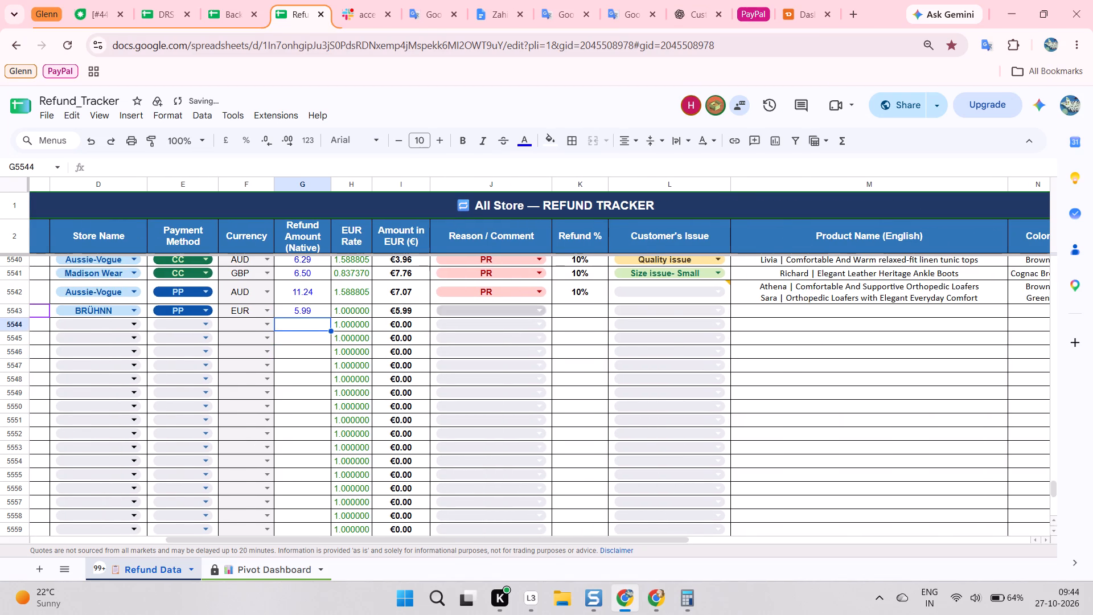
{"action": "left_click", "coordinate": [473, 307]}
{"action": "left_click", "coordinate": [471, 330]}
{"action": "double_click", "coordinate": [599, 308]}
{"action": "left_click", "coordinate": [587, 333]}
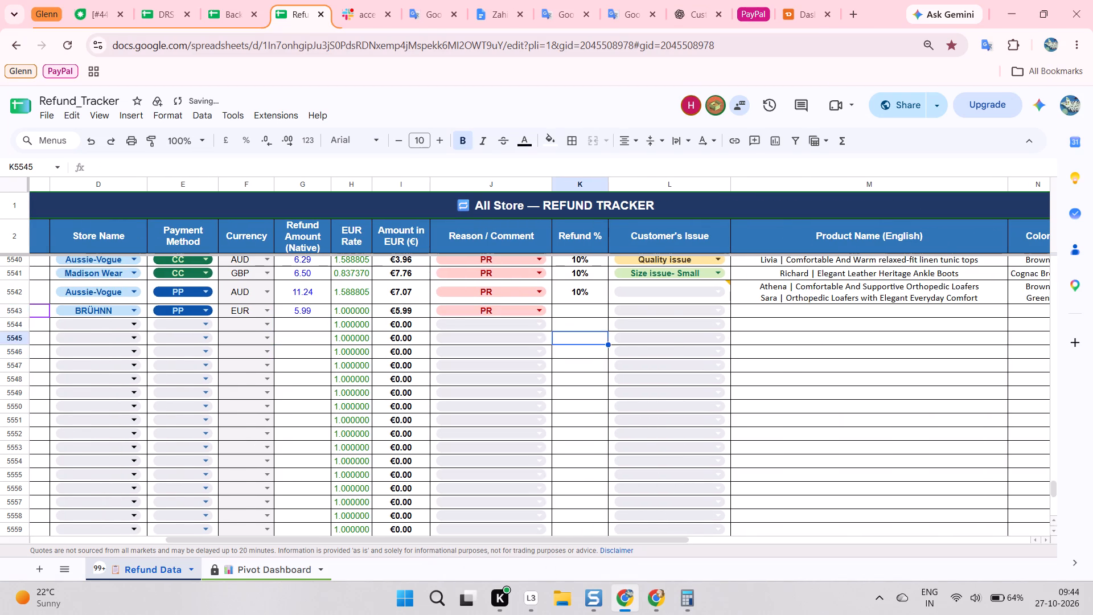
{"action": "left_click", "coordinate": [590, 312]}
{"action": "key", "text": "ctrl+d"}
{"action": "left_click", "coordinate": [590, 326]}
Set row 5543's customer issue to Quality issue.
{"action": "left_click", "coordinate": [642, 302]}
{"action": "left_click", "coordinate": [641, 310]}
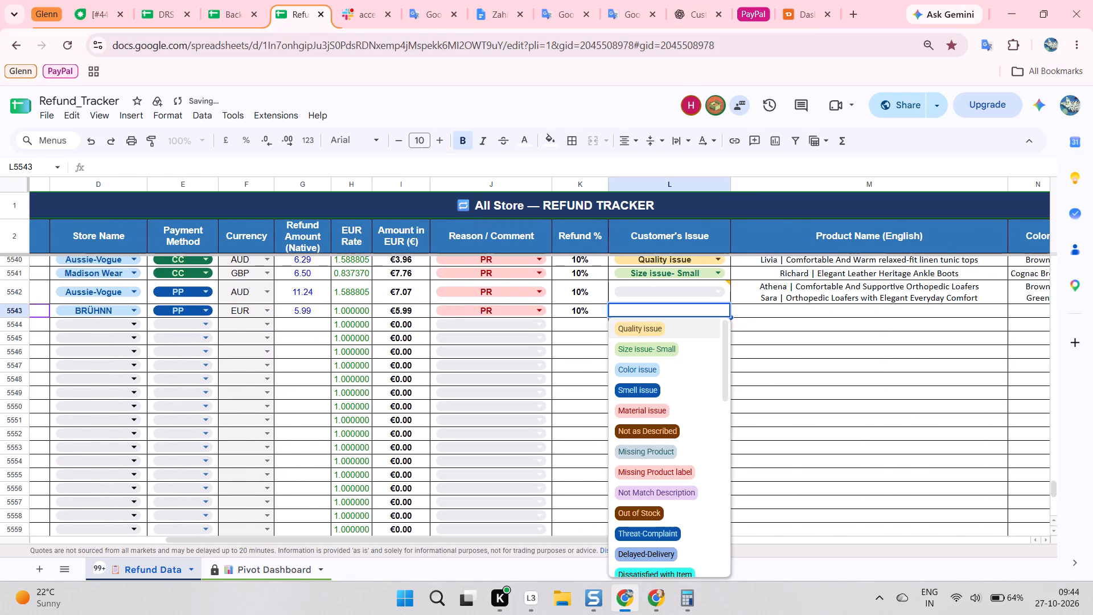
{"action": "left_click", "coordinate": [643, 331]}
{"action": "scroll", "coordinate": [669, 330], "scroll_direction": "left", "scroll_amount": 5}
{"action": "left_click_drag", "start_coordinate": [560, 317], "coordinate": [567, 318]}
{"action": "key", "text": "alt+Tab"}
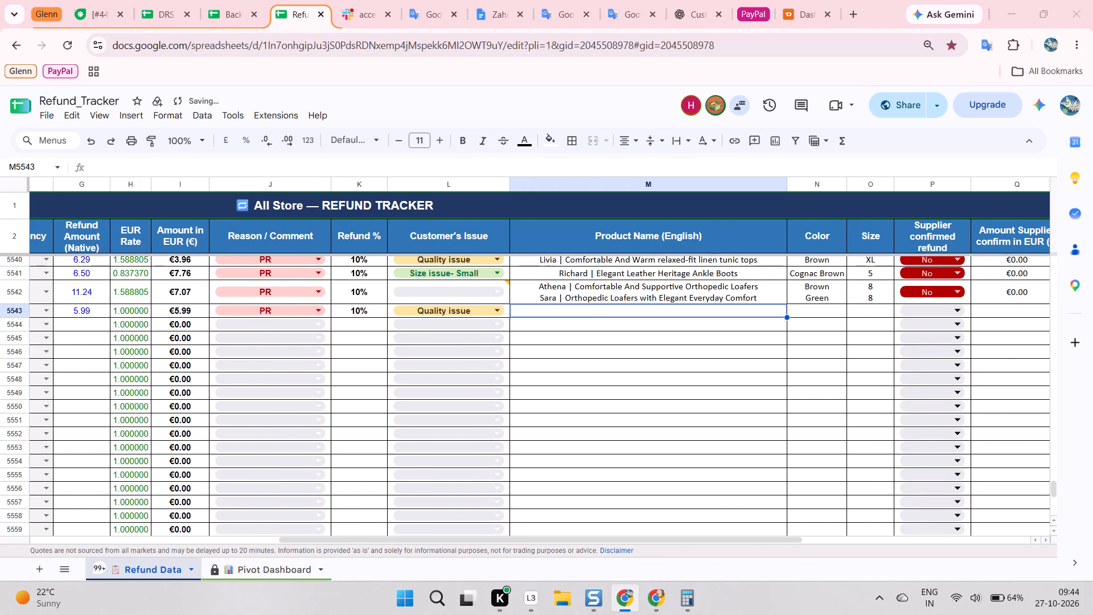
{"action": "left_click", "coordinate": [577, 357]}
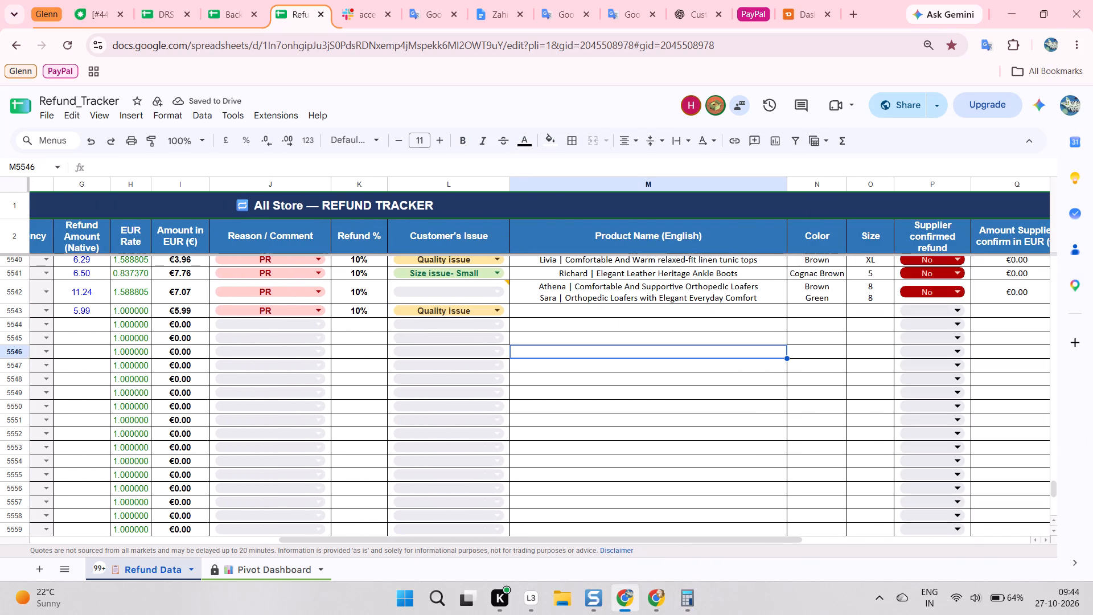
{"action": "left_click", "coordinate": [601, 311]}
{"action": "key", "text": "alt+Tab"}
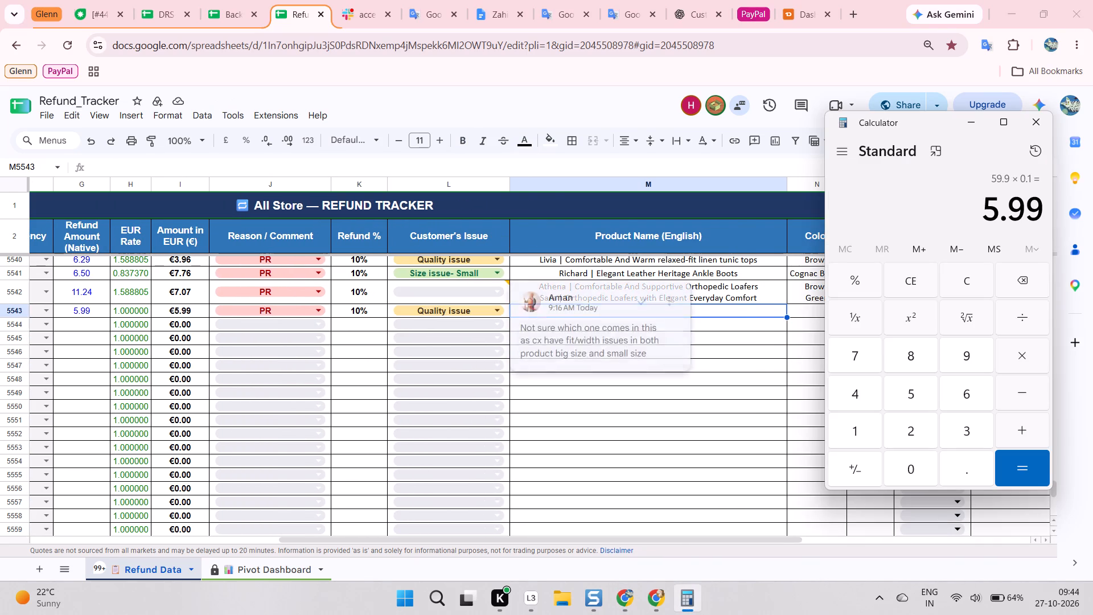
{"action": "left_click", "coordinate": [632, 407]}
{"action": "left_click", "coordinate": [632, 319]}
{"action": "left_click", "coordinate": [642, 311]}
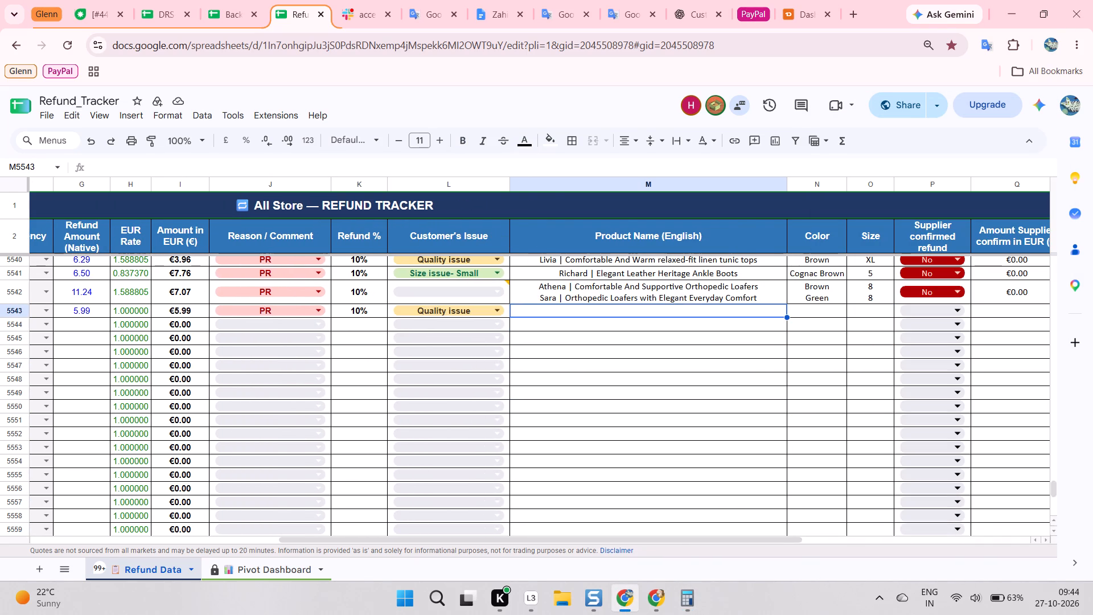
{"action": "left_click", "coordinate": [655, 598]}
{"action": "scroll", "coordinate": [470, 216], "scroll_direction": "up", "scroll_amount": 9}
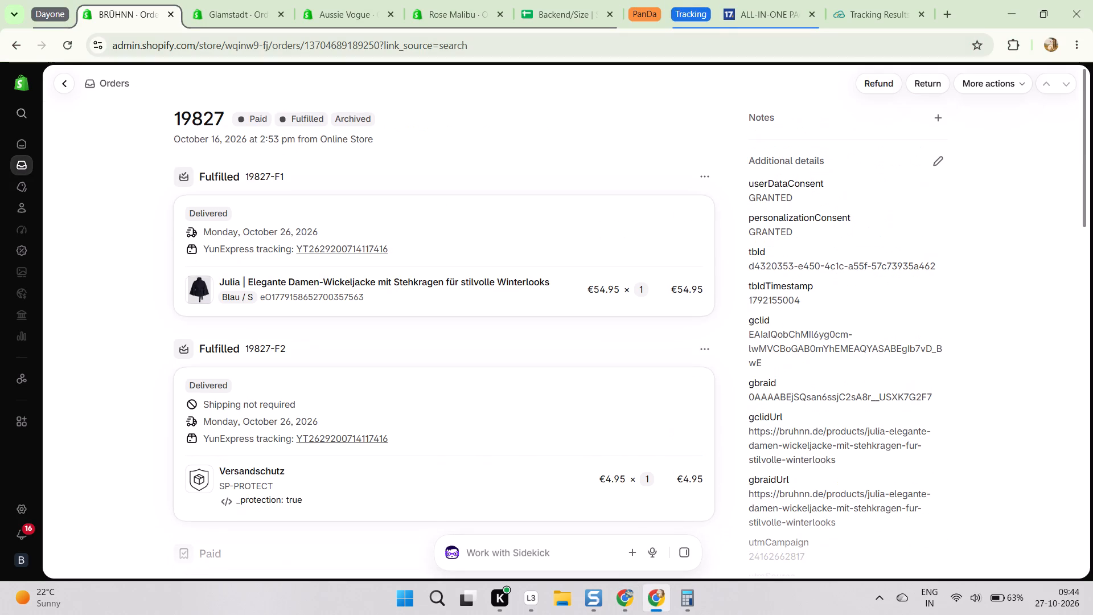
{"action": "right_click", "coordinate": [490, 203]}
{"action": "scroll", "coordinate": [574, 378], "scroll_direction": "down", "scroll_amount": 4}
{"action": "left_click", "coordinate": [594, 495]}
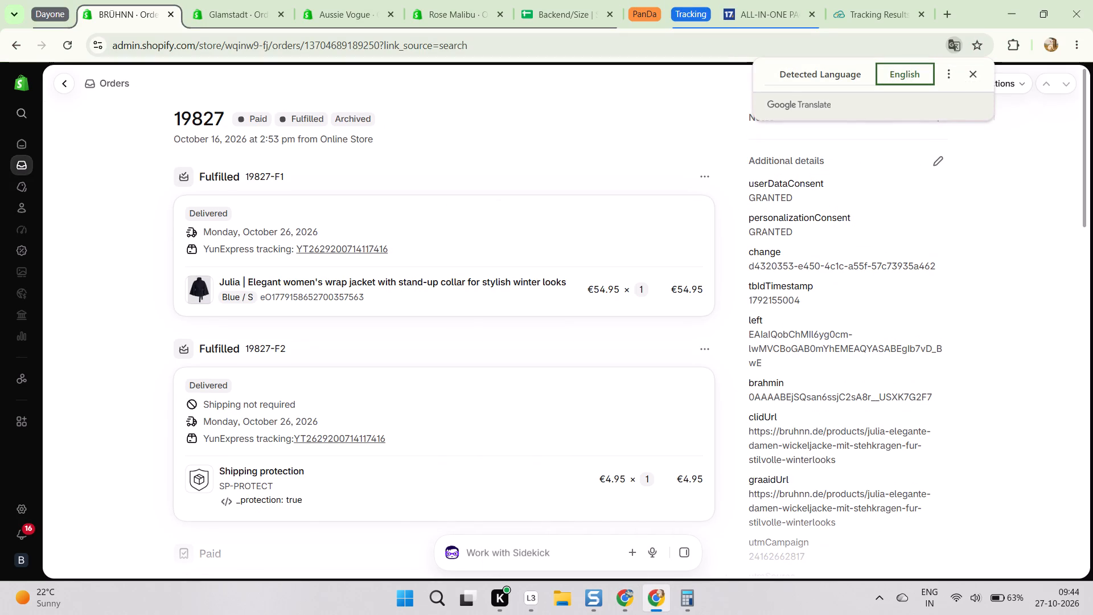
{"action": "triple_click", "coordinate": [573, 277]}
{"action": "key", "text": "ctrl+c"}
{"action": "key", "text": "ctrl+c"}
{"action": "key", "text": "ctrl+c"}
{"action": "left_click", "coordinate": [509, 237]}
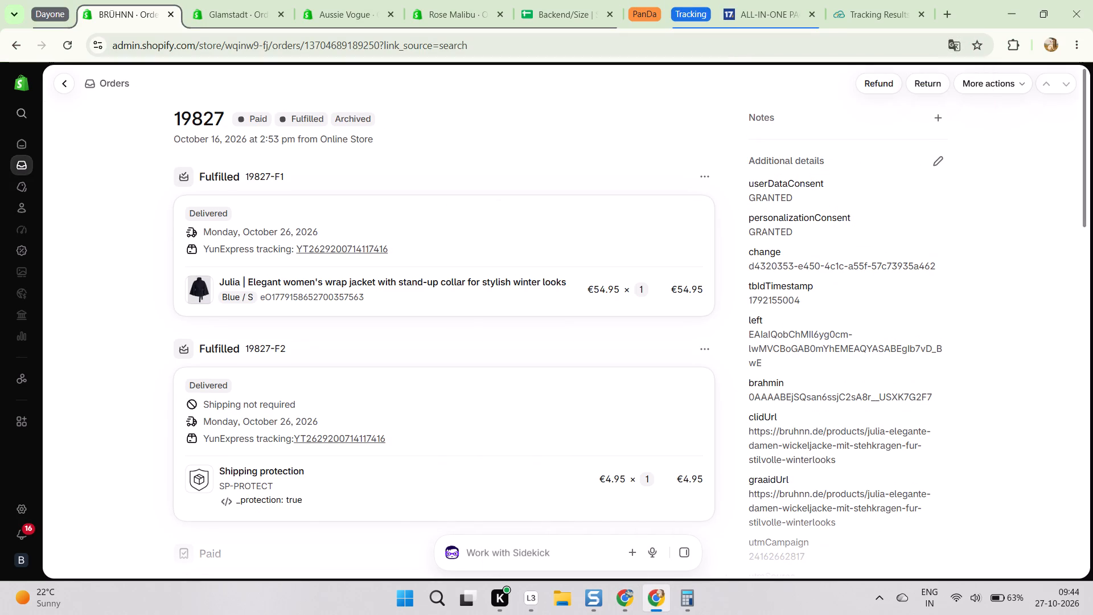
{"action": "right_click", "coordinate": [509, 202]}
{"action": "scroll", "coordinate": [532, 324], "scroll_direction": "down", "scroll_amount": 8}
{"action": "left_click", "coordinate": [610, 498]}
{"action": "left_click", "coordinate": [829, 59]}
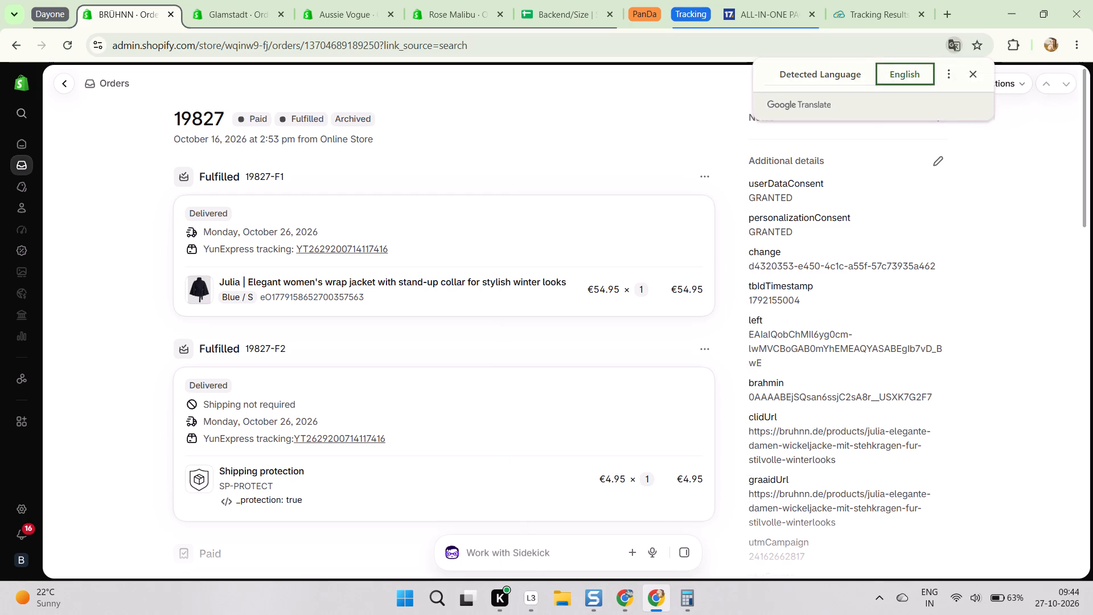
{"action": "double_click", "coordinate": [825, 69]}
Paste "Julia | Elegant women's wrap jacket with stand-up collar for stylish winter looks" into row 5543's Product Name cell.
{"action": "key", "text": "alt+Tab"}
{"action": "left_click", "coordinate": [626, 344]}
{"action": "double_click", "coordinate": [638, 306]}
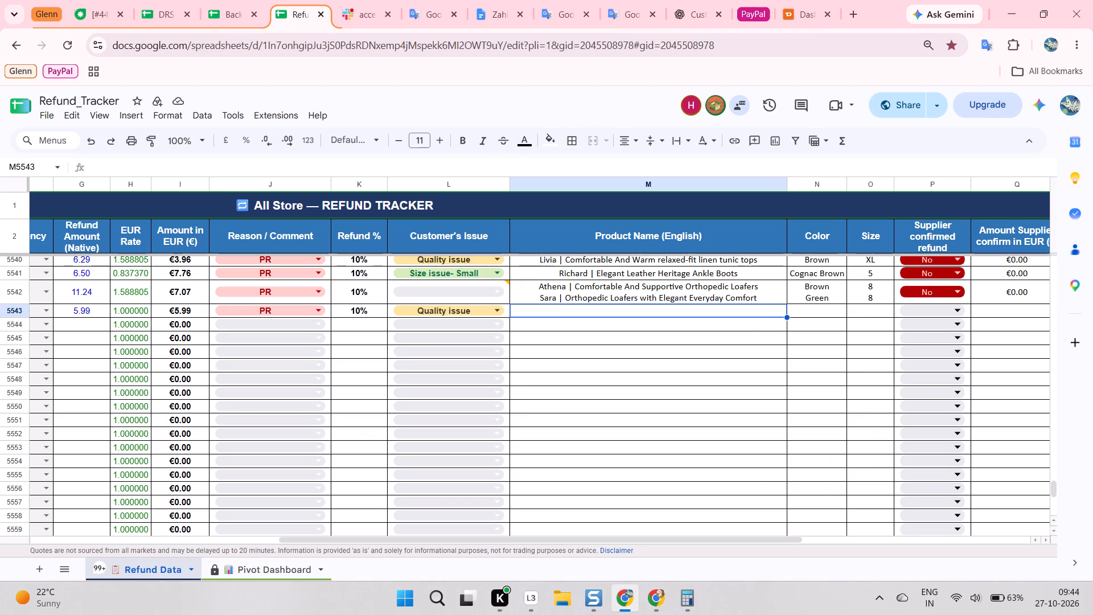
{"action": "left_click", "coordinate": [632, 327]}
{"action": "double_click", "coordinate": [645, 306]}
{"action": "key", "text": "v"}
{"action": "left_click", "coordinate": [658, 348]}
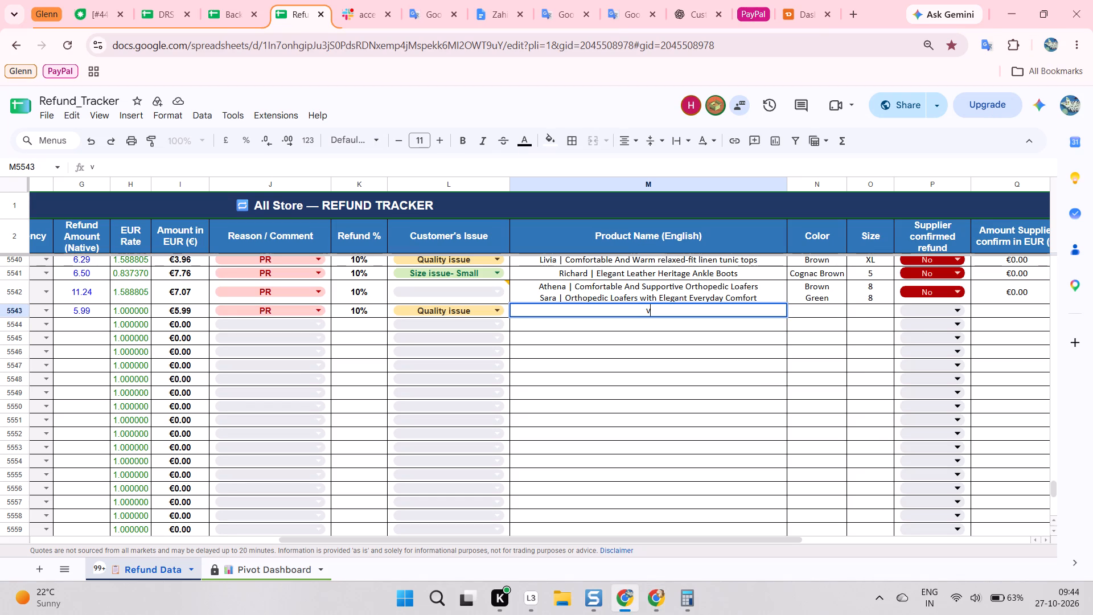
{"action": "triple_click", "coordinate": [663, 307]}
{"action": "key", "text": "ctrl+v"}
{"action": "left_click", "coordinate": [658, 359]}
Remove the trailing line break from row 5543's product name.
{"action": "scroll", "coordinate": [667, 358], "scroll_direction": "left", "scroll_amount": 3}
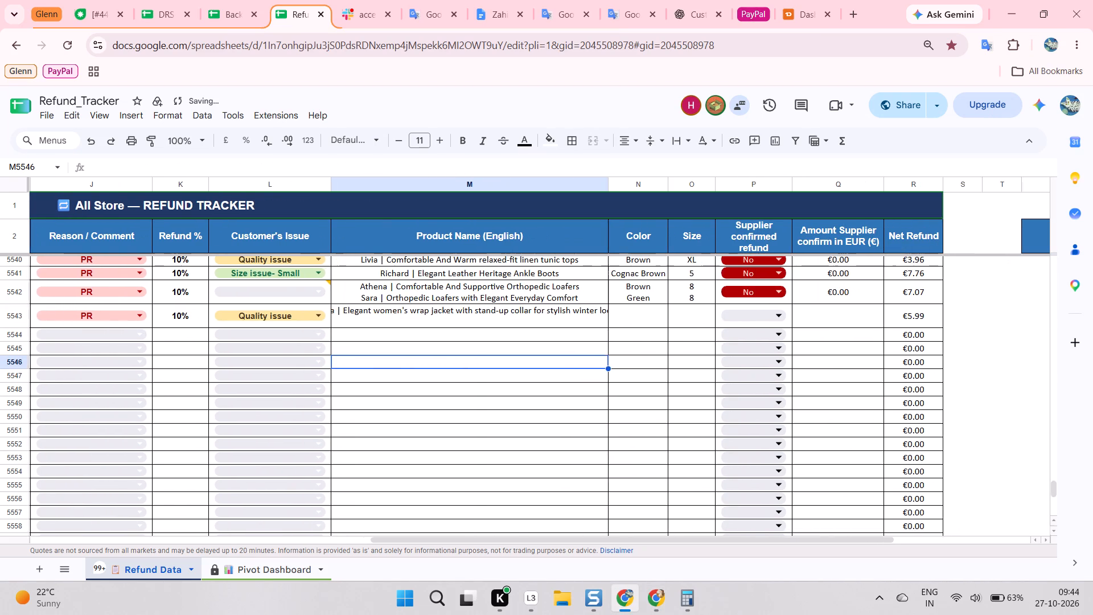
{"action": "double_click", "coordinate": [552, 323]}
{"action": "key", "text": "BackSpace"}
{"action": "left_click", "coordinate": [561, 346]}
Enter "blue" in row 5543's Color cell.
{"action": "scroll", "coordinate": [599, 327], "scroll_direction": "left", "scroll_amount": 1}
{"action": "double_click", "coordinate": [556, 313]}
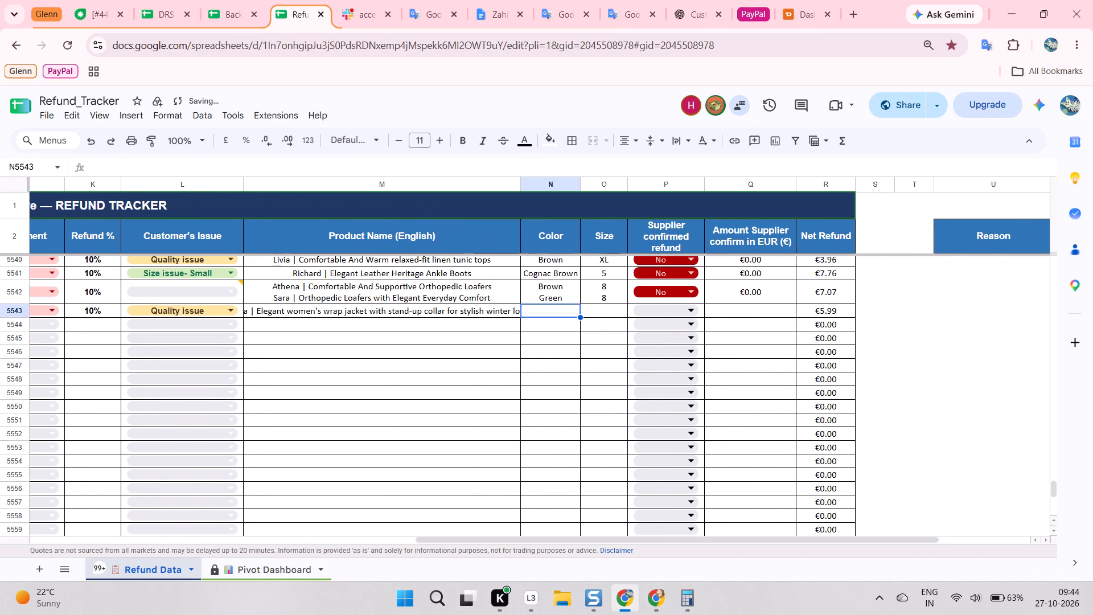
{"action": "key", "text": "BackSpace"}
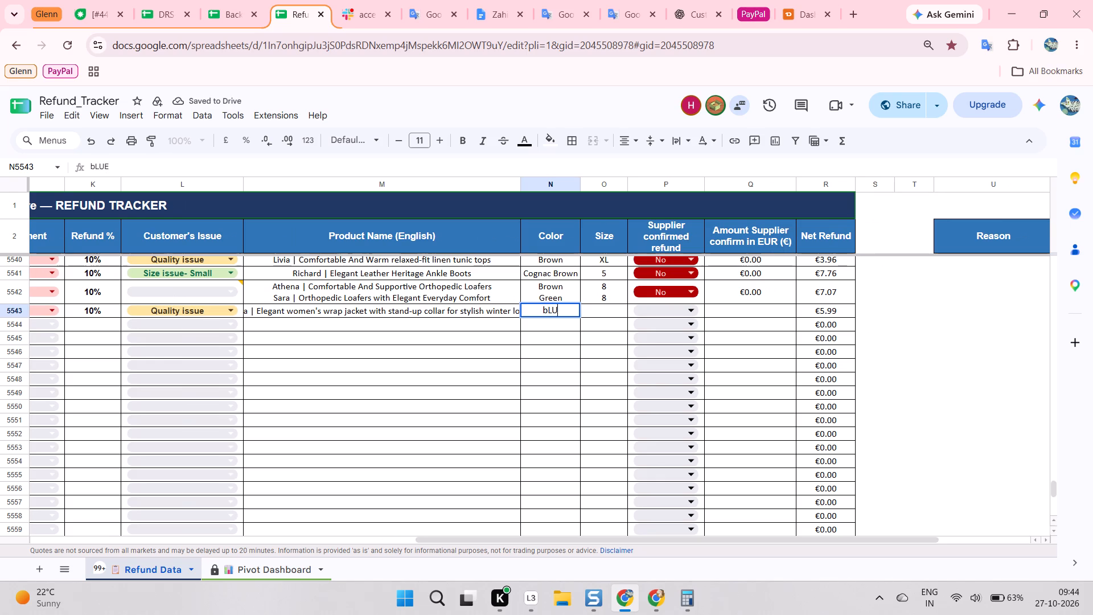
{"action": "key", "text": "BackSpace"}
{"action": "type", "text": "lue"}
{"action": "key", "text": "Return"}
Enter "S" in row 5543's Size cell.
{"action": "scroll", "coordinate": [556, 313], "scroll_direction": "left", "scroll_amount": 1}
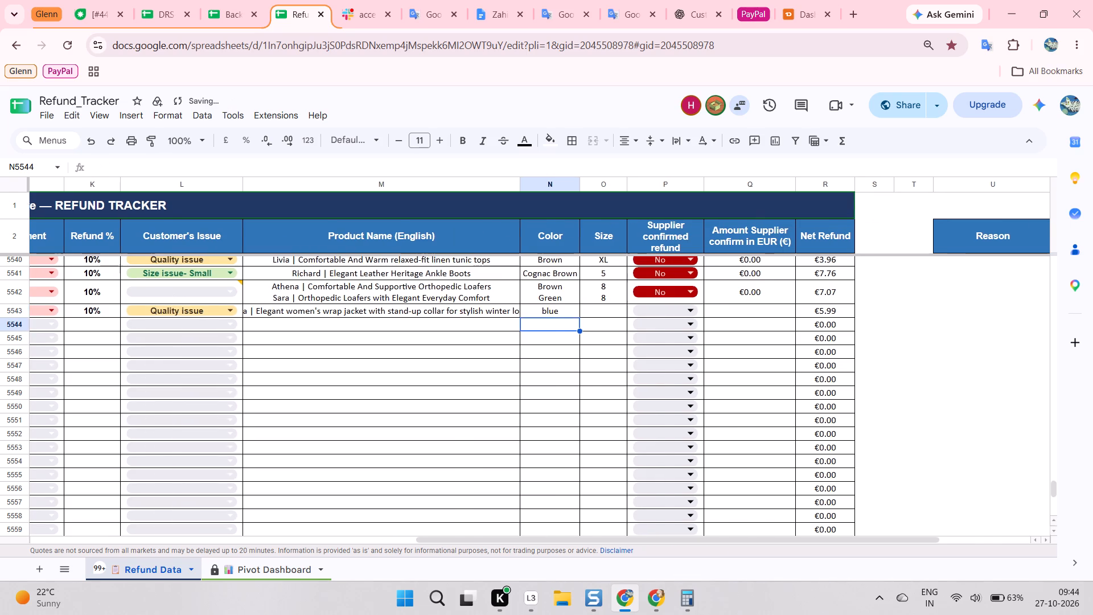
{"action": "scroll", "coordinate": [556, 313], "scroll_direction": "left", "scroll_amount": 1}
{"action": "key", "text": "alt+Tab"}
{"action": "key", "text": "alt+Tab"}
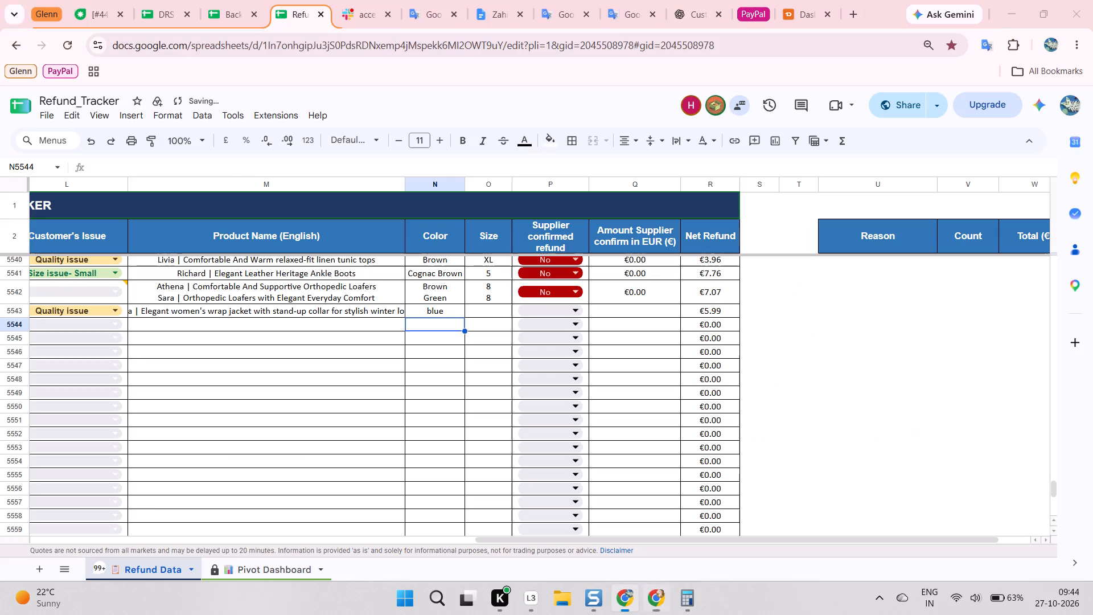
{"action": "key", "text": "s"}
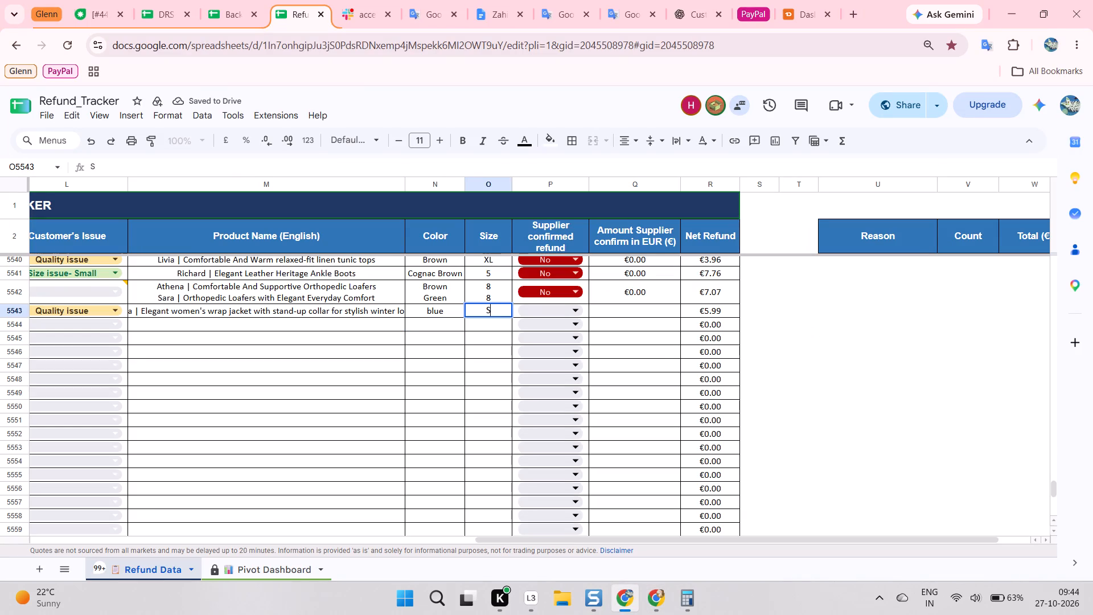
{"action": "left_click", "coordinate": [521, 318]}
Set row 5543's supplier confirmed refund to No and fill its supplier amount from the cell above, €0.00.
{"action": "left_click", "coordinate": [545, 309]}
{"action": "left_click", "coordinate": [533, 327]}
{"action": "left_click", "coordinate": [621, 310]}
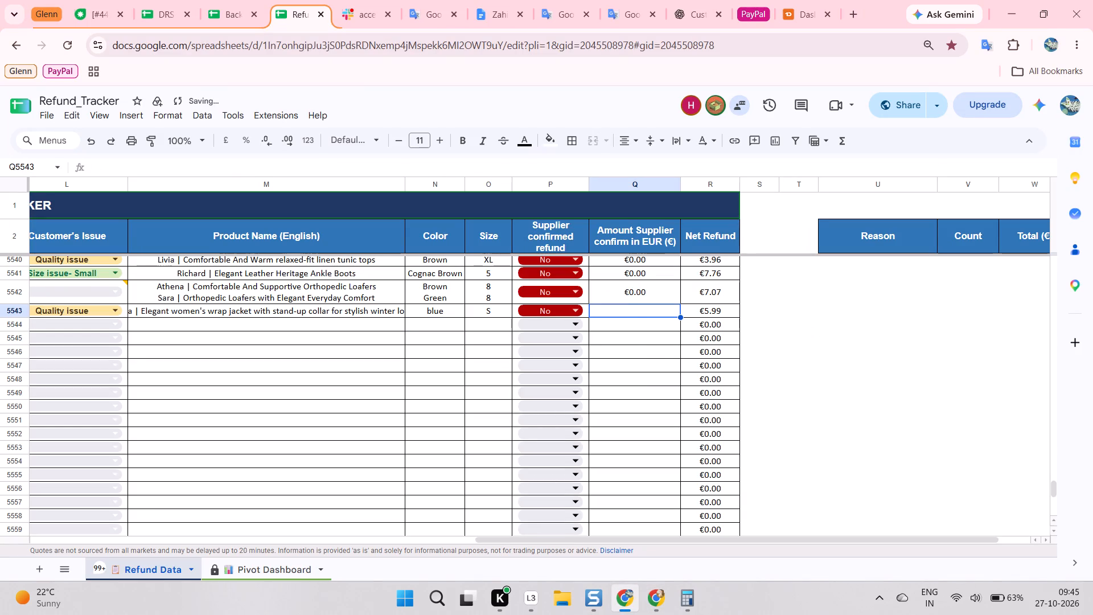
{"action": "key", "text": "ctrl+d"}
{"action": "left_click", "coordinate": [646, 364]}
{"action": "scroll", "coordinate": [646, 365], "scroll_direction": "right", "scroll_amount": 9}
Copy ticket number 442342 from its ticket page and log it in cell AN22 of the DRS- October 2026 sheet's Oct 27 tab.
{"action": "left_click", "coordinate": [101, 0]}
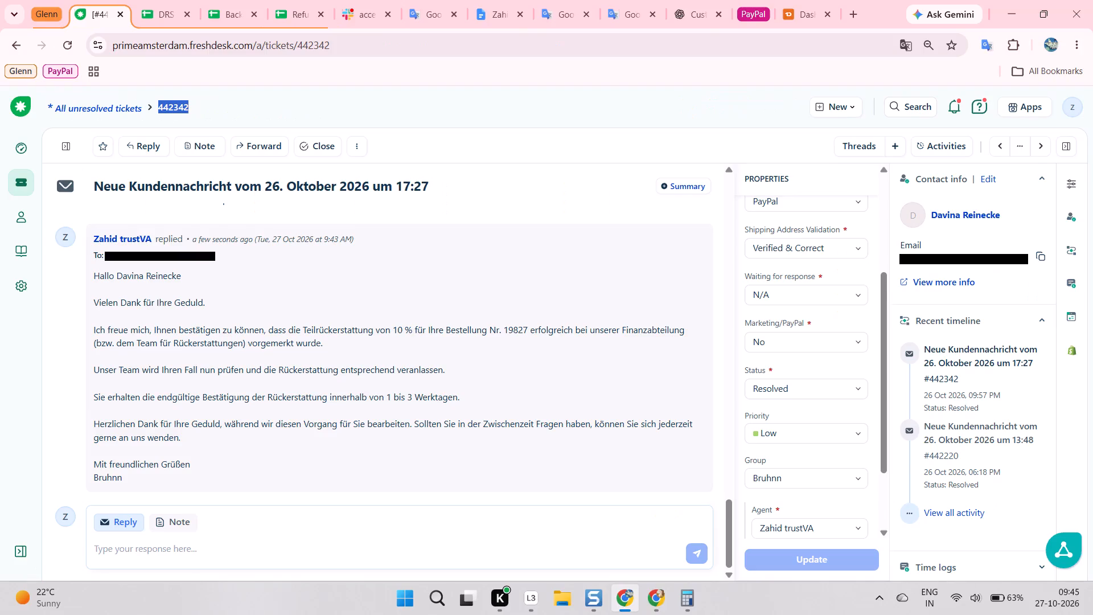
{"action": "key", "text": "ctrl+c"}
{"action": "key", "text": "ctrl+c"}
{"action": "left_click", "coordinate": [158, 12]}
{"action": "key", "text": "ctrl+v"}
{"action": "left_click", "coordinate": [416, 275]}
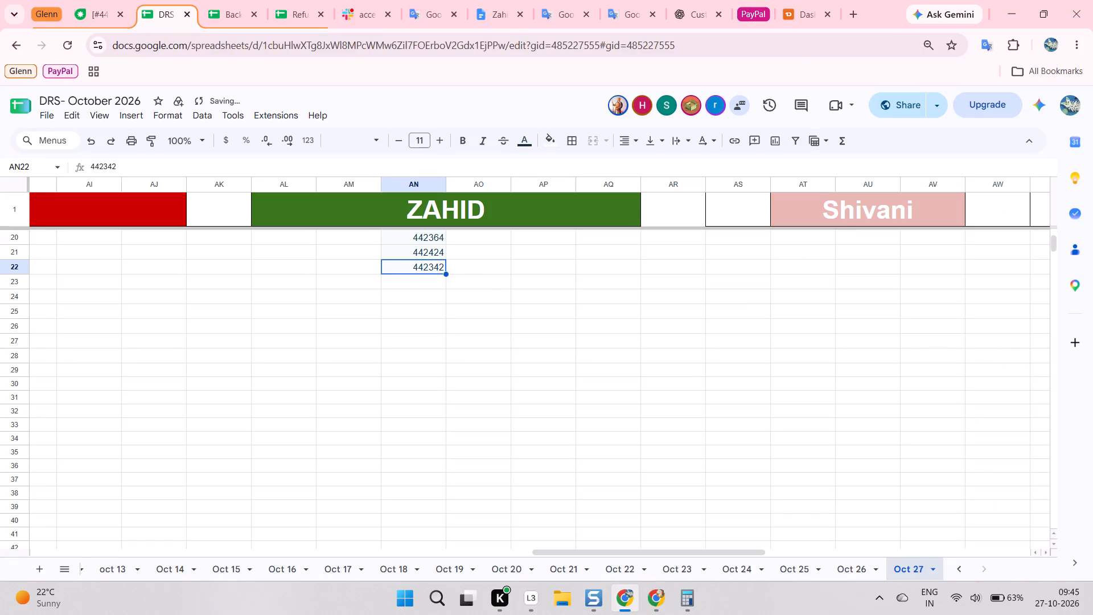
{"action": "left_click", "coordinate": [425, 284]}
Return to the helpdesk, reopen the assigned unresolved tickets from the dashboard and look through the list.
{"action": "left_click", "coordinate": [88, 0]}
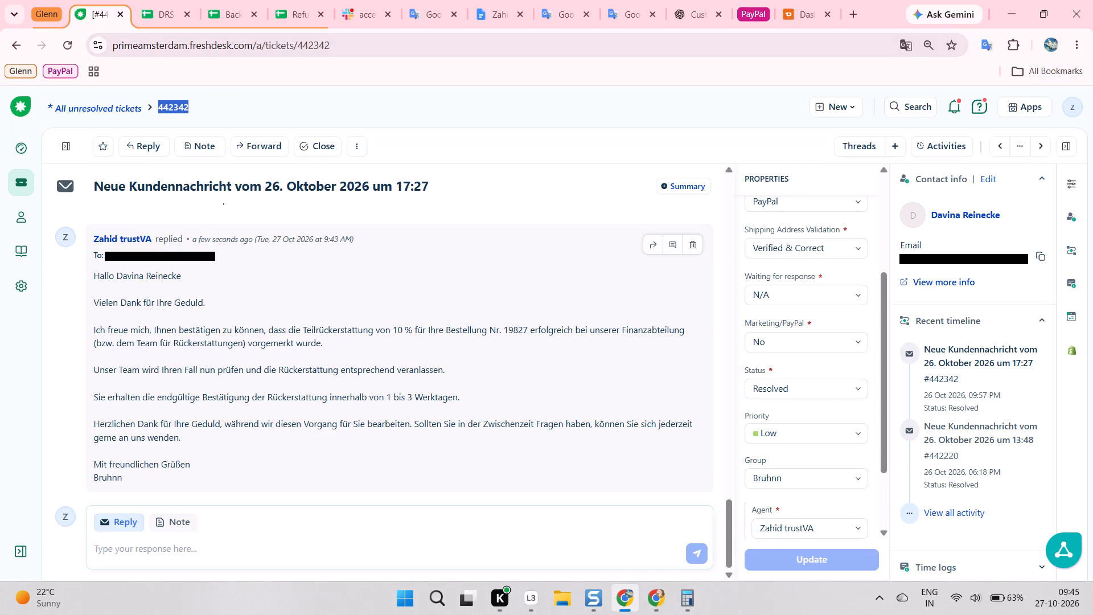
{"action": "left_click", "coordinate": [22, 189]}
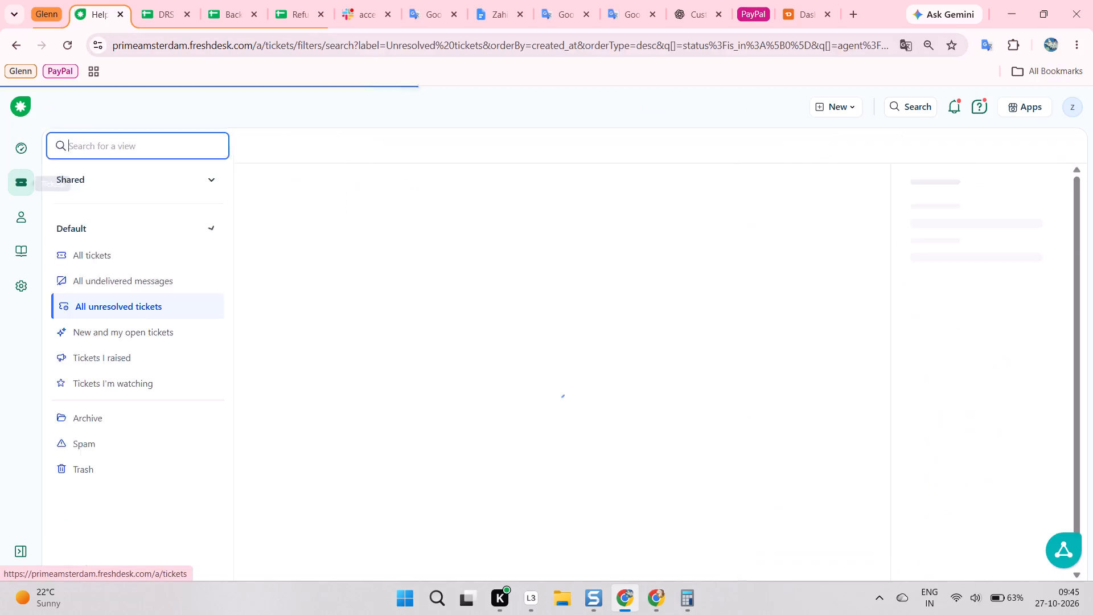
{"action": "scroll", "coordinate": [384, 298], "scroll_direction": "up", "scroll_amount": 2}
{"action": "scroll", "coordinate": [396, 288], "scroll_direction": "down", "scroll_amount": 14}
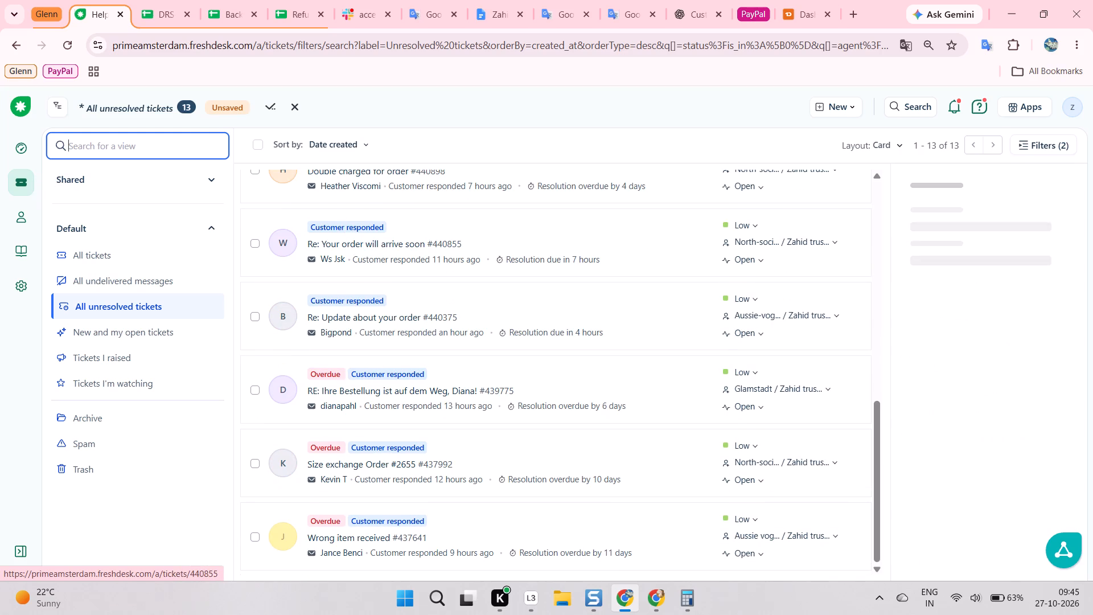
{"action": "scroll", "coordinate": [457, 305], "scroll_direction": "down", "scroll_amount": 3}
{"action": "left_click", "coordinate": [22, 142]}
{"action": "scroll", "coordinate": [142, 177], "scroll_direction": "up", "scroll_amount": 4}
{"action": "left_click", "coordinate": [103, 195]}
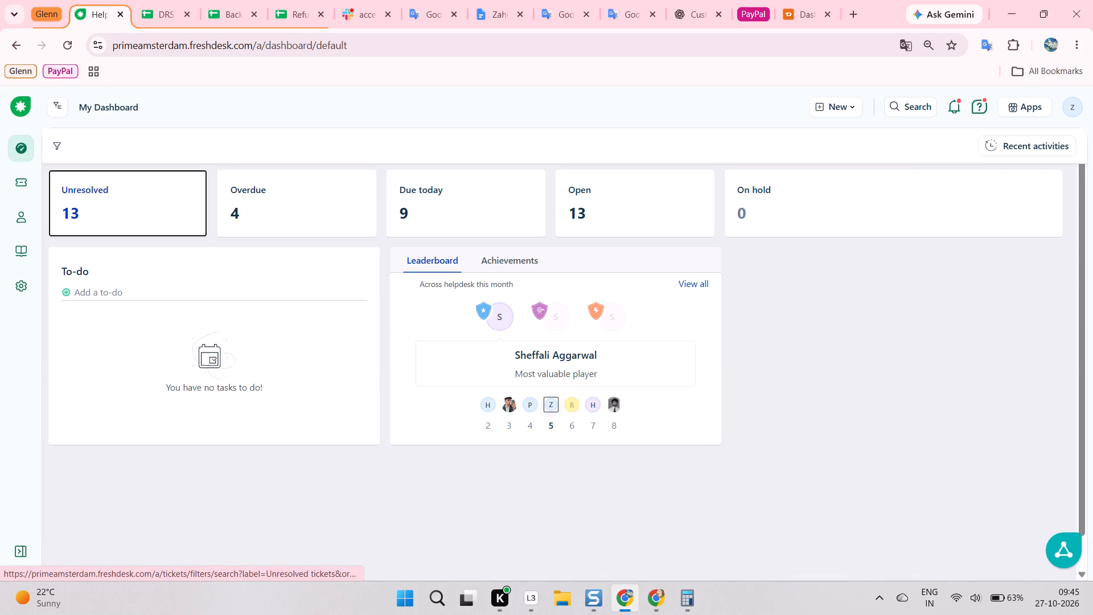
{"action": "scroll", "coordinate": [303, 261], "scroll_direction": "up", "scroll_amount": 6}
{"action": "scroll", "coordinate": [395, 259], "scroll_direction": "down", "scroll_amount": 2}
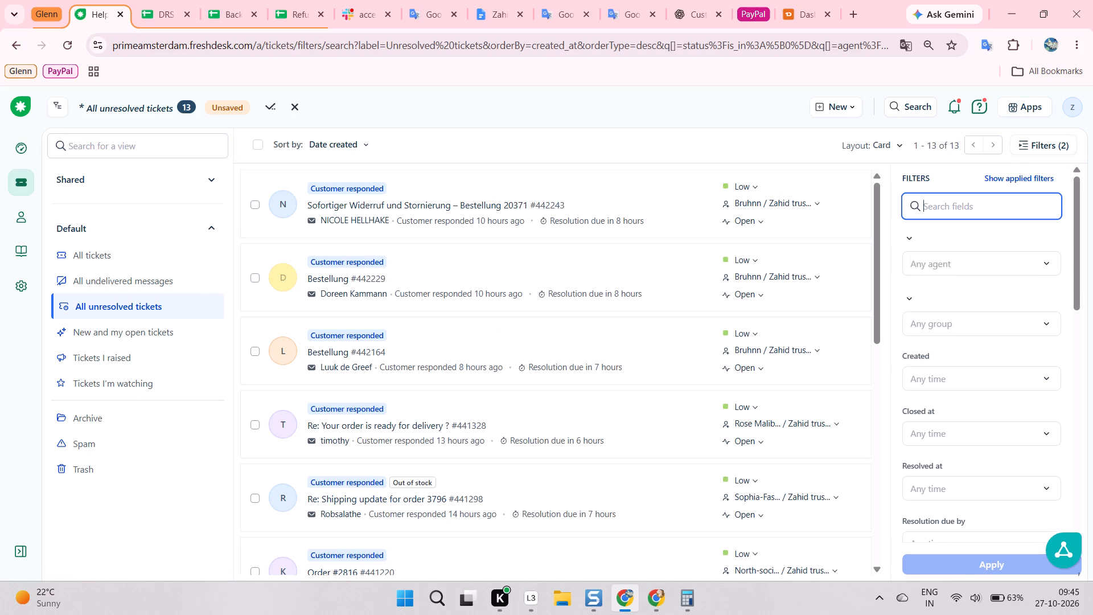
{"action": "scroll", "coordinate": [398, 263], "scroll_direction": "down", "scroll_amount": 13}
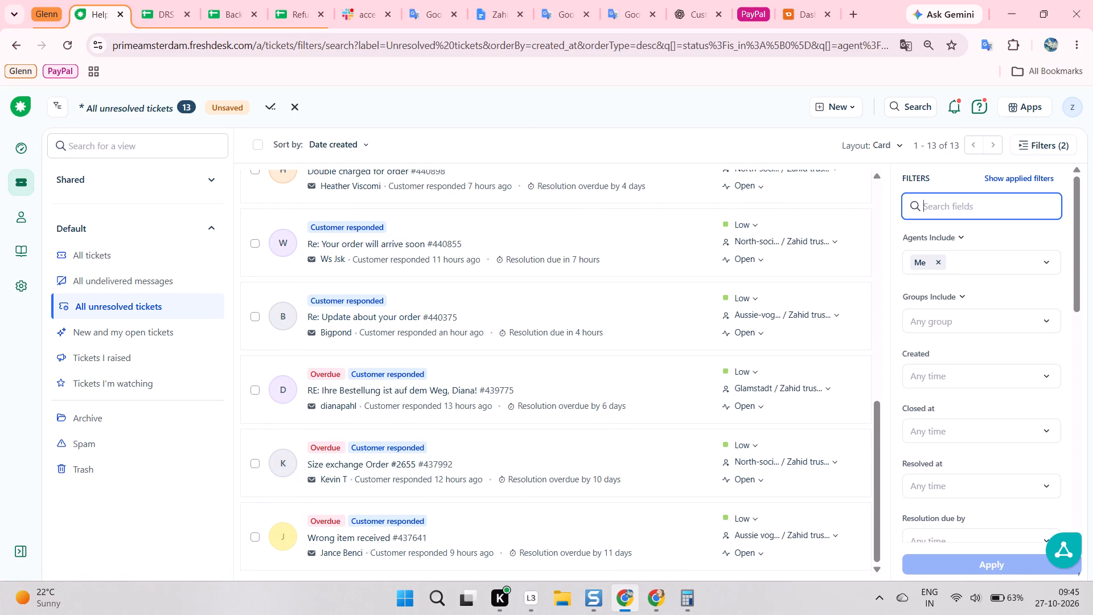
{"action": "scroll", "coordinate": [449, 421], "scroll_direction": "up", "scroll_amount": 13}
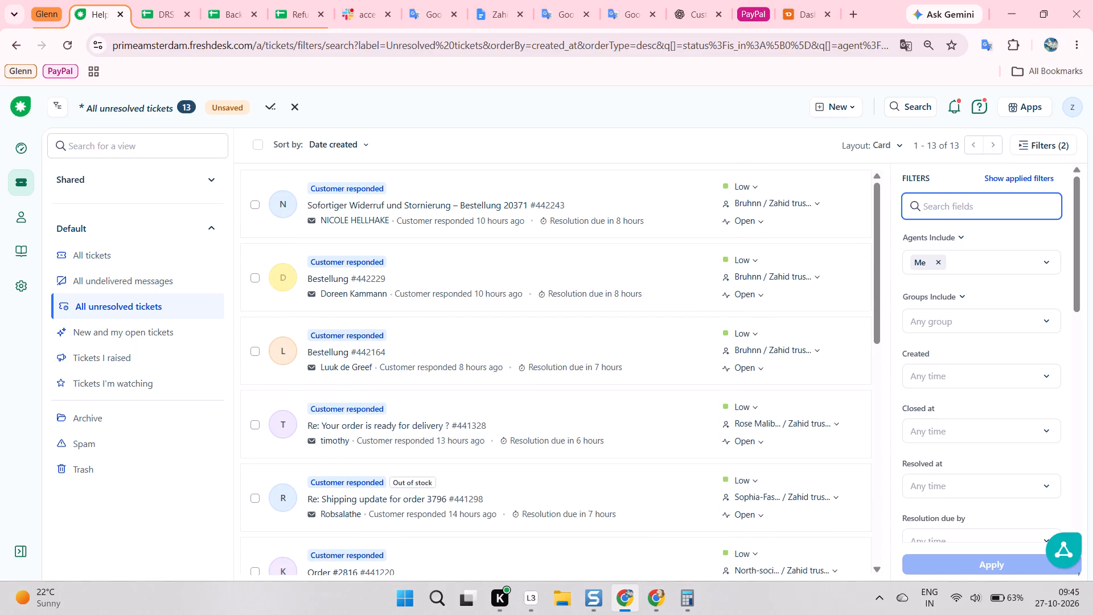
{"action": "left_click", "coordinate": [413, 203]}
{"action": "scroll", "coordinate": [389, 290], "scroll_direction": "down", "scroll_amount": 3}
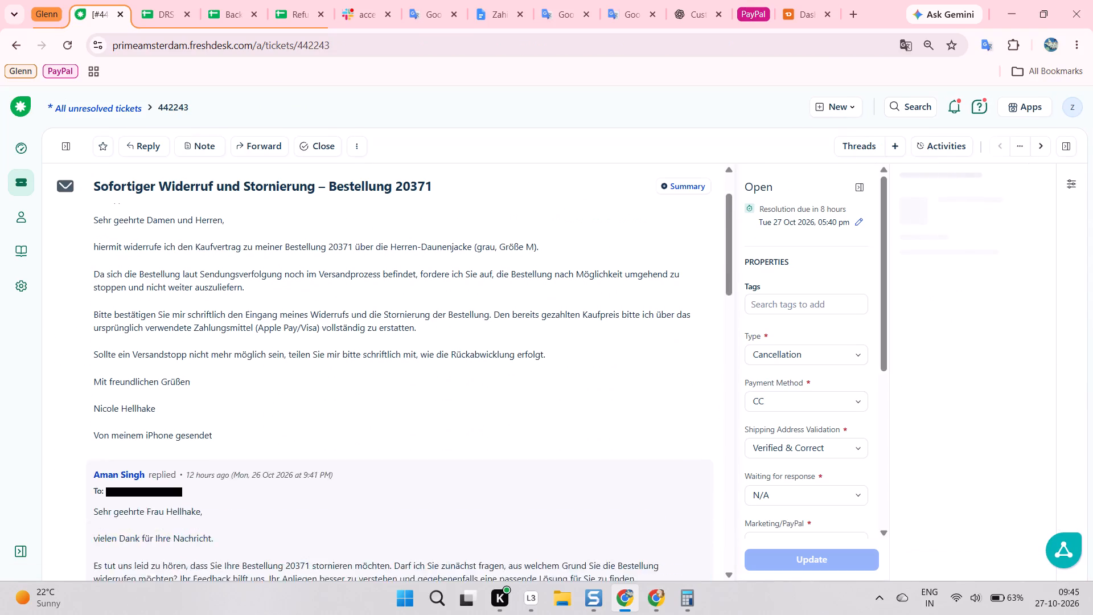
{"action": "scroll", "coordinate": [394, 298], "scroll_direction": "down", "scroll_amount": 20}
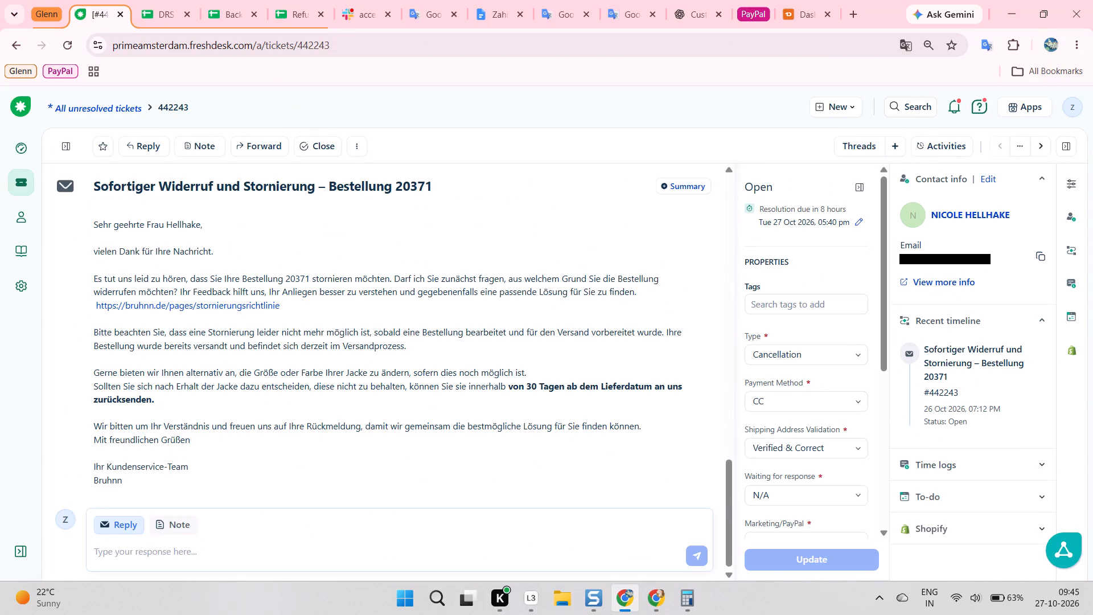
{"action": "scroll", "coordinate": [449, 334], "scroll_direction": "up", "scroll_amount": 9}
{"action": "left_click", "coordinate": [445, 319]}
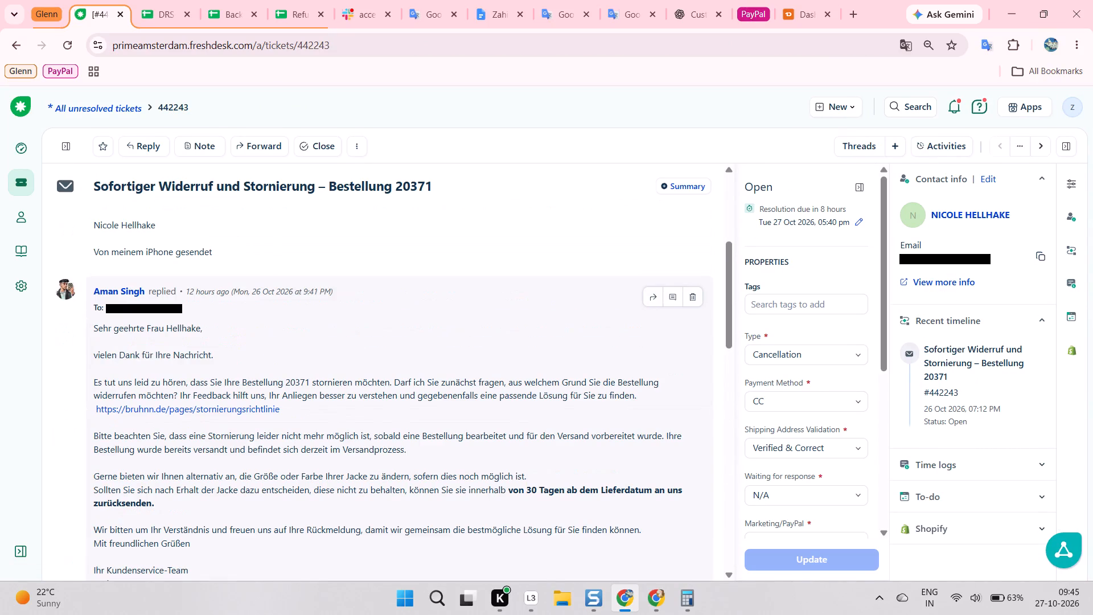
Move on to ticket 442229, translate its page into English and read the customer's latest reply.
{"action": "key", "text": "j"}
{"action": "scroll", "coordinate": [375, 317], "scroll_direction": "down", "scroll_amount": 8}
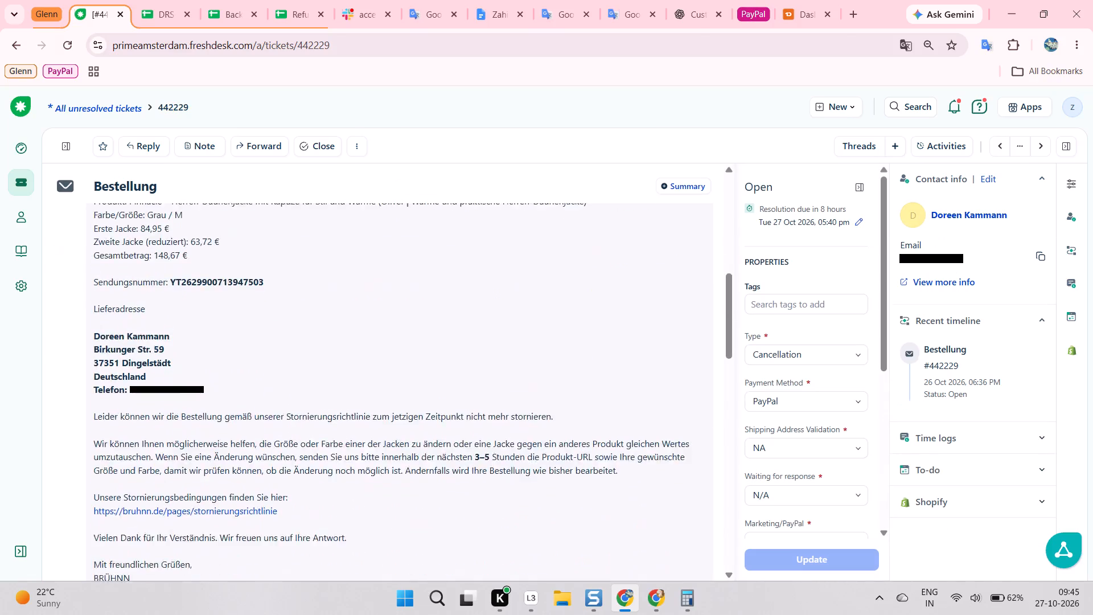
{"action": "scroll", "coordinate": [402, 314], "scroll_direction": "down", "scroll_amount": 3}
{"action": "right_click", "coordinate": [414, 255]}
{"action": "scroll", "coordinate": [426, 397], "scroll_direction": "down", "scroll_amount": 3}
{"action": "left_click", "coordinate": [474, 504]}
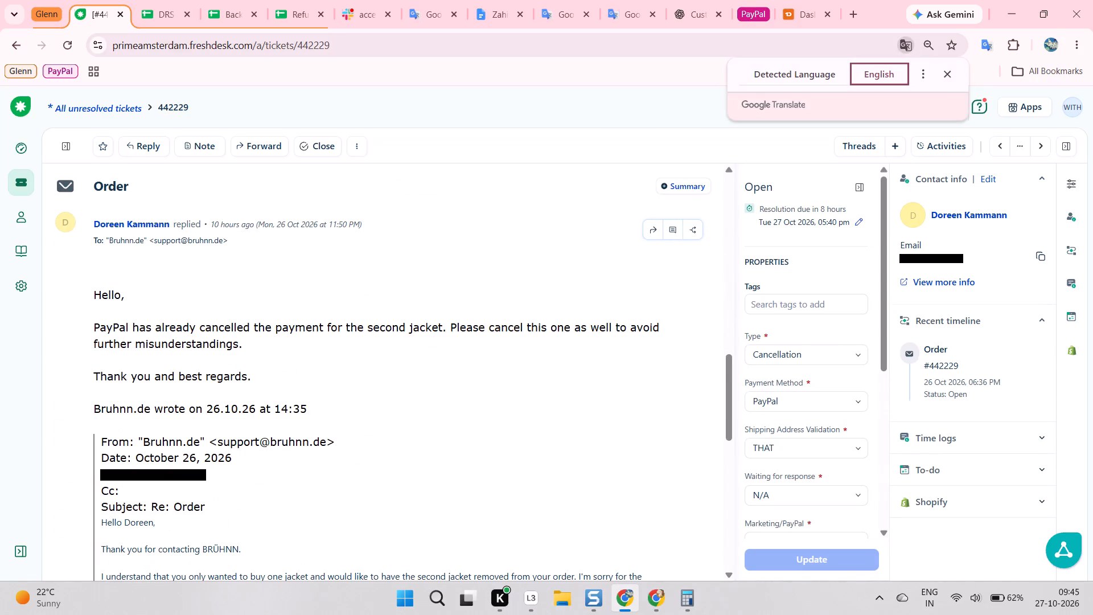
{"action": "scroll", "coordinate": [276, 337], "scroll_direction": "down", "scroll_amount": 5}
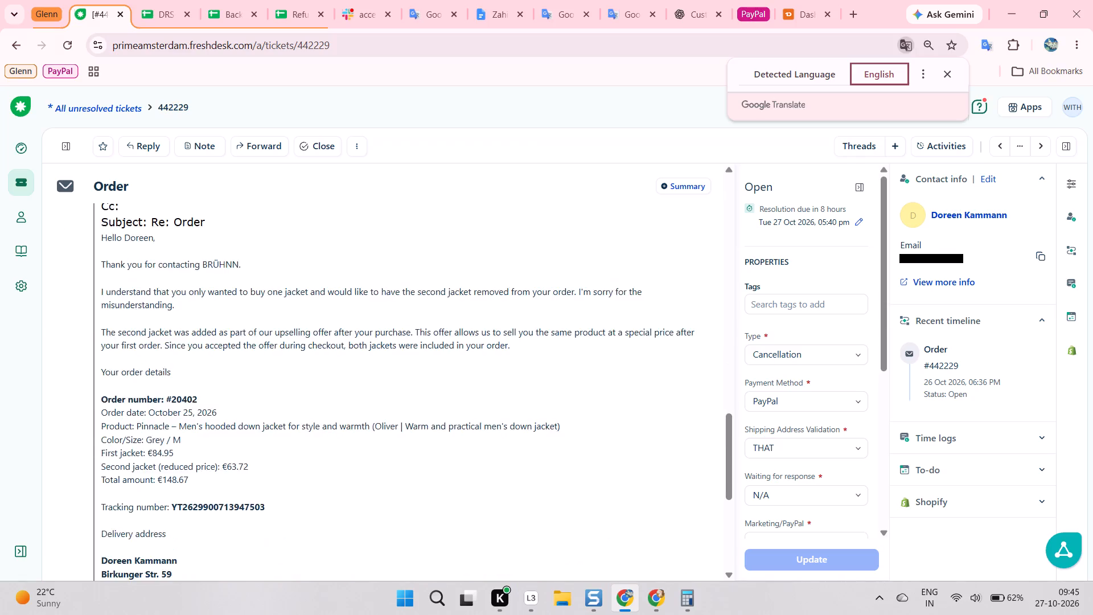
{"action": "scroll", "coordinate": [284, 330], "scroll_direction": "down", "scroll_amount": 7}
Switch ticket 442229's page back to its detected original language.
{"action": "left_click", "coordinate": [749, 77]}
{"action": "left_click", "coordinate": [540, 262]}
{"action": "scroll", "coordinate": [1002, 285], "scroll_direction": "up", "scroll_amount": 3}
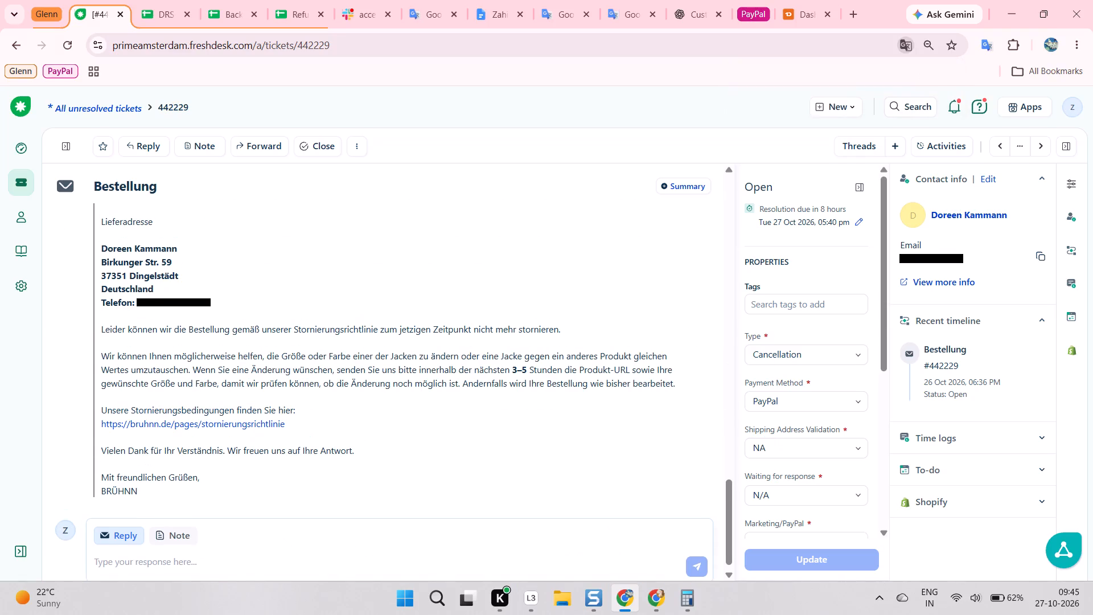
{"action": "left_click", "coordinate": [1039, 255]}
{"action": "scroll", "coordinate": [826, 302], "scroll_direction": "up", "scroll_amount": 8}
{"action": "scroll", "coordinate": [295, 296], "scroll_direction": "up", "scroll_amount": 2}
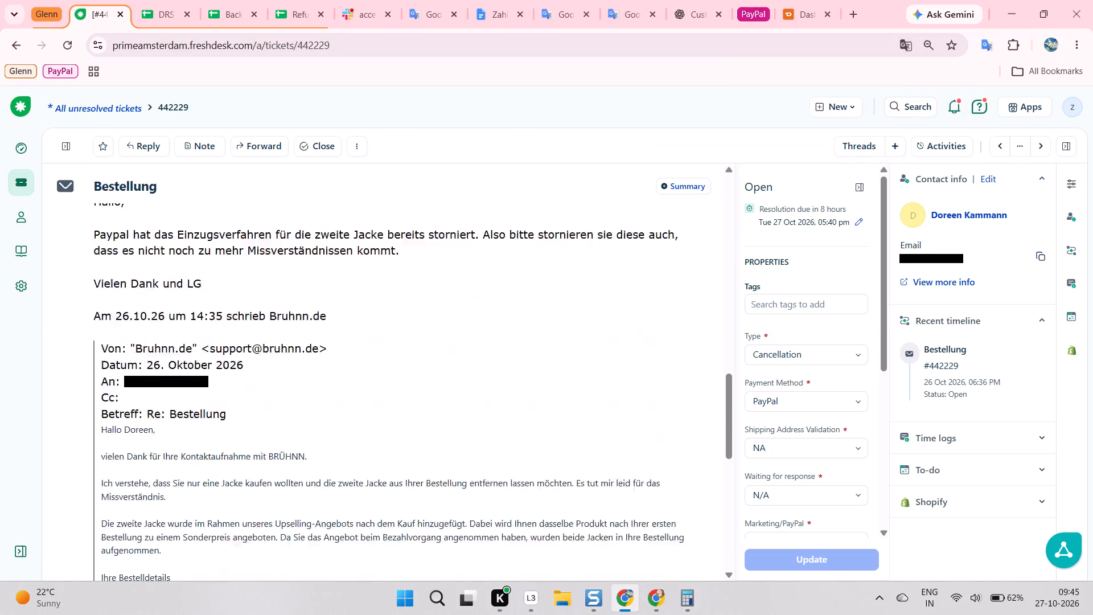
{"action": "scroll", "coordinate": [328, 295], "scroll_direction": "up", "scroll_amount": 3}
{"action": "scroll", "coordinate": [335, 294], "scroll_direction": "down", "scroll_amount": 1}
{"action": "key", "text": "alt+Tab"}
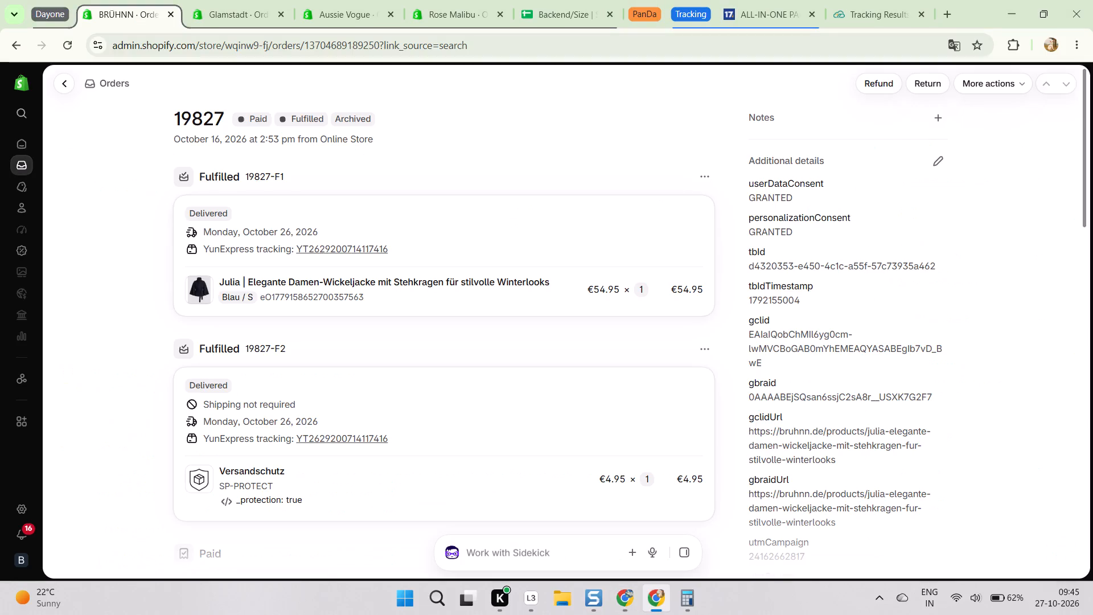
{"action": "left_click", "coordinate": [17, 112]}
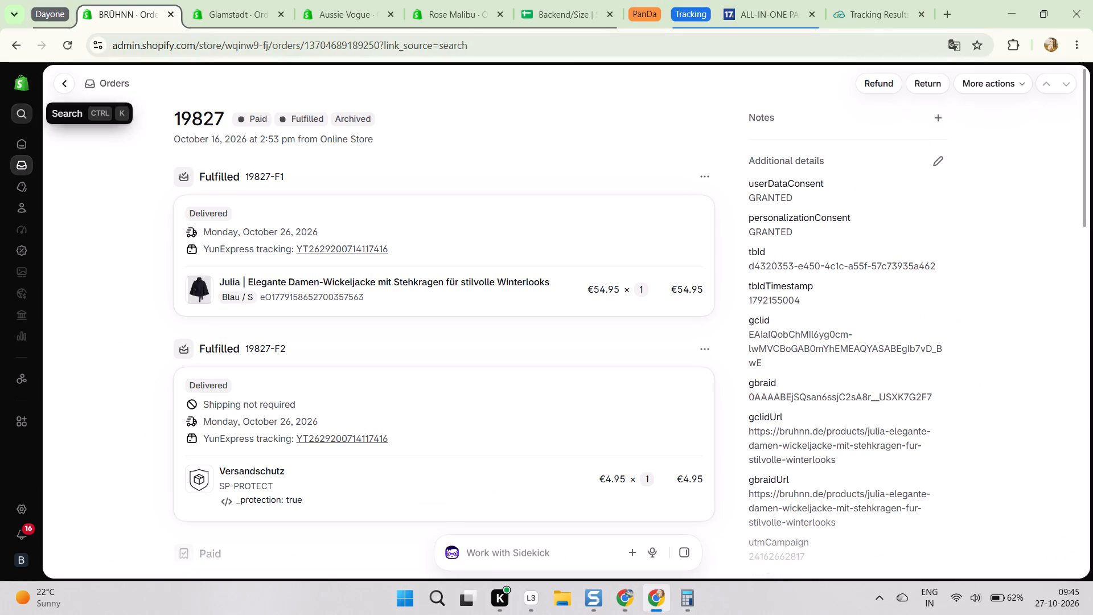
{"action": "key", "text": "ctrl+v"}
{"action": "left_click", "coordinate": [367, 273]}
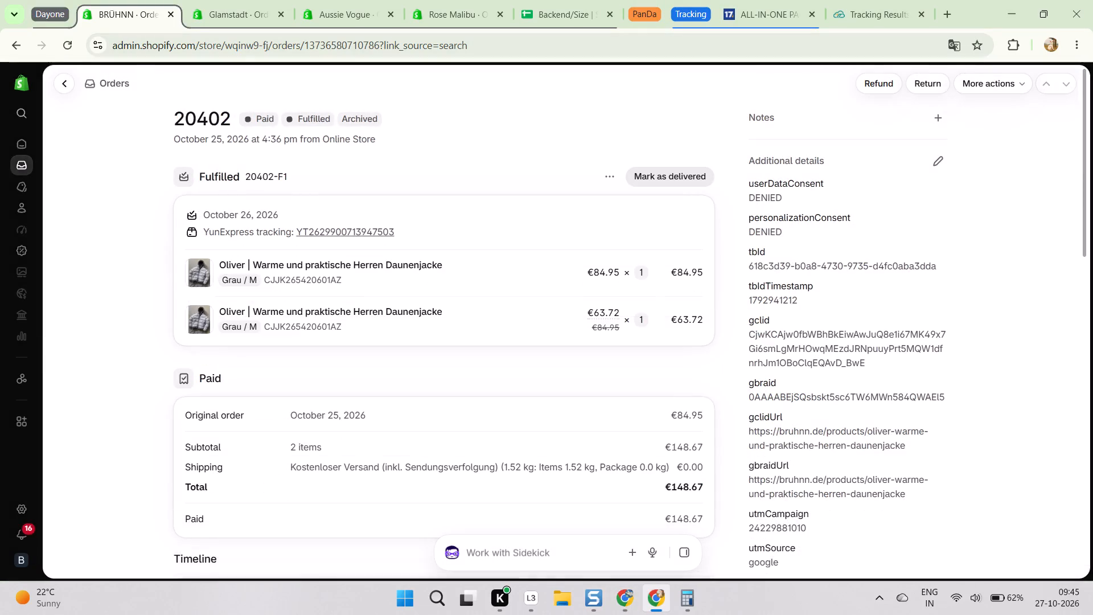
{"action": "left_click", "coordinate": [450, 169]}
{"action": "scroll", "coordinate": [491, 294], "scroll_direction": "down", "scroll_amount": 2}
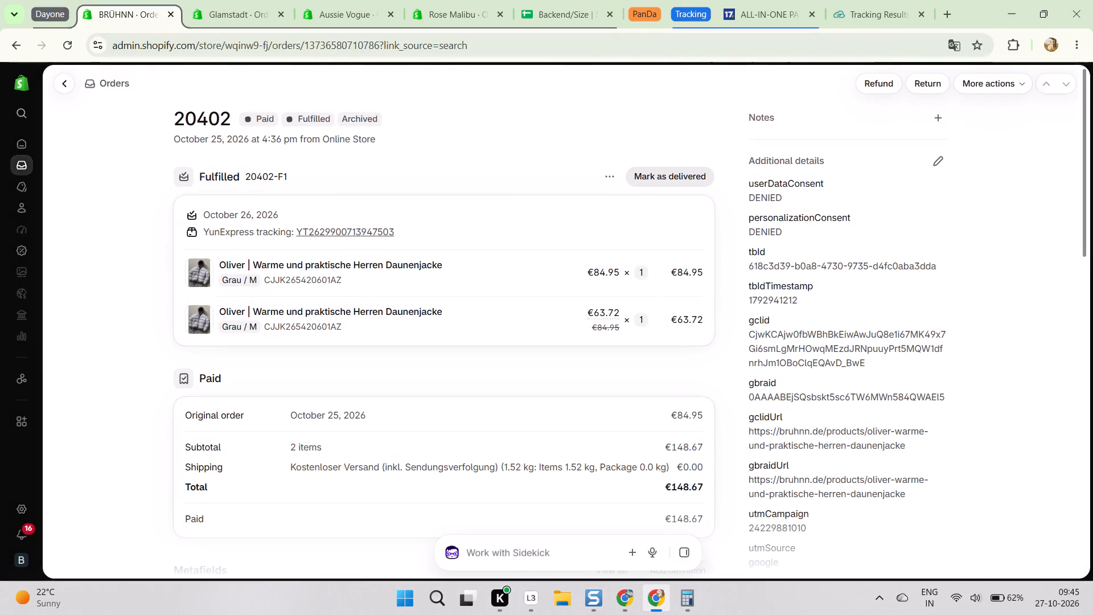
{"action": "scroll", "coordinate": [492, 280], "scroll_direction": "down", "scroll_amount": 13}
{"action": "scroll", "coordinate": [501, 280], "scroll_direction": "up", "scroll_amount": 15}
{"action": "left_click", "coordinate": [484, 190]}
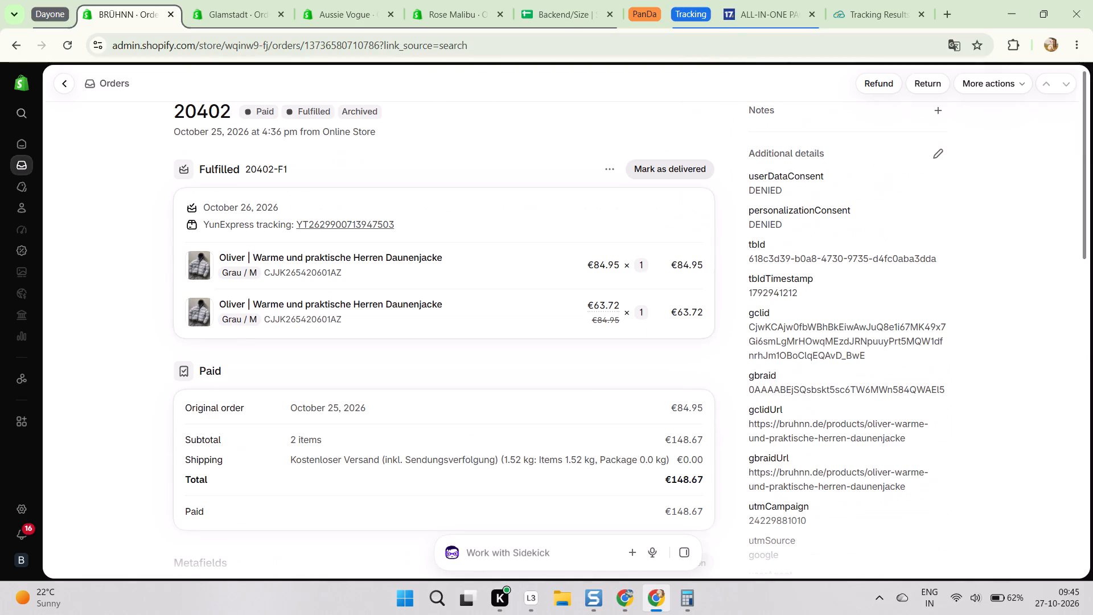
Switch back to the helpdesk's browser window, open a new tab and start entering an address beginning with "p".
{"action": "key", "text": "alt+Tab"}
{"action": "left_click", "coordinate": [858, 17]}
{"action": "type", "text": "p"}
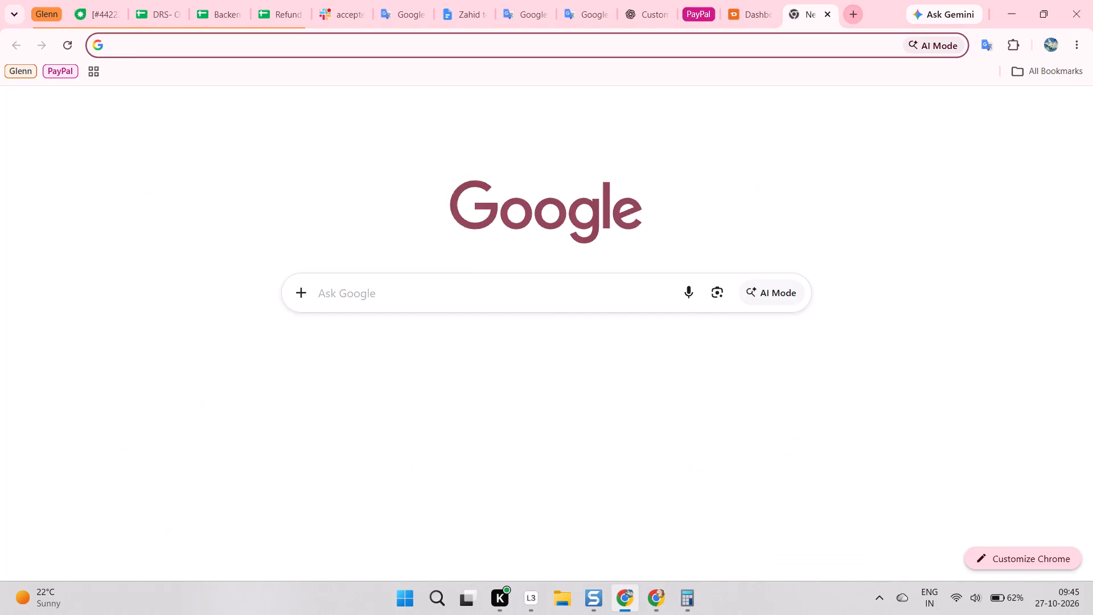
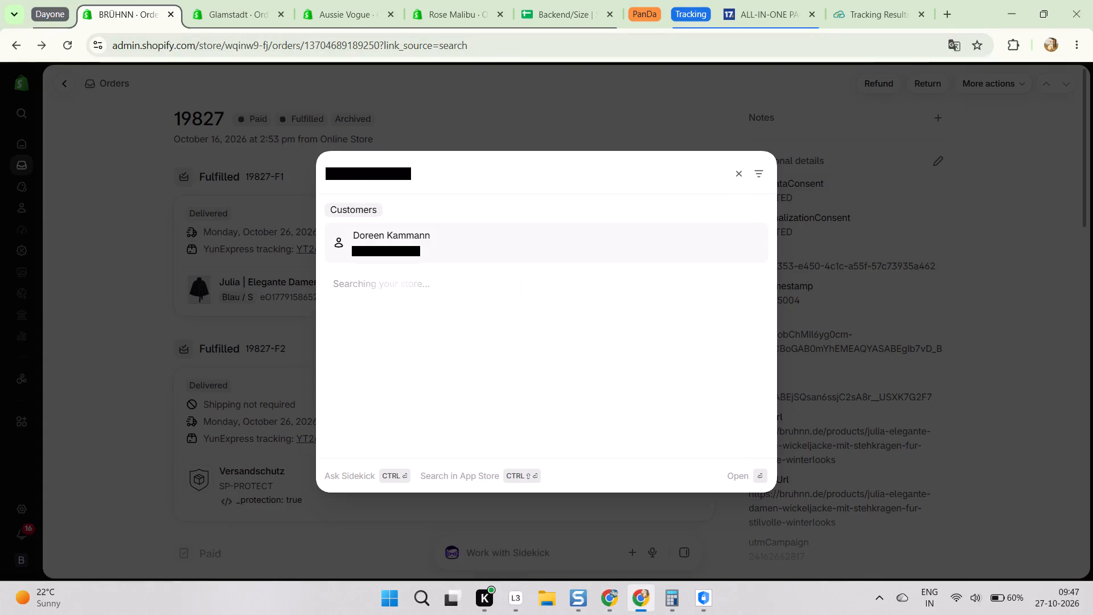
{"action": "left_click", "coordinate": [360, 276]}
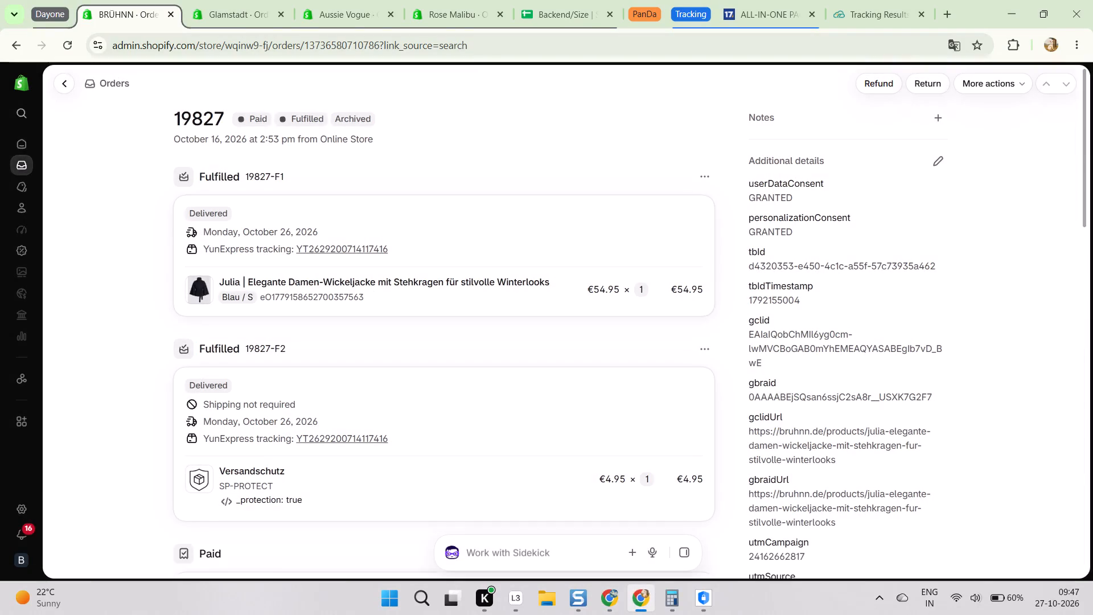
{"action": "scroll", "coordinate": [674, 245], "scroll_direction": "down", "scroll_amount": 6}
{"action": "scroll", "coordinate": [832, 228], "scroll_direction": "down", "scroll_amount": 3}
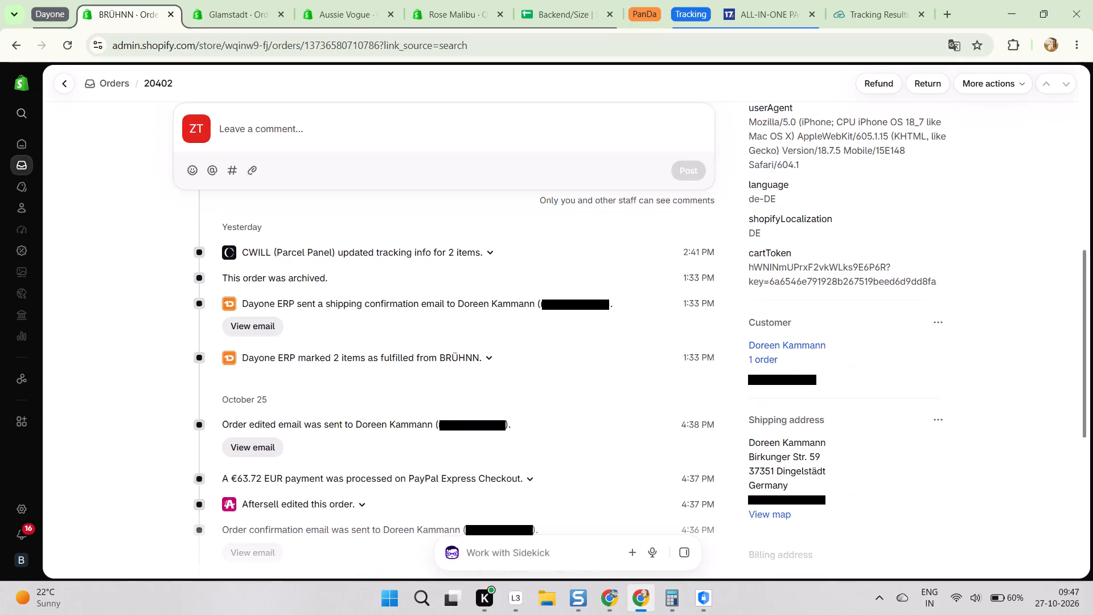
{"action": "scroll", "coordinate": [870, 220], "scroll_direction": "down", "scroll_amount": 3}
{"action": "scroll", "coordinate": [903, 236], "scroll_direction": "up", "scroll_amount": 3}
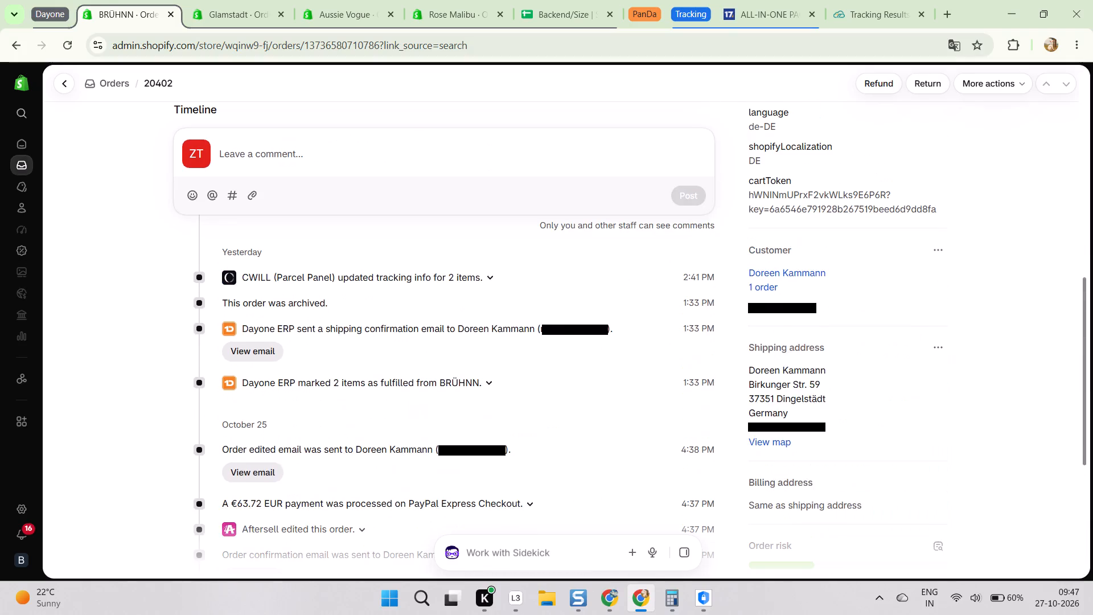
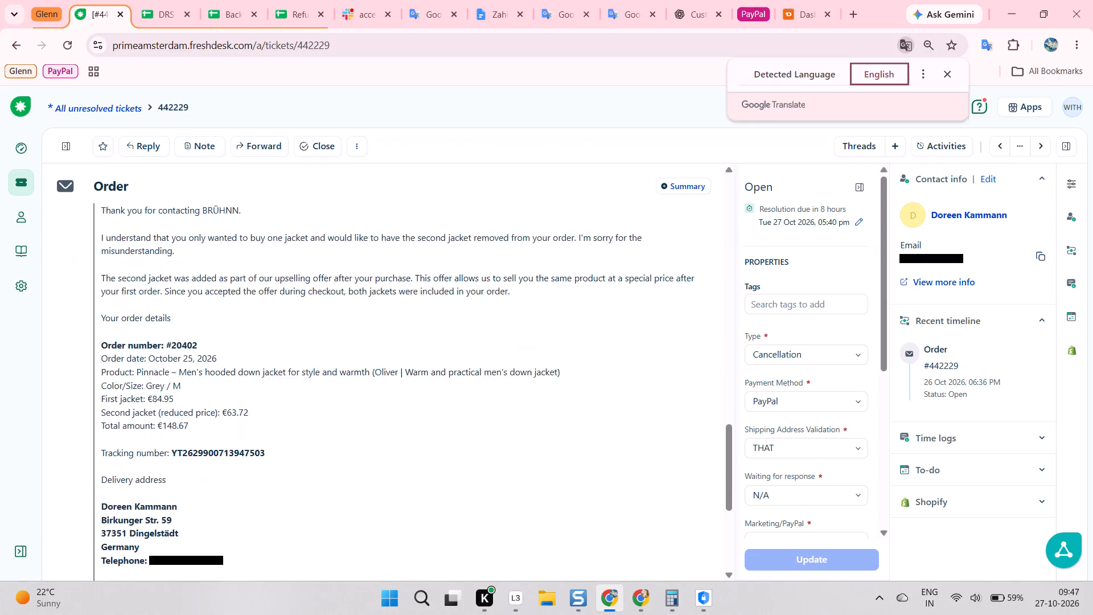
{"action": "scroll", "coordinate": [450, 326], "scroll_direction": "down", "scroll_amount": 5}
{"action": "scroll", "coordinate": [446, 331], "scroll_direction": "up", "scroll_amount": 6}
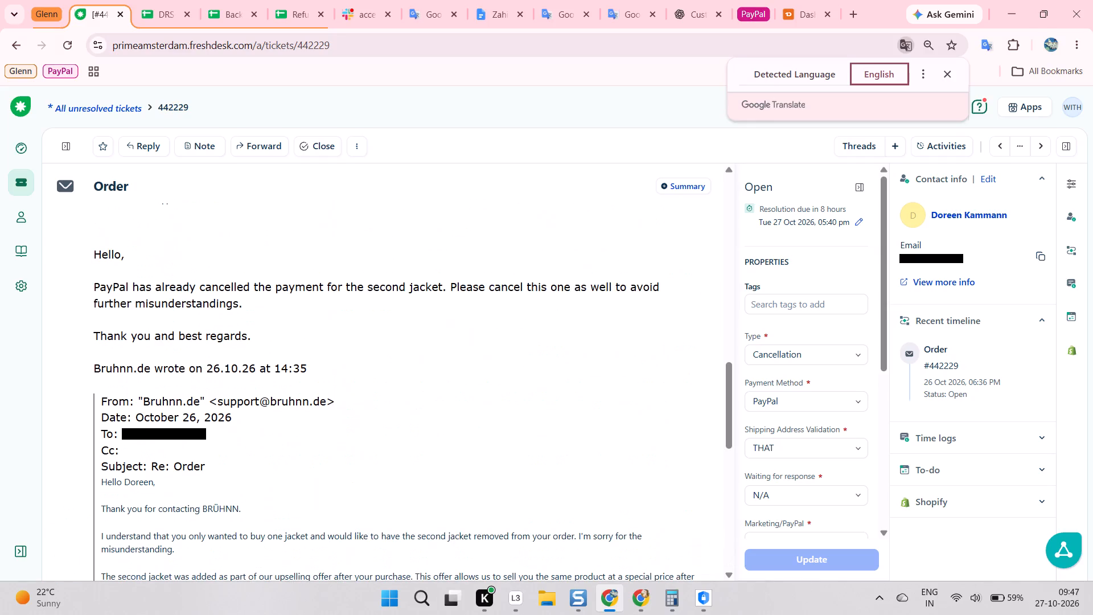
{"action": "scroll", "coordinate": [454, 320], "scroll_direction": "up", "scroll_amount": 2}
{"action": "scroll", "coordinate": [403, 322], "scroll_direction": "up", "scroll_amount": 3}
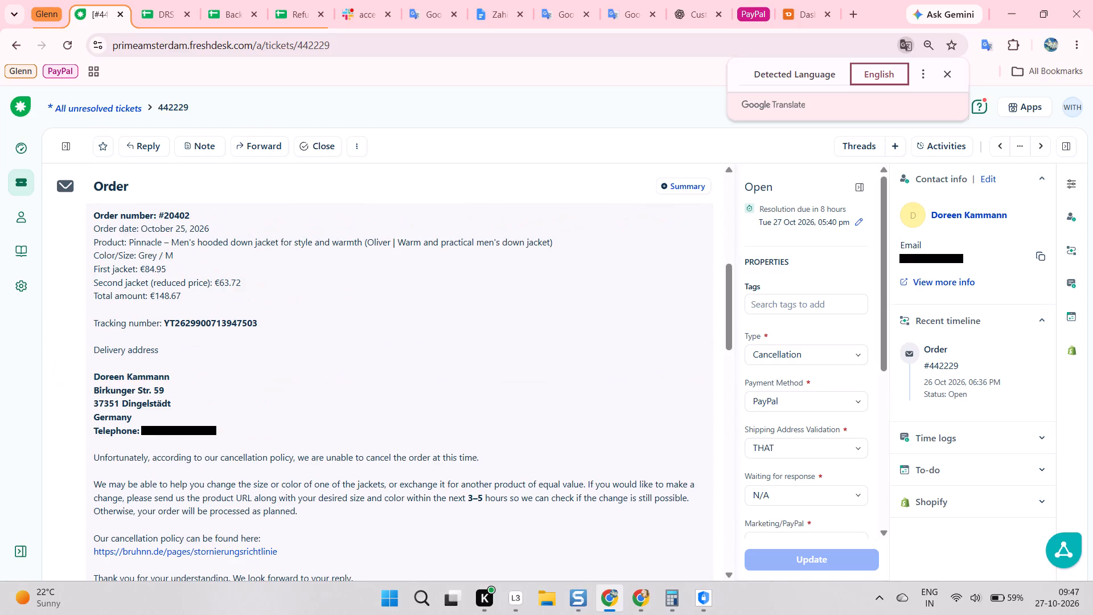
{"action": "scroll", "coordinate": [420, 329], "scroll_direction": "up", "scroll_amount": 3}
{"action": "scroll", "coordinate": [385, 332], "scroll_direction": "down", "scroll_amount": 1}
{"action": "scroll", "coordinate": [328, 328], "scroll_direction": "down", "scroll_amount": 3}
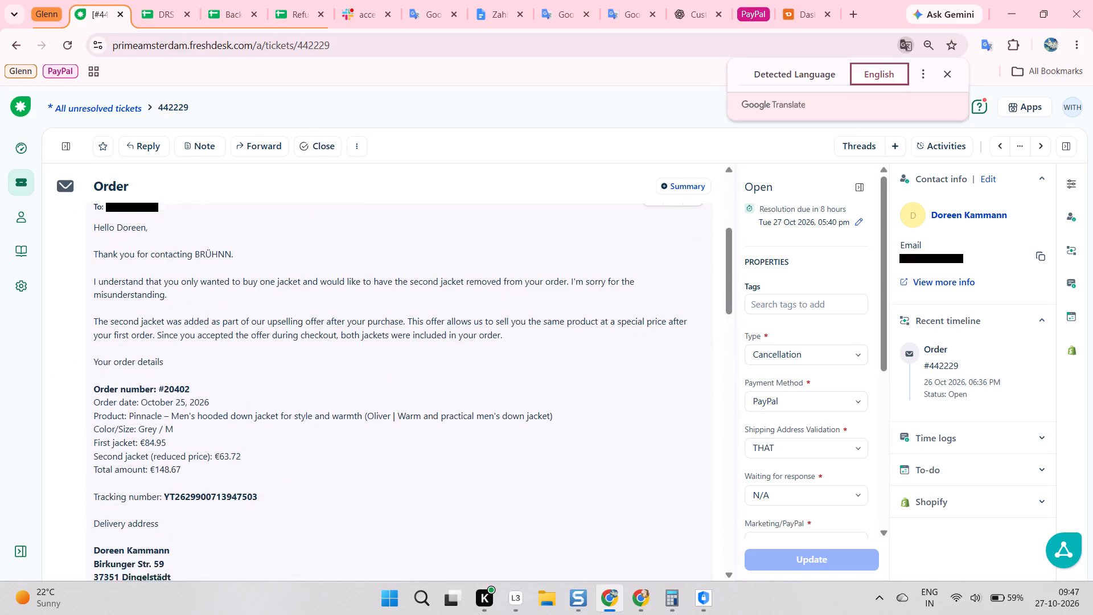
{"action": "key", "text": "alt+Tab"}
{"action": "scroll", "coordinate": [369, 275], "scroll_direction": "up", "scroll_amount": 4}
{"action": "scroll", "coordinate": [387, 373], "scroll_direction": "down", "scroll_amount": 2}
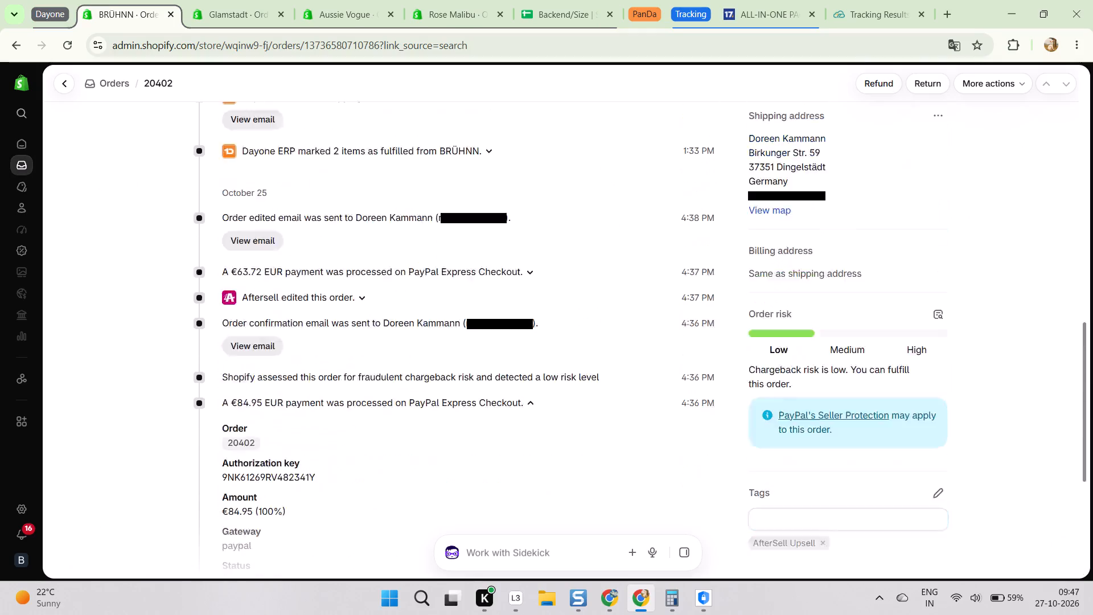
{"action": "left_click", "coordinate": [409, 306]}
{"action": "scroll", "coordinate": [391, 310], "scroll_direction": "up", "scroll_amount": 16}
{"action": "left_click", "coordinate": [446, 187]}
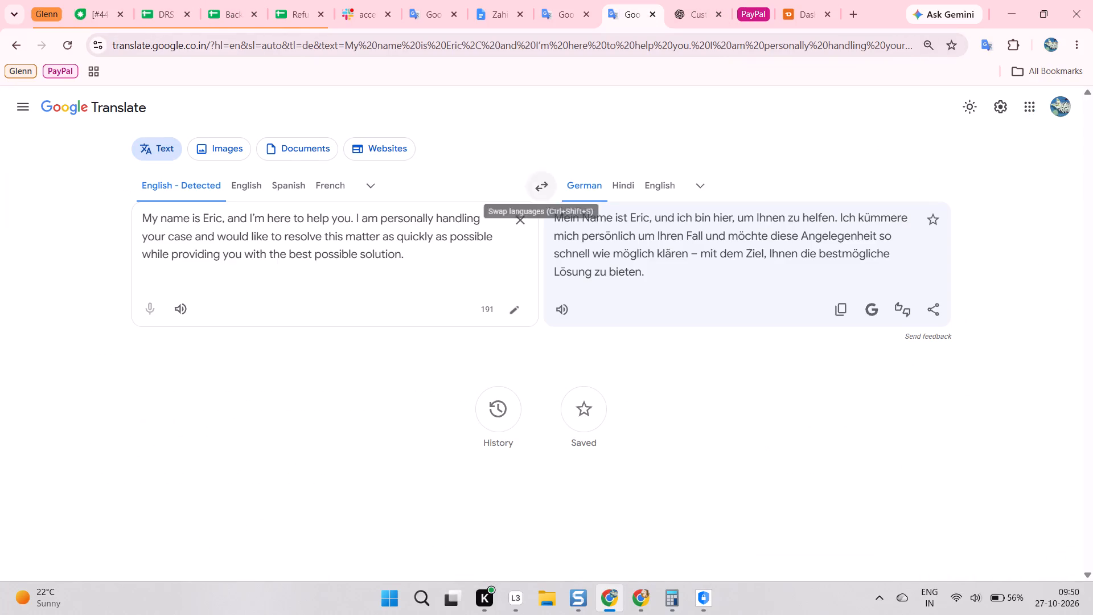
{"action": "left_click", "coordinate": [515, 228]}
{"action": "key", "text": "ctrl+v"}
{"action": "scroll", "coordinate": [560, 257], "scroll_direction": "down", "scroll_amount": 8}
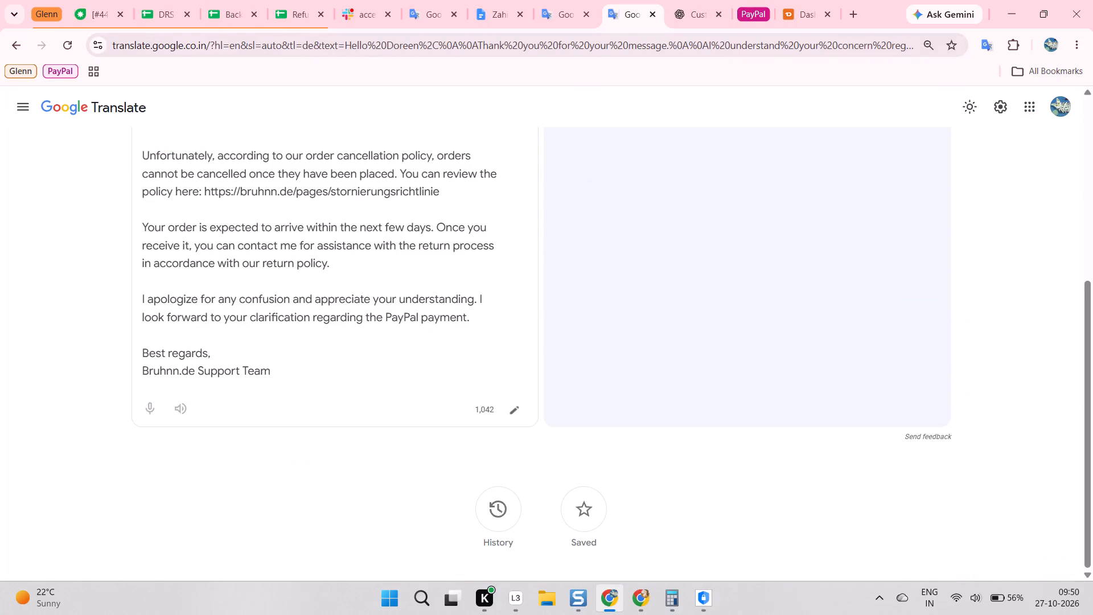
{"action": "scroll", "coordinate": [608, 257], "scroll_direction": "up", "scroll_amount": 4}
{"action": "scroll", "coordinate": [613, 243], "scroll_direction": "down", "scroll_amount": 10}
{"action": "left_click", "coordinate": [839, 408]}
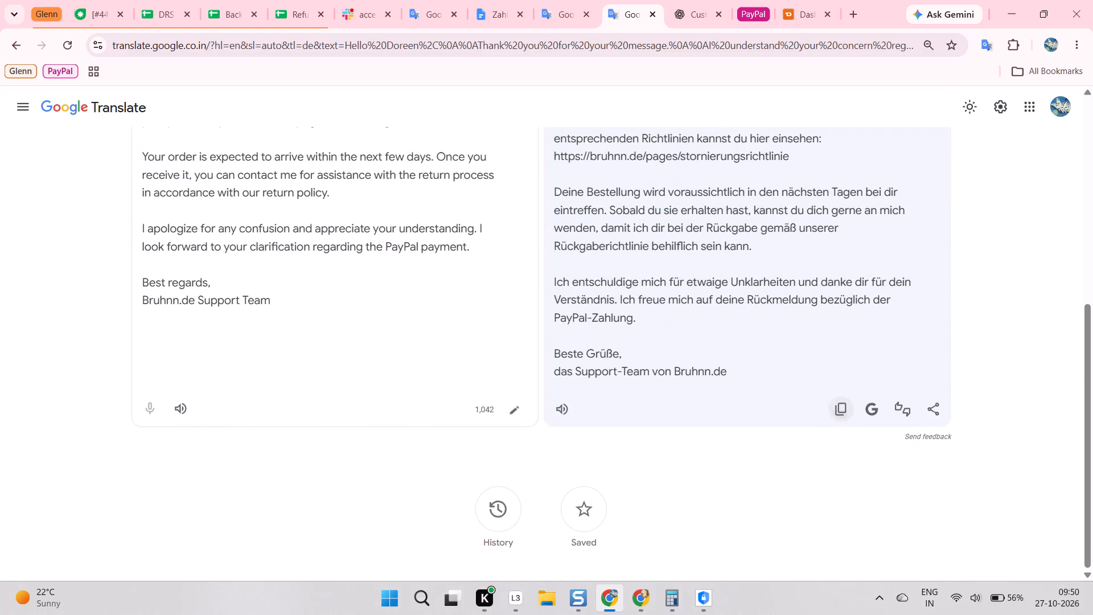
Start a reply to ticket 442229, replace its prefilled content with the copied German translation, and send it.
{"action": "left_click", "coordinate": [104, 0]}
{"action": "left_click", "coordinate": [344, 337]}
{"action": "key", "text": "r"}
{"action": "scroll", "coordinate": [236, 365], "scroll_direction": "down", "scroll_amount": 6}
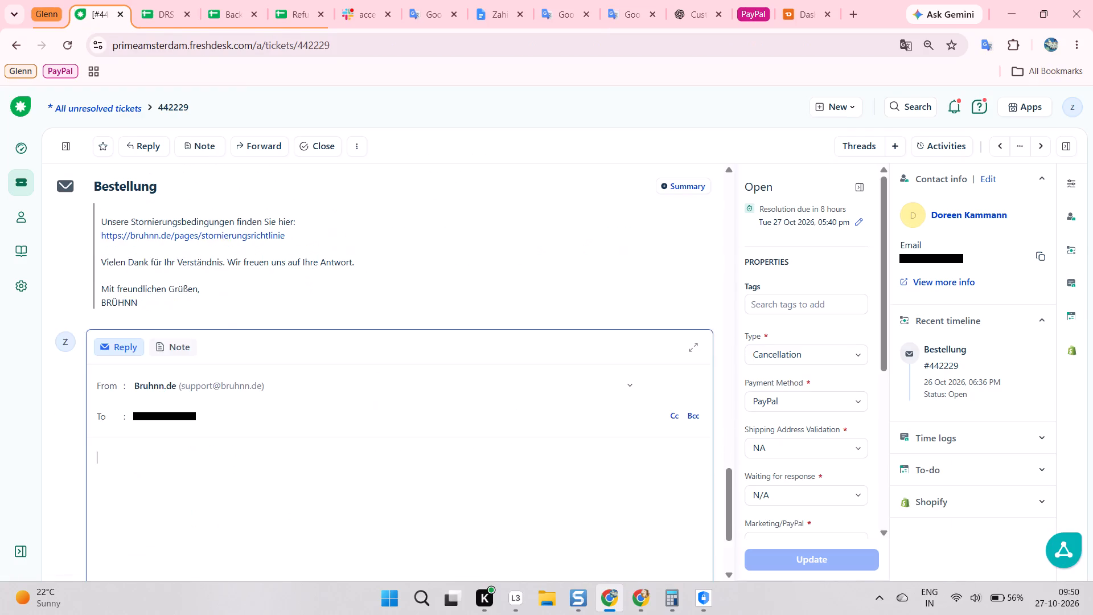
{"action": "scroll", "coordinate": [138, 416], "scroll_direction": "down", "scroll_amount": 3}
{"action": "left_click", "coordinate": [120, 491]}
{"action": "left_click", "coordinate": [128, 485], "text": "ctrl"}
{"action": "key", "text": "ctrl+a"}
{"action": "key", "text": "BackSpace"}
{"action": "key", "text": "BackSpace"}
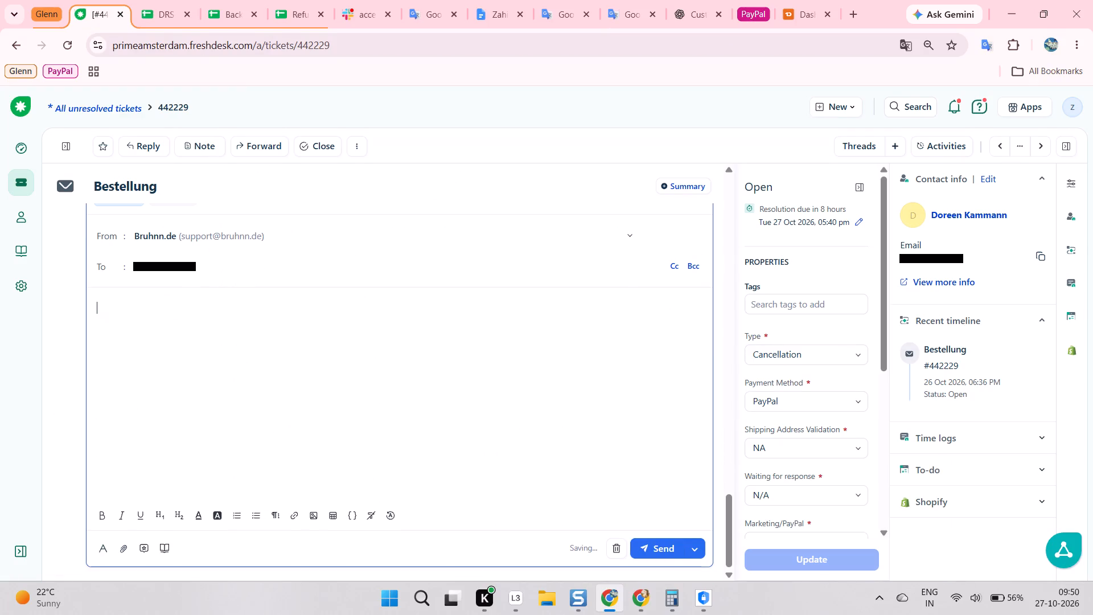
{"action": "key", "text": "ctrl+BackSpace"}
{"action": "key", "text": "ctrl+v"}
{"action": "scroll", "coordinate": [166, 429], "scroll_direction": "down", "scroll_amount": 8}
{"action": "scroll", "coordinate": [179, 491], "scroll_direction": "down", "scroll_amount": 7}
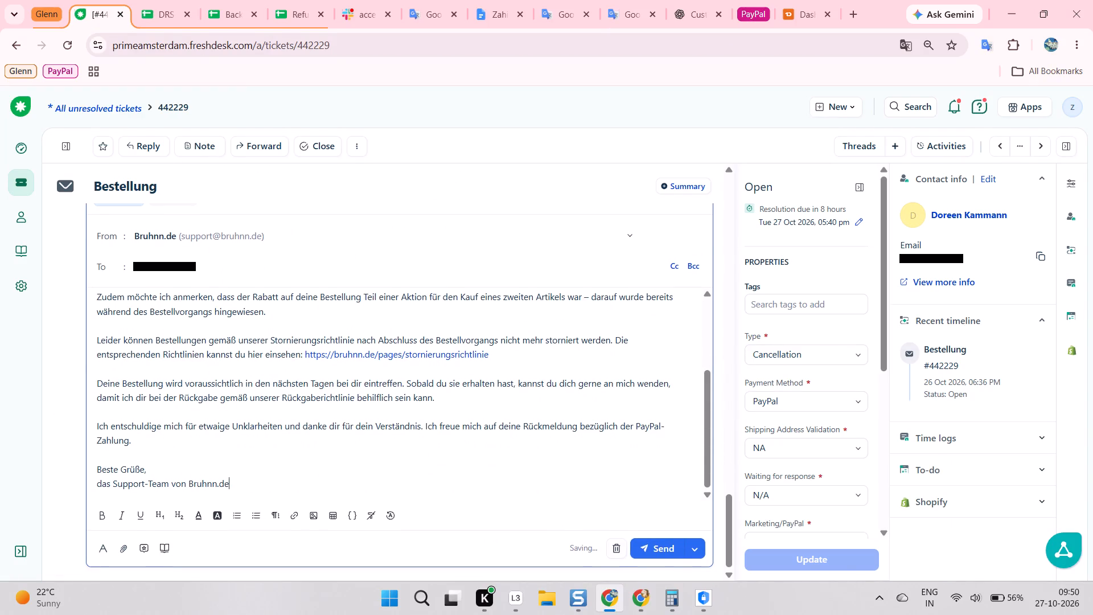
{"action": "left_click", "coordinate": [648, 552]}
Set ticket 442229's status to Resolved and update its properties.
{"action": "scroll", "coordinate": [538, 486], "scroll_direction": "down", "scroll_amount": 6}
{"action": "scroll", "coordinate": [809, 337], "scroll_direction": "down", "scroll_amount": 5}
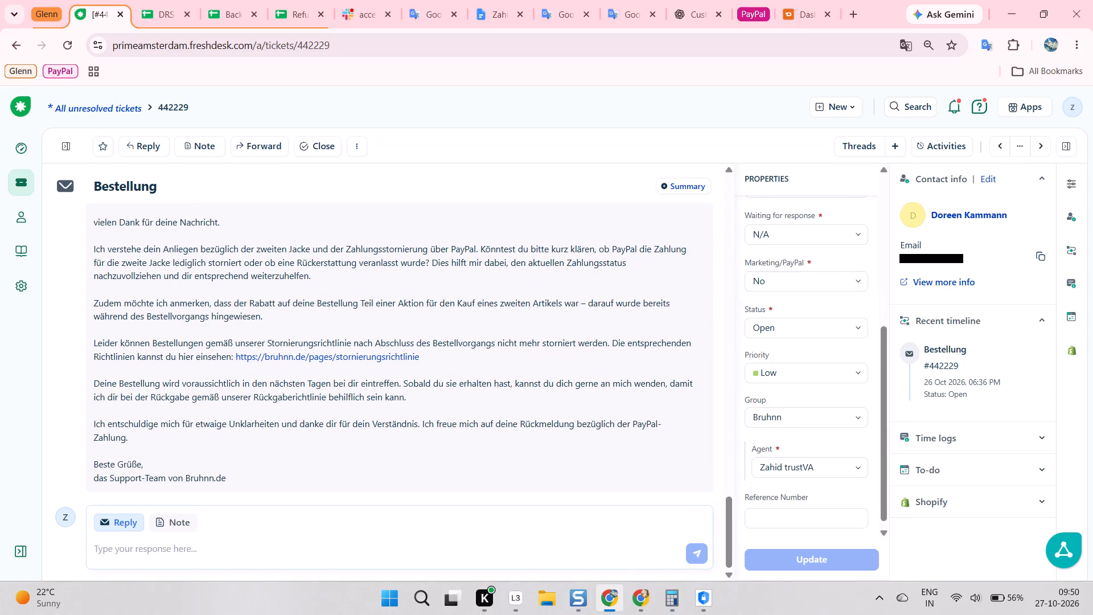
{"action": "left_click", "coordinate": [788, 289]}
{"action": "left_click", "coordinate": [780, 367]}
{"action": "key", "text": "Tab"}
{"action": "key", "text": "Tab"}
{"action": "key", "text": "Tab"}
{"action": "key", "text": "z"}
{"action": "scroll", "coordinate": [803, 518], "scroll_direction": "down", "scroll_amount": 4}
{"action": "left_click", "coordinate": [821, 569]}
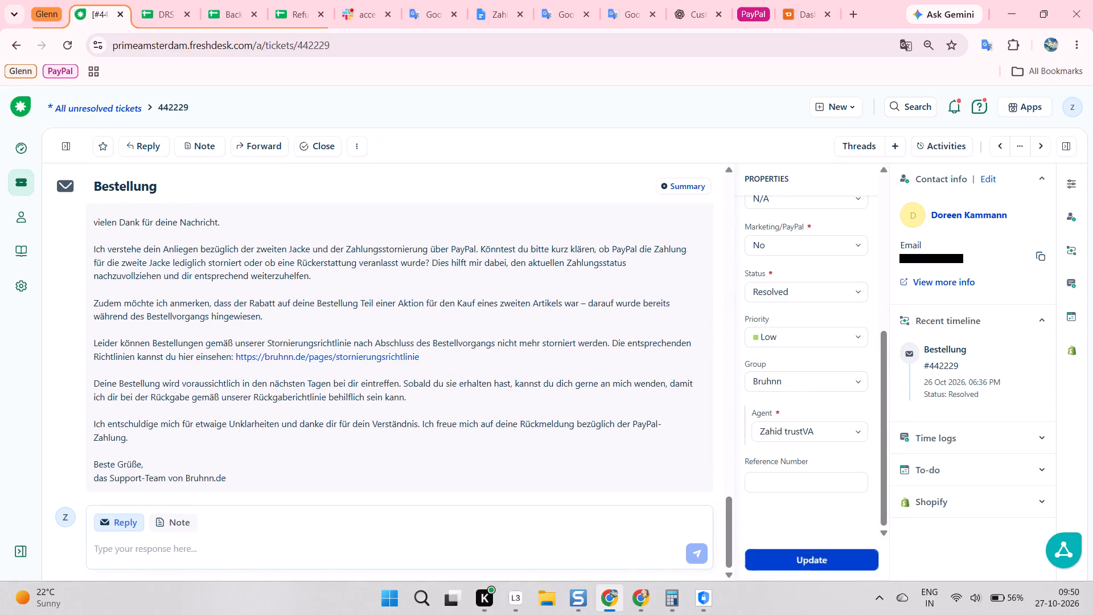
{"action": "scroll", "coordinate": [375, 260], "scroll_direction": "down", "scroll_amount": 4}
{"action": "double_click", "coordinate": [170, 105]}
{"action": "key", "text": "ctrl+c"}
{"action": "key", "text": "ctrl+c"}
{"action": "left_click", "coordinate": [150, 0]}
{"action": "key", "text": "ctrl+v"}
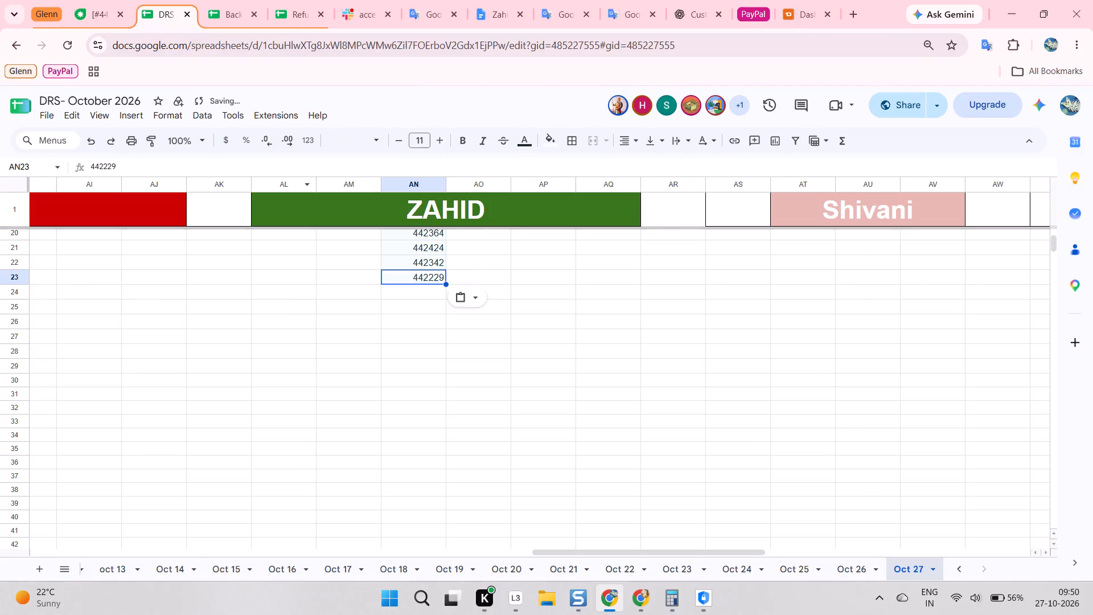
{"action": "left_click", "coordinate": [414, 289]}
{"action": "scroll", "coordinate": [419, 292], "scroll_direction": "down", "scroll_amount": 1}
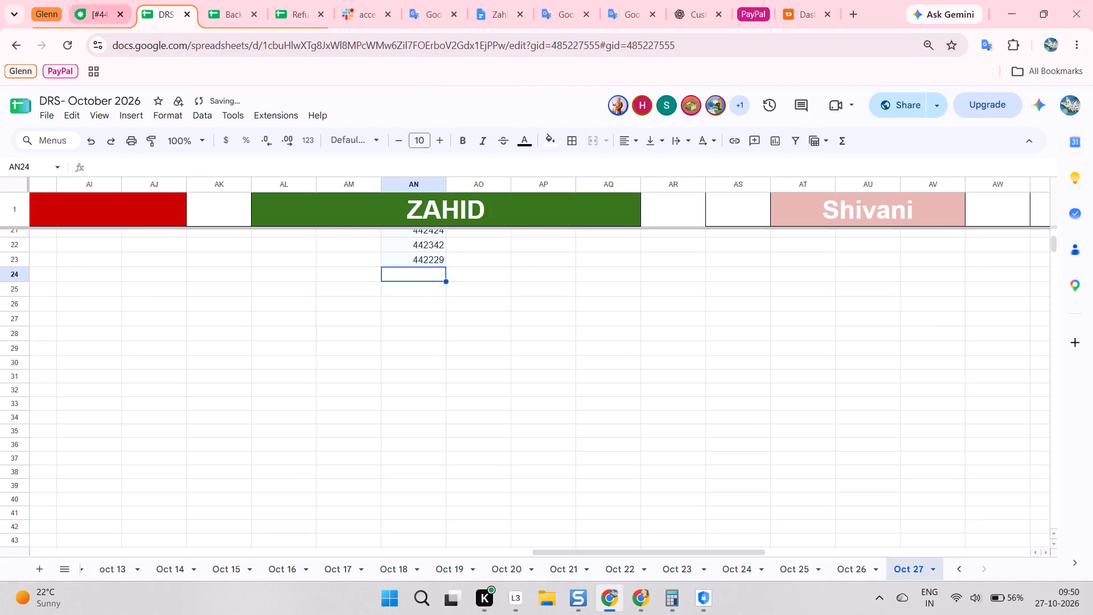
{"action": "left_click", "coordinate": [108, 0]}
{"action": "left_click", "coordinate": [466, 345]}
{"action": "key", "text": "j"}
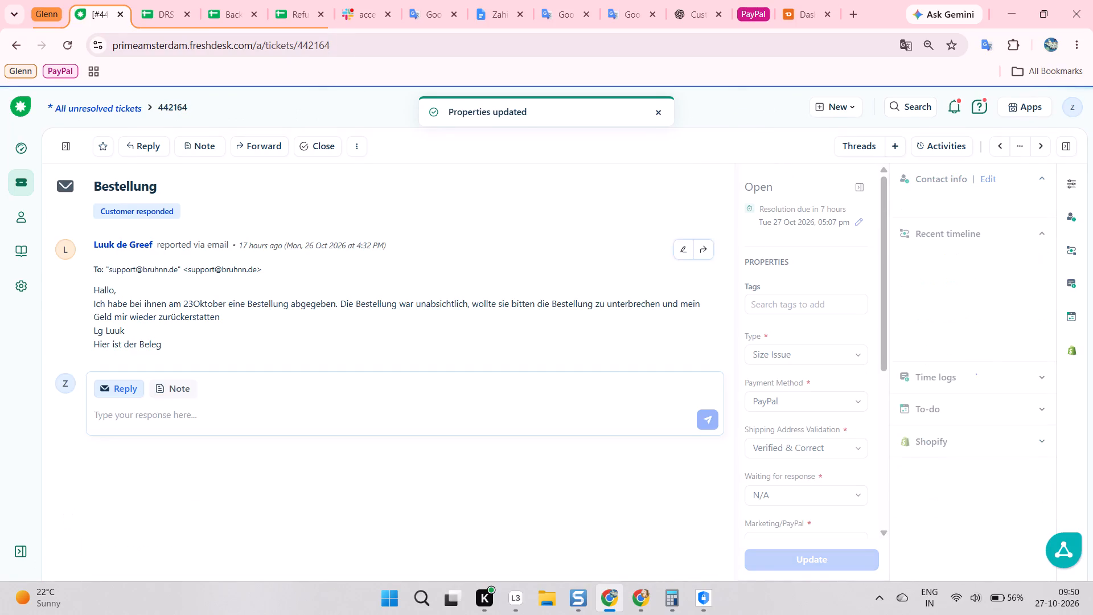
{"action": "scroll", "coordinate": [436, 320], "scroll_direction": "down", "scroll_amount": 9}
{"action": "scroll", "coordinate": [410, 319], "scroll_direction": "up", "scroll_amount": 3}
{"action": "scroll", "coordinate": [411, 327], "scroll_direction": "down", "scroll_amount": 9}
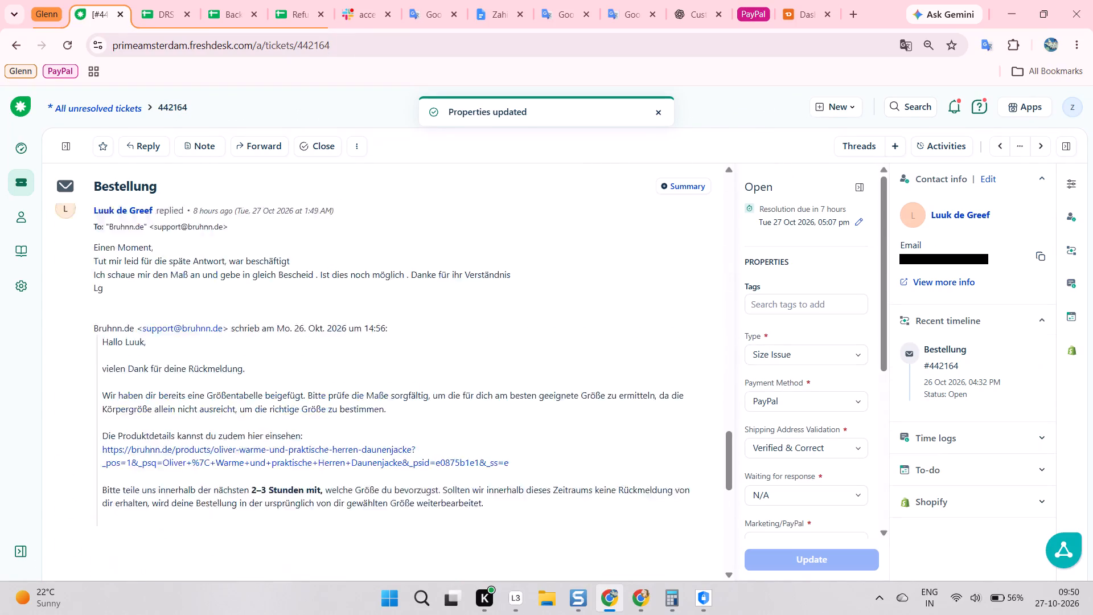
{"action": "scroll", "coordinate": [408, 347], "scroll_direction": "down", "scroll_amount": 11}
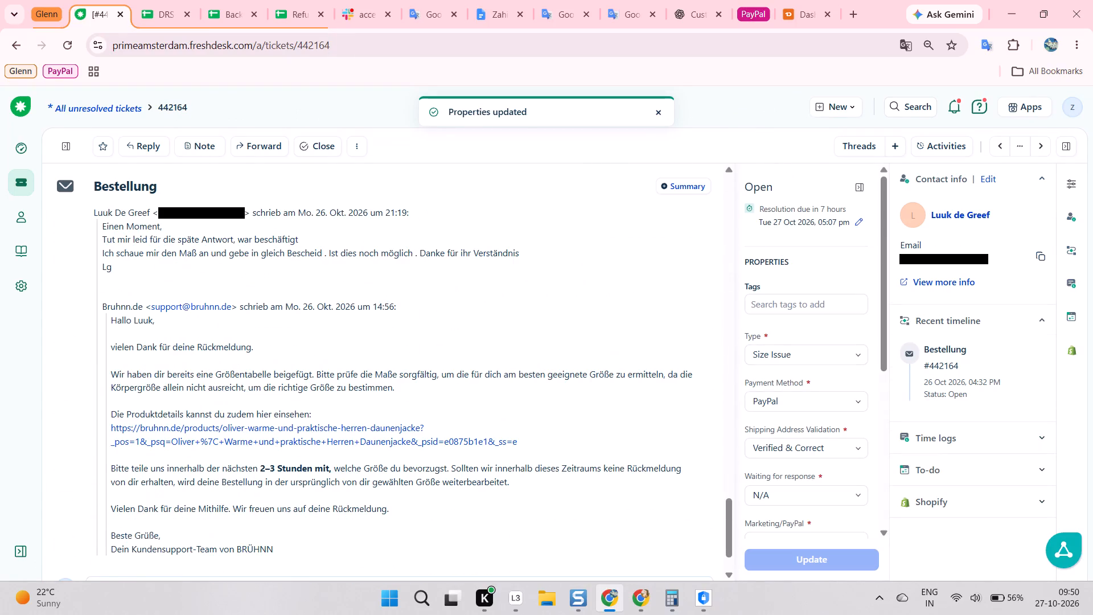
{"action": "left_click", "coordinate": [475, 329]}
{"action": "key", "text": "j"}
{"action": "scroll", "coordinate": [447, 348], "scroll_direction": "down", "scroll_amount": 4}
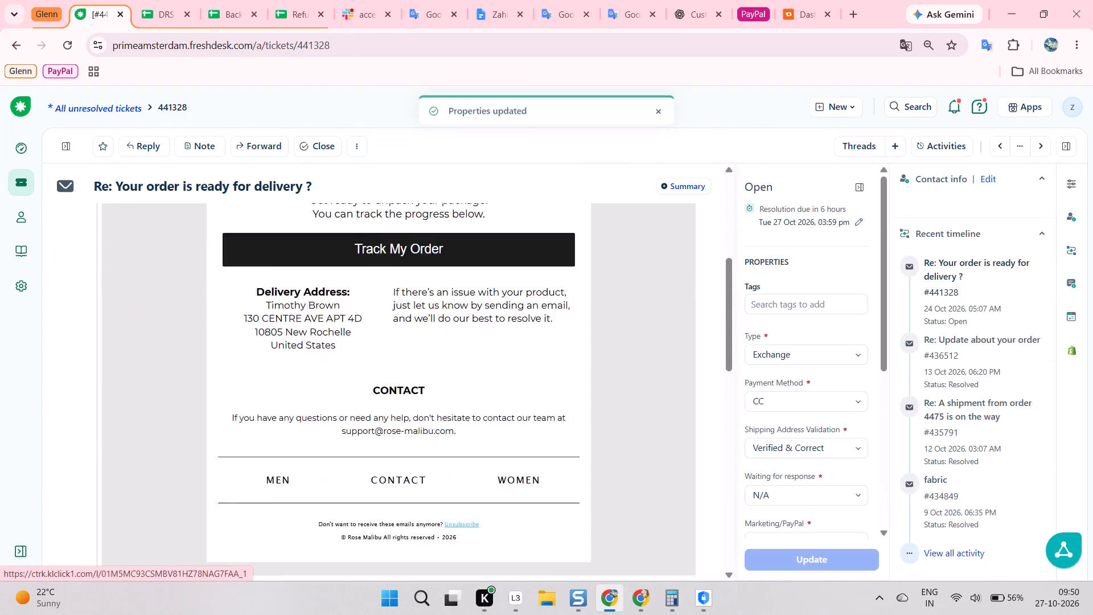
{"action": "scroll", "coordinate": [419, 335], "scroll_direction": "down", "scroll_amount": 7}
{"action": "scroll", "coordinate": [425, 322], "scroll_direction": "up", "scroll_amount": 1}
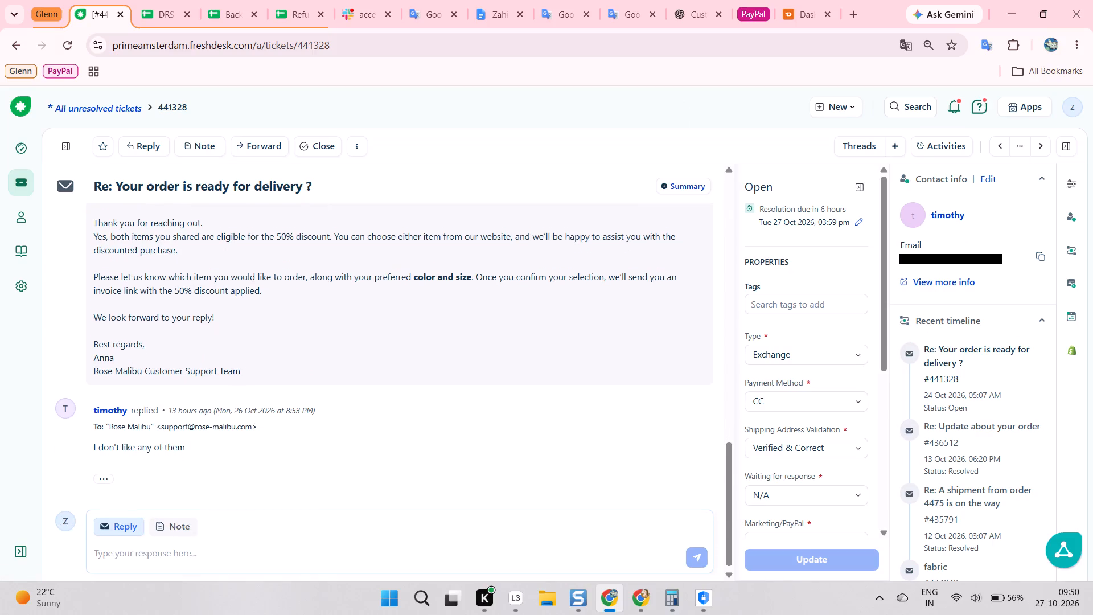
{"action": "scroll", "coordinate": [425, 322], "scroll_direction": "up", "scroll_amount": 1}
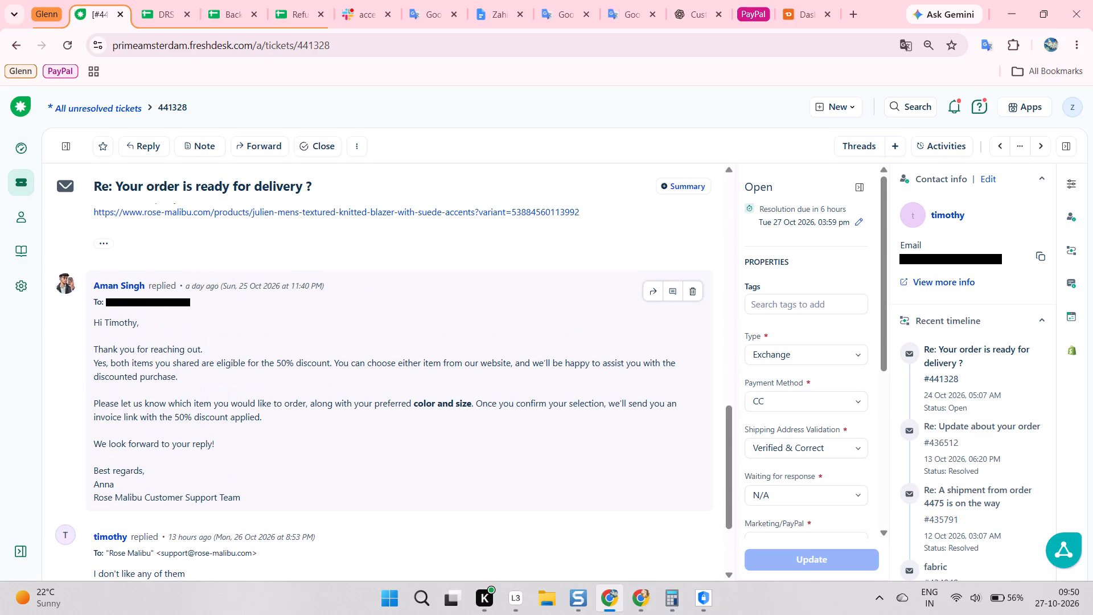
{"action": "scroll", "coordinate": [424, 322], "scroll_direction": "up", "scroll_amount": 3}
{"action": "left_click", "coordinate": [396, 407]}
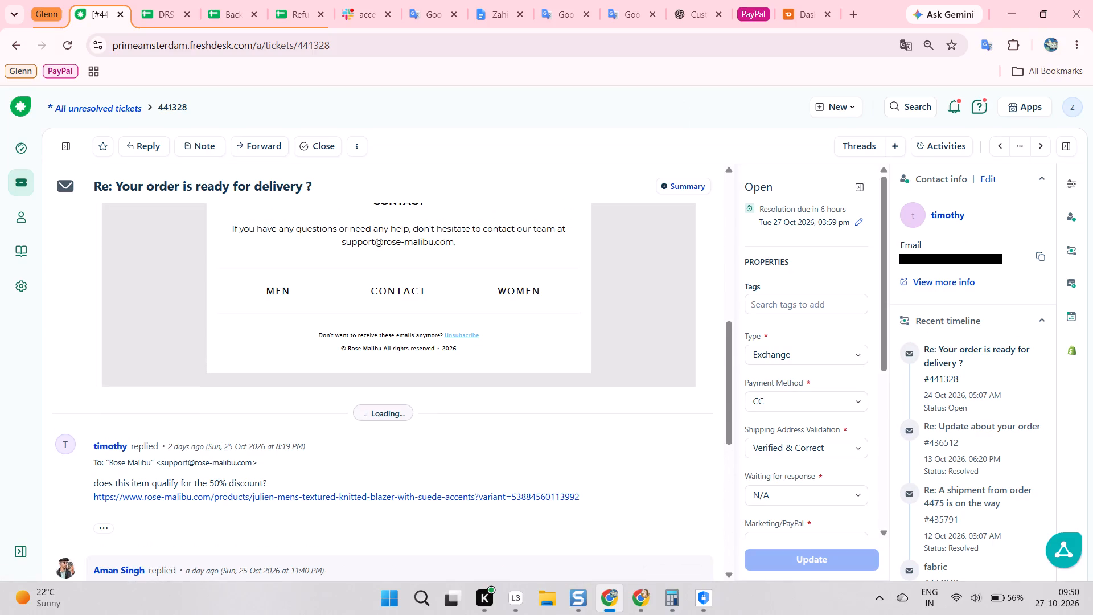
{"action": "scroll", "coordinate": [364, 399], "scroll_direction": "down", "scroll_amount": 11}
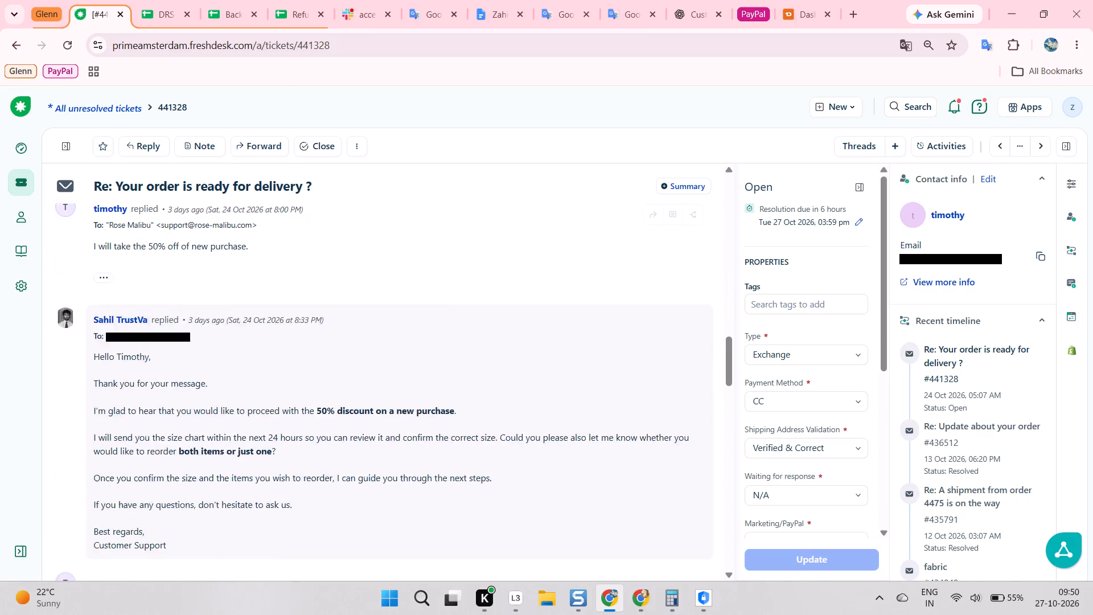
{"action": "scroll", "coordinate": [381, 290], "scroll_direction": "down", "scroll_amount": 19}
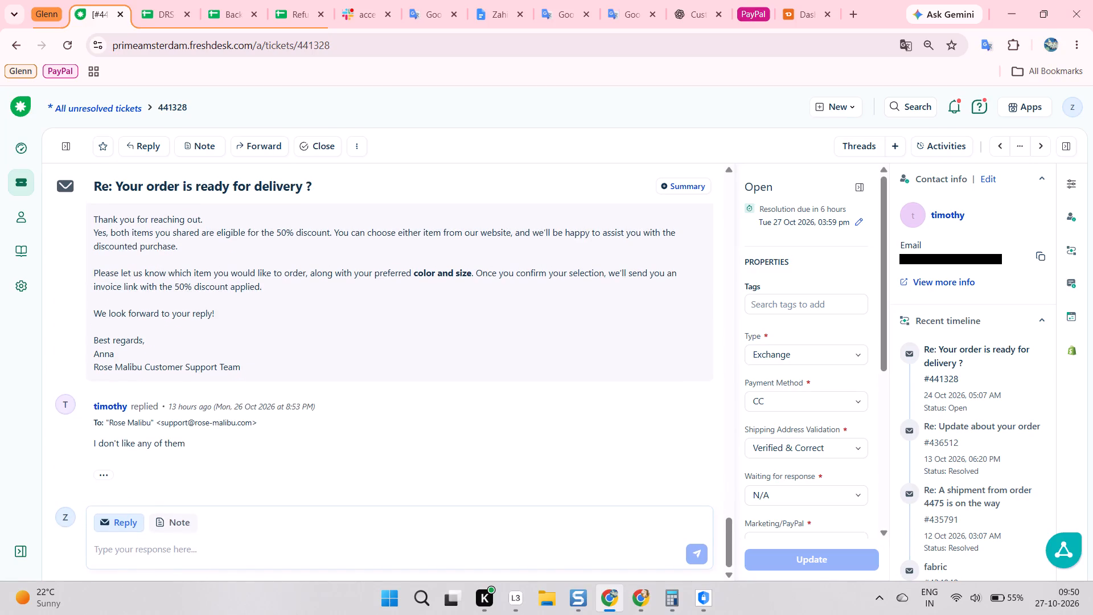
{"action": "left_click", "coordinate": [1041, 253]}
{"action": "left_click", "coordinate": [303, 330]}
{"action": "key", "text": "alt+Tab"}
{"action": "scroll", "coordinate": [324, 18], "scroll_direction": "up", "scroll_amount": 1}
{"action": "left_click", "coordinate": [348, 0]}
{"action": "left_click", "coordinate": [225, 0]}
{"action": "left_click", "coordinate": [252, 11]}
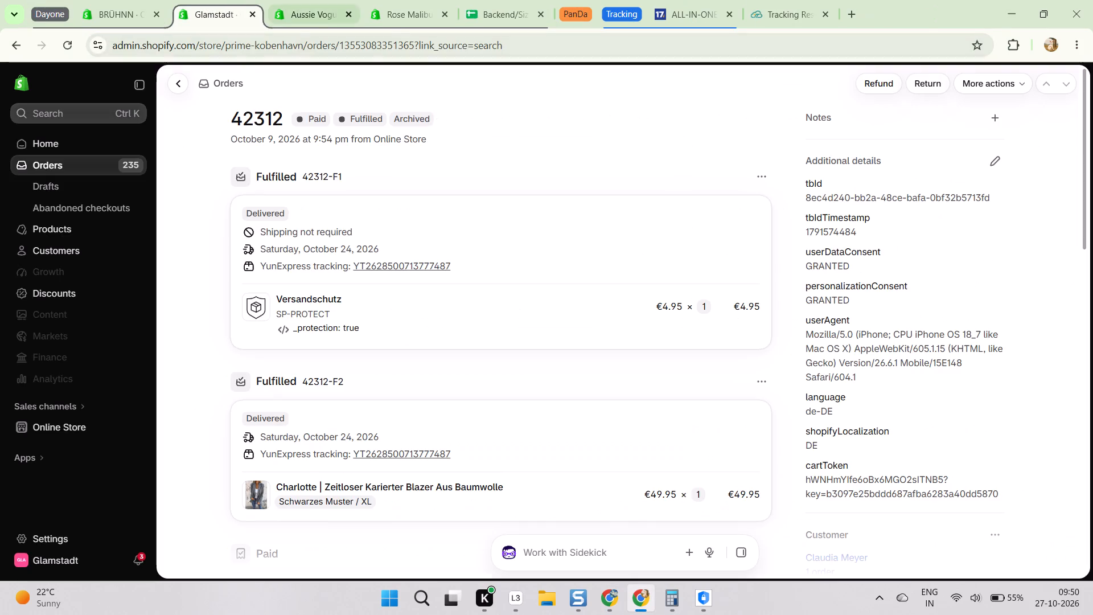
{"action": "left_click", "coordinate": [322, 0]}
{"action": "left_click", "coordinate": [420, 0]}
{"action": "scroll", "coordinate": [352, 65], "scroll_direction": "up", "scroll_amount": 4}
{"action": "left_click", "coordinate": [79, 115]}
{"action": "key", "text": "ctrl+v"}
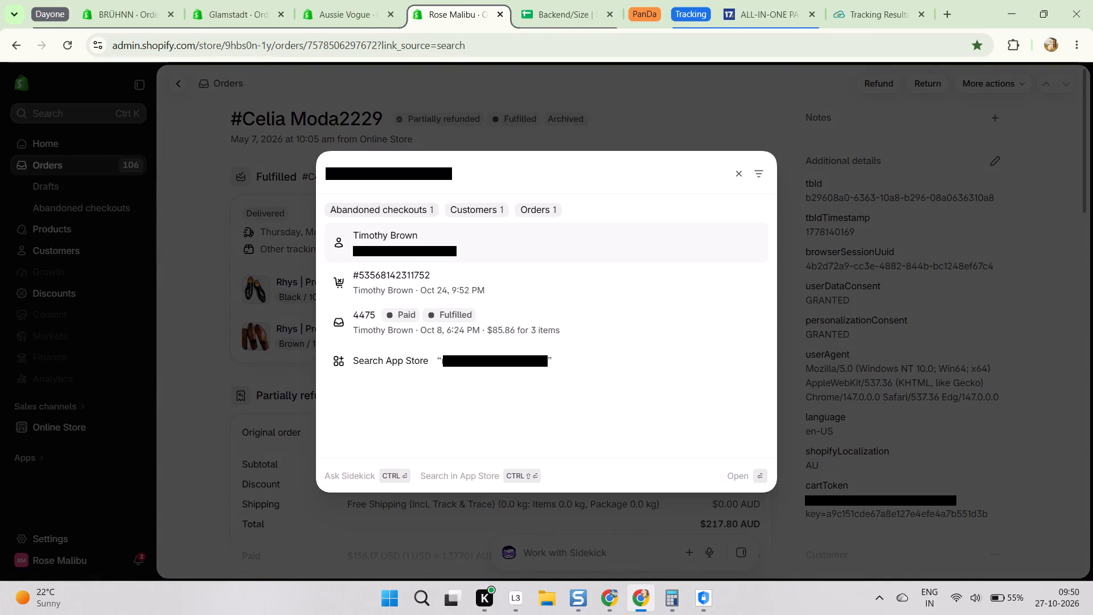
{"action": "left_click", "coordinate": [362, 314]}
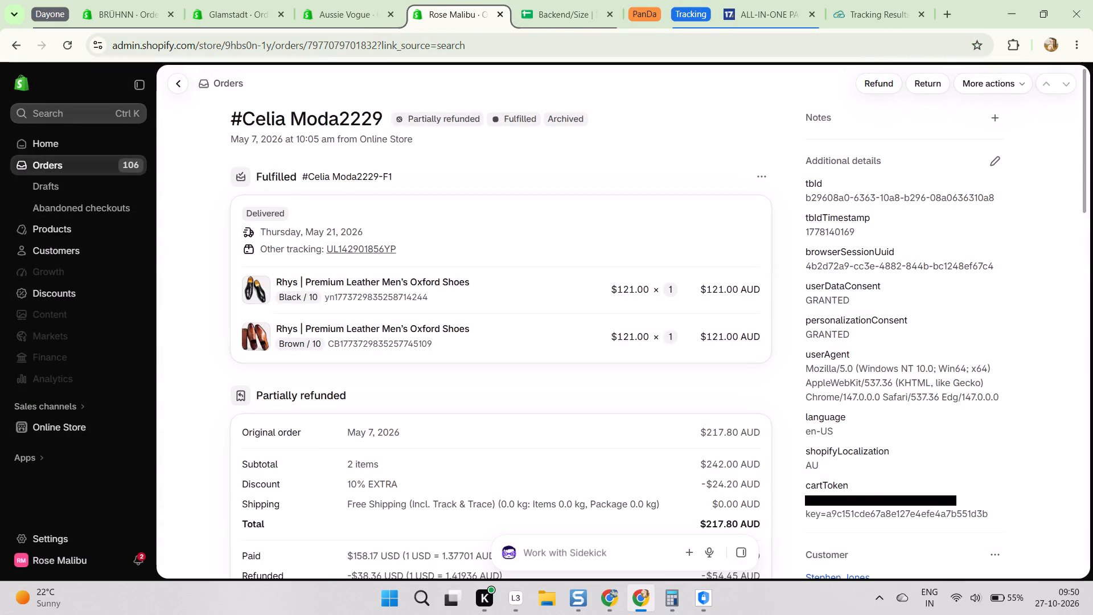
{"action": "left_click", "coordinate": [434, 199]}
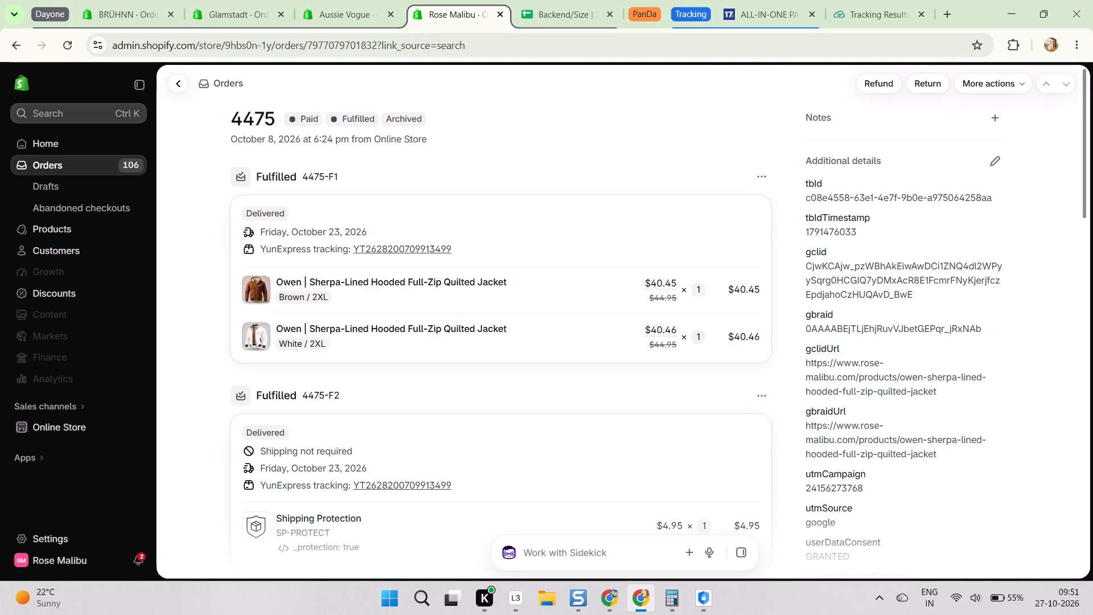
Return to ticket 441328 and read the whole conversation from the original exchange request to the latest reply.
{"action": "key", "text": "alt+Tab"}
{"action": "scroll", "coordinate": [334, 350], "scroll_direction": "up", "scroll_amount": 10}
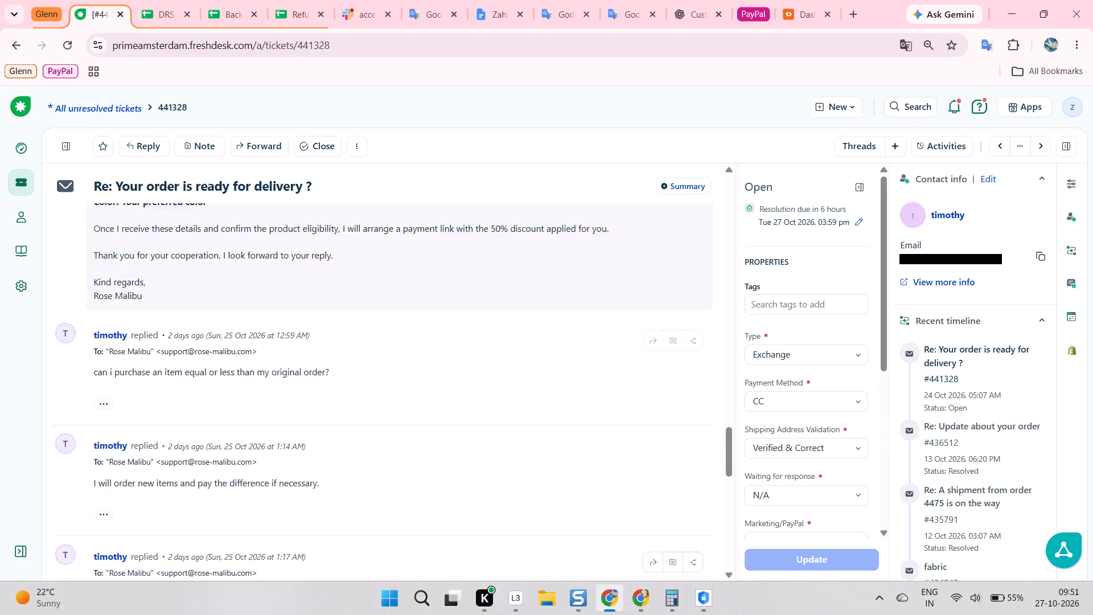
{"action": "scroll", "coordinate": [368, 334], "scroll_direction": "up", "scroll_amount": 20}
{"action": "scroll", "coordinate": [368, 334], "scroll_direction": "up", "scroll_amount": 3}
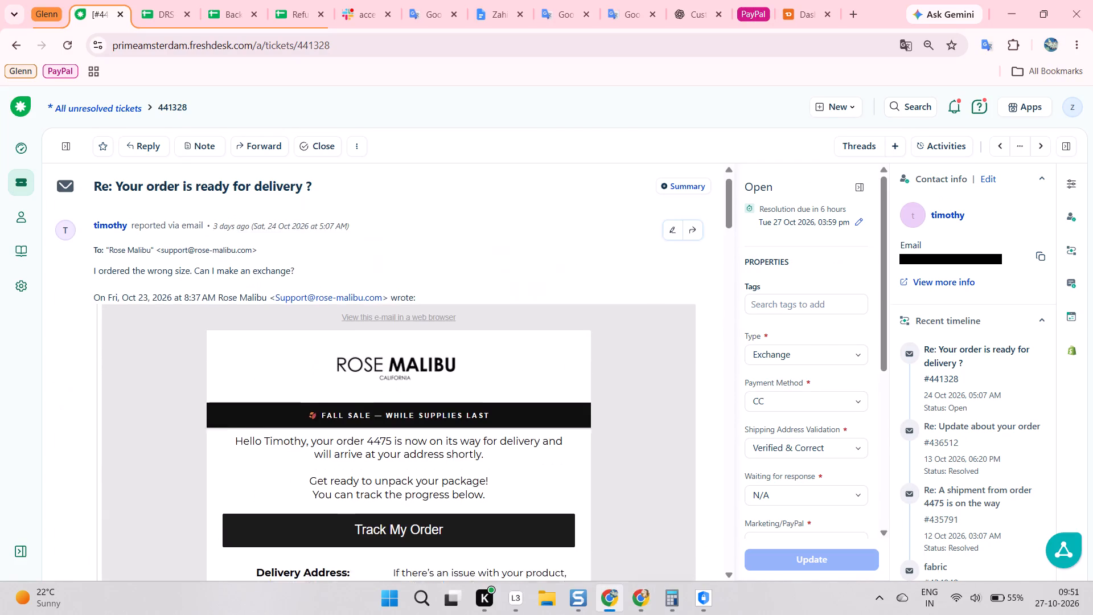
{"action": "scroll", "coordinate": [376, 339], "scroll_direction": "up", "scroll_amount": 2}
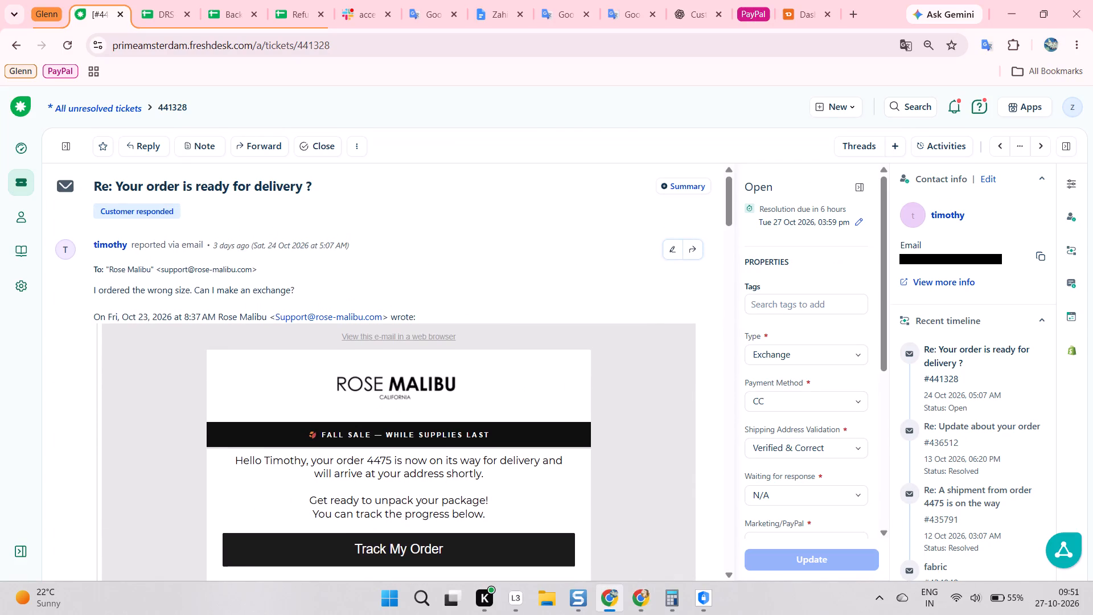
{"action": "scroll", "coordinate": [225, 300], "scroll_direction": "down", "scroll_amount": 11}
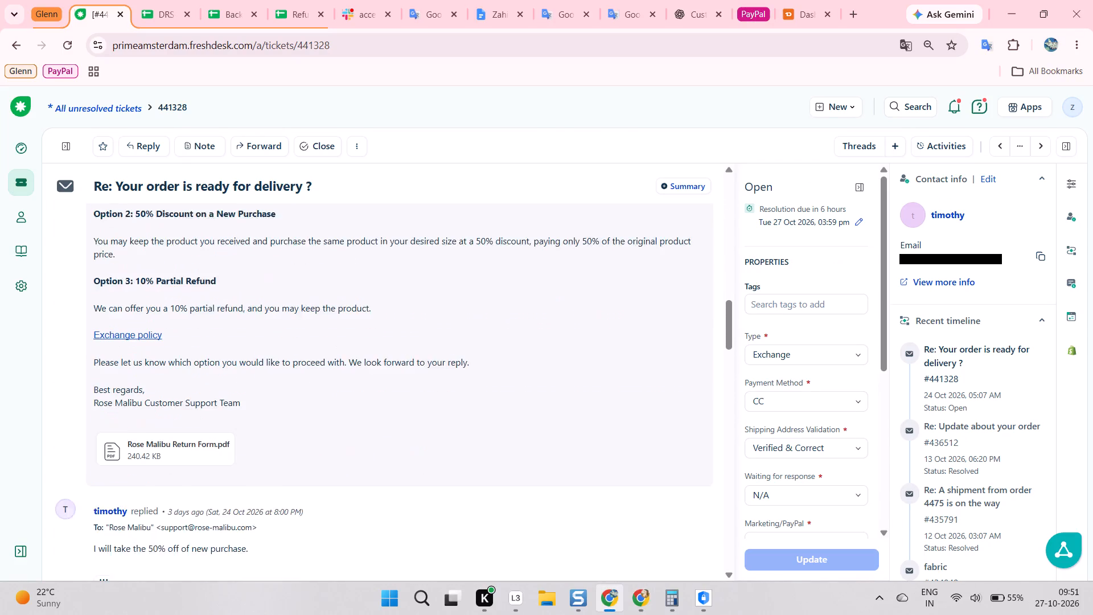
{"action": "scroll", "coordinate": [264, 309], "scroll_direction": "down", "scroll_amount": 3}
{"action": "scroll", "coordinate": [212, 270], "scroll_direction": "down", "scroll_amount": 3}
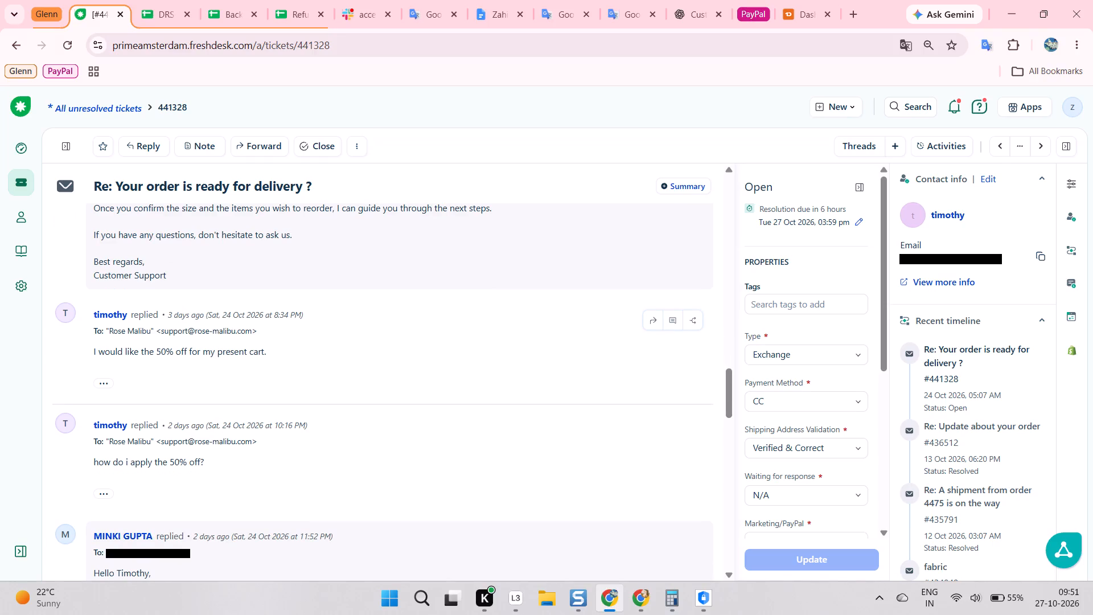
{"action": "scroll", "coordinate": [242, 335], "scroll_direction": "down", "scroll_amount": 1}
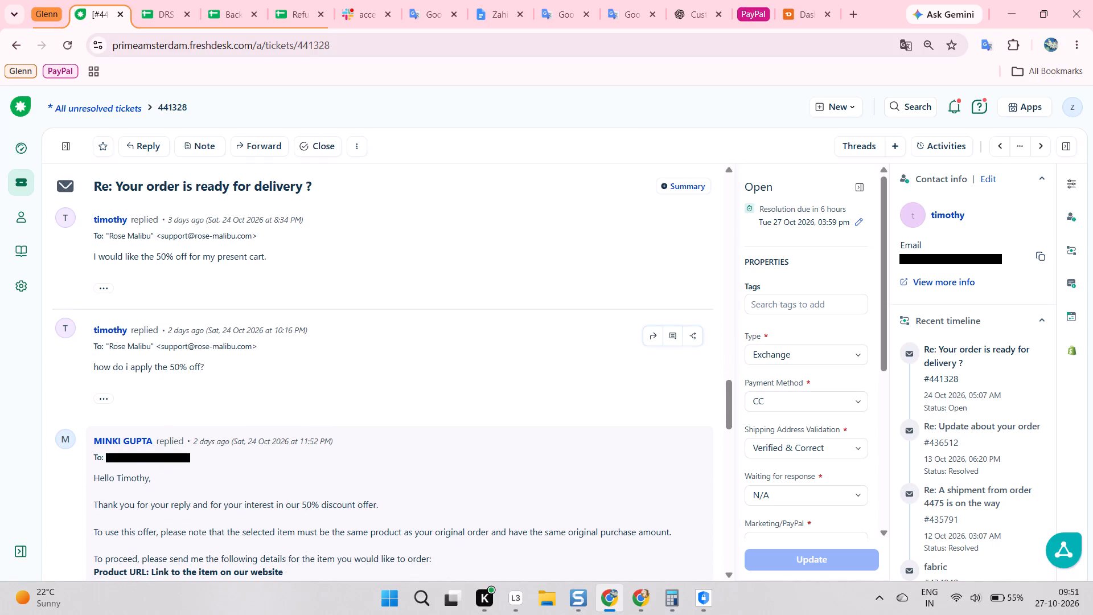
{"action": "scroll", "coordinate": [253, 329], "scroll_direction": "down", "scroll_amount": 2}
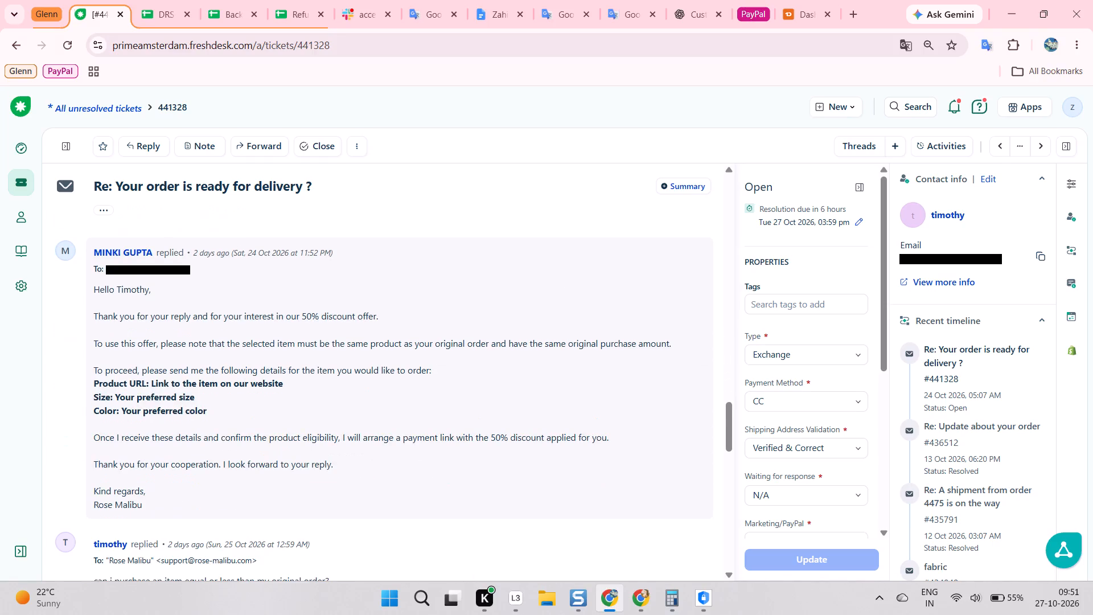
{"action": "scroll", "coordinate": [252, 330], "scroll_direction": "down", "scroll_amount": 2}
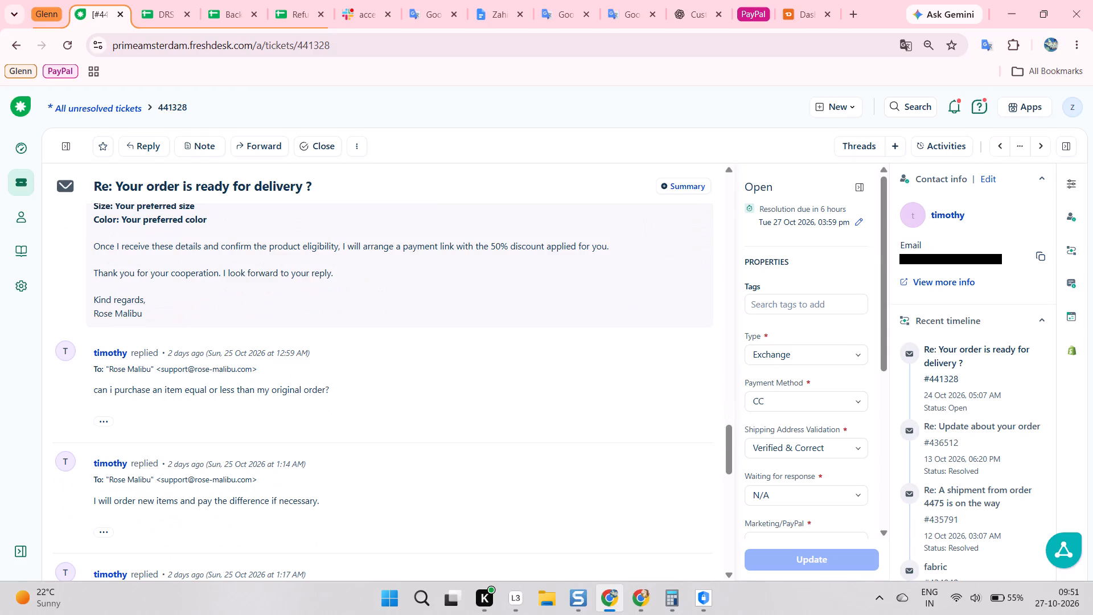
{"action": "scroll", "coordinate": [252, 333], "scroll_direction": "down", "scroll_amount": 1}
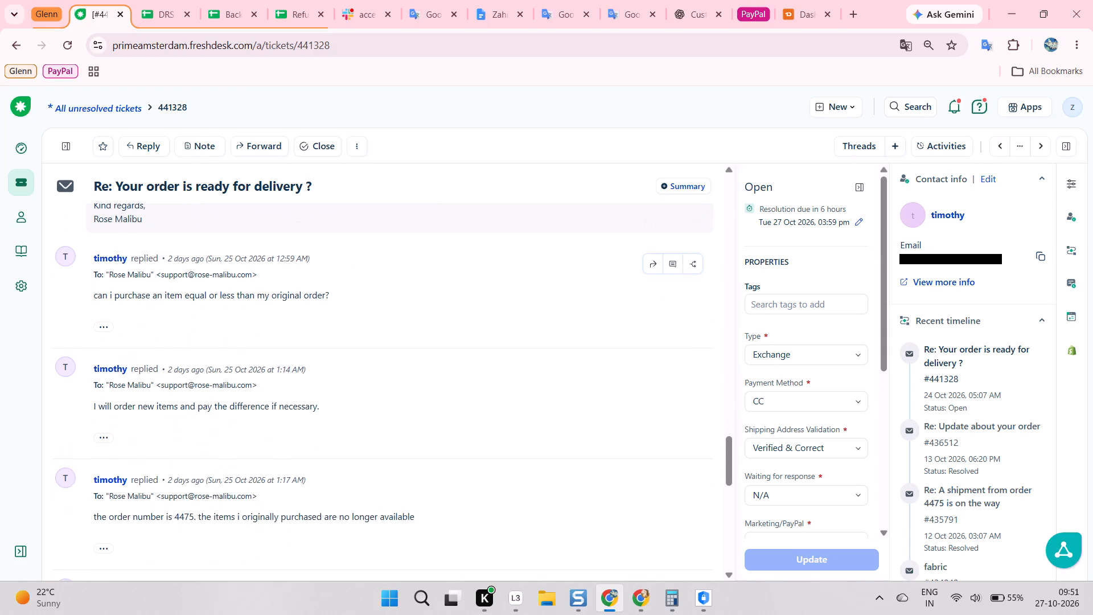
{"action": "scroll", "coordinate": [252, 336], "scroll_direction": "down", "scroll_amount": 1}
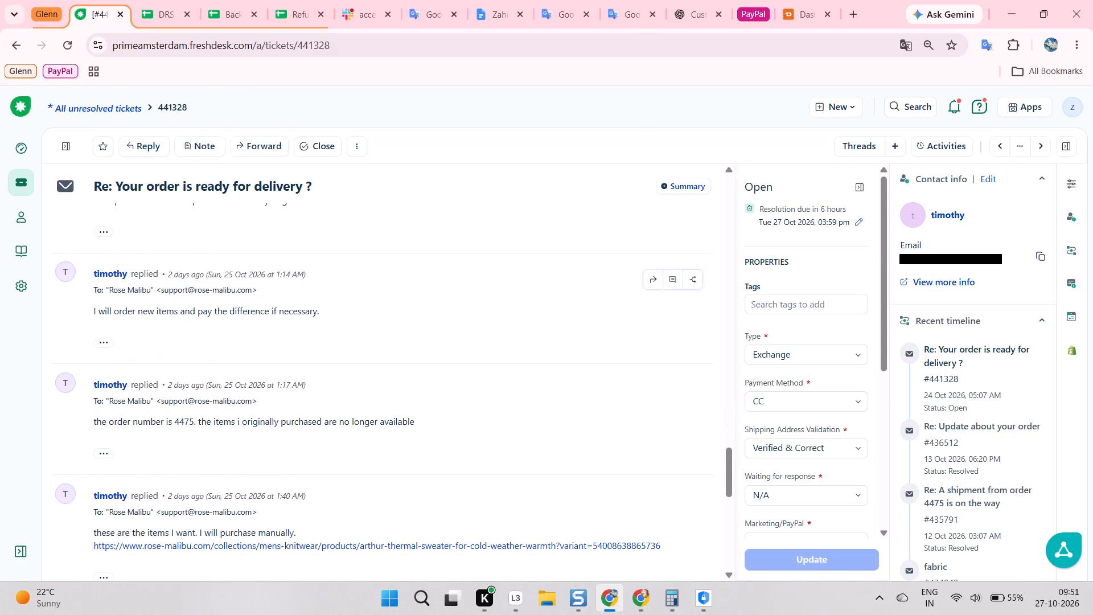
{"action": "scroll", "coordinate": [155, 368], "scroll_direction": "down", "scroll_amount": 5}
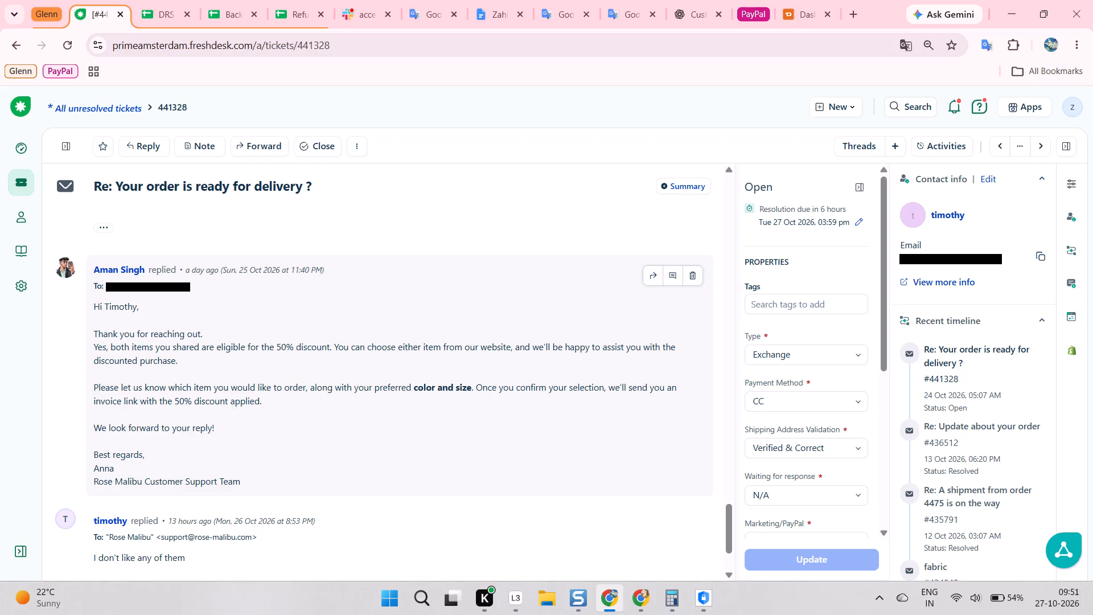
{"action": "scroll", "coordinate": [468, 399], "scroll_direction": "down", "scroll_amount": 1}
{"action": "scroll", "coordinate": [332, 383], "scroll_direction": "down", "scroll_amount": 1}
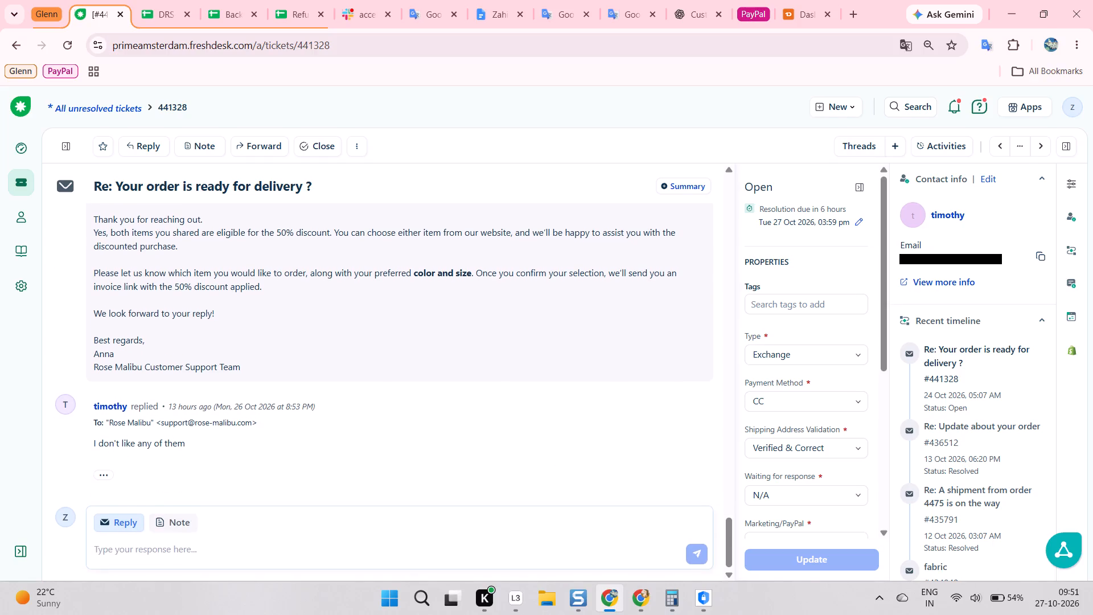
{"action": "scroll", "coordinate": [299, 387], "scroll_direction": "up", "scroll_amount": 3}
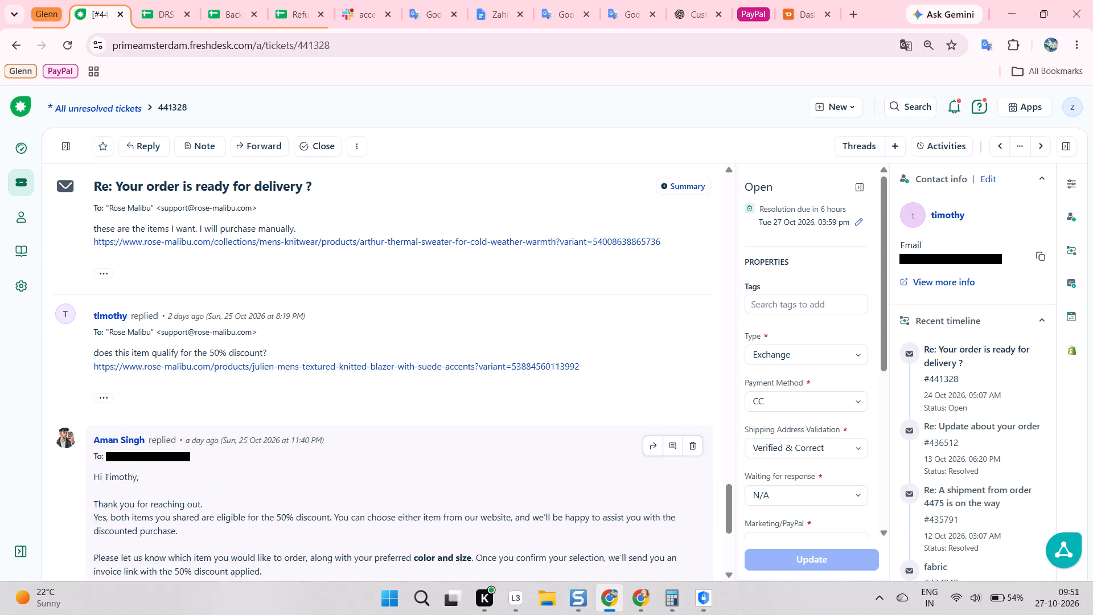
{"action": "scroll", "coordinate": [305, 382], "scroll_direction": "down", "scroll_amount": 4}
{"action": "scroll", "coordinate": [264, 382], "scroll_direction": "up", "scroll_amount": 3}
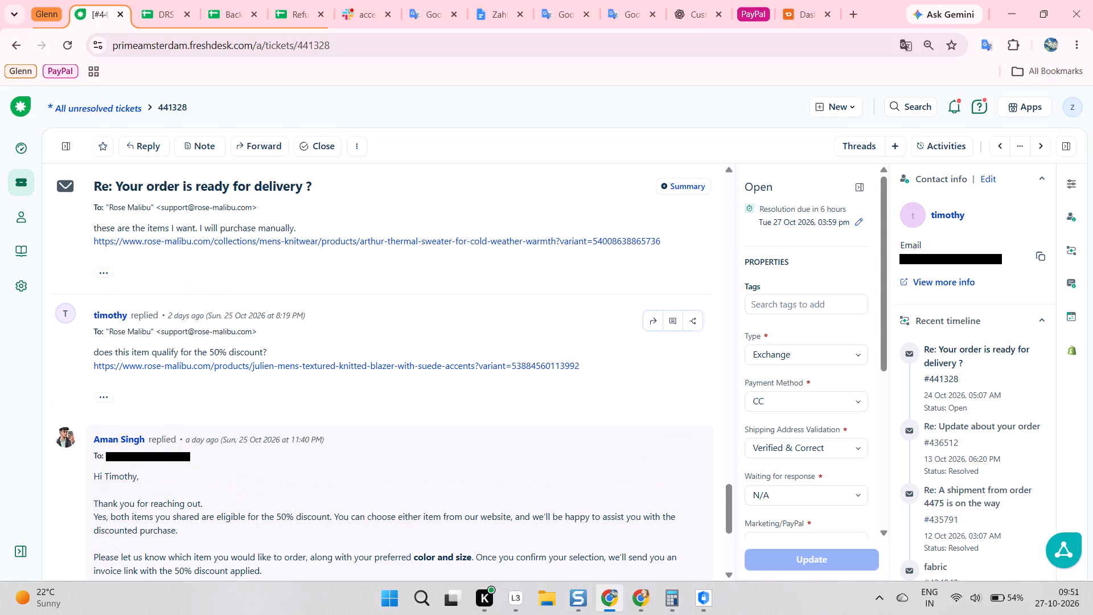
{"action": "scroll", "coordinate": [269, 375], "scroll_direction": "down", "scroll_amount": 4}
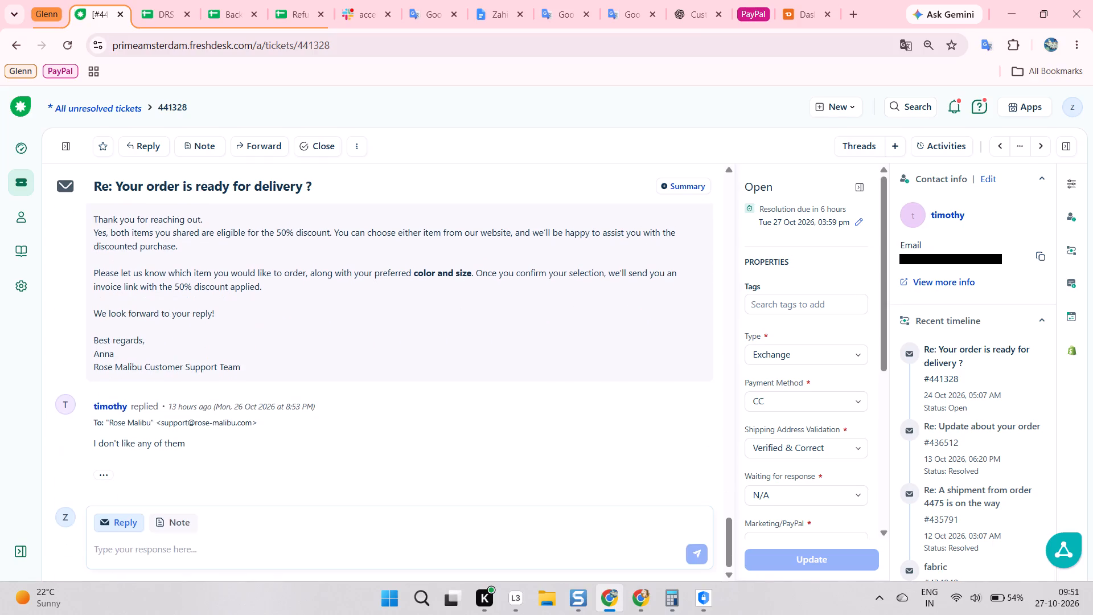
{"action": "key", "text": "alt+Tab"}
{"action": "key", "text": "alt+Tab"}
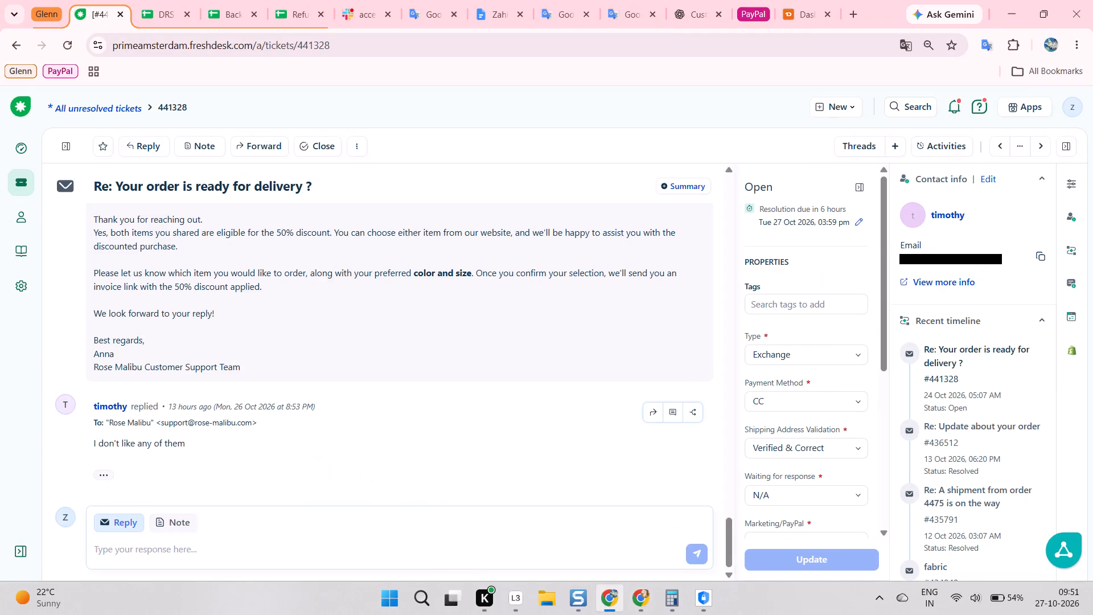
{"action": "left_click", "coordinate": [108, 474]}
{"action": "scroll", "coordinate": [254, 424], "scroll_direction": "down", "scroll_amount": 2}
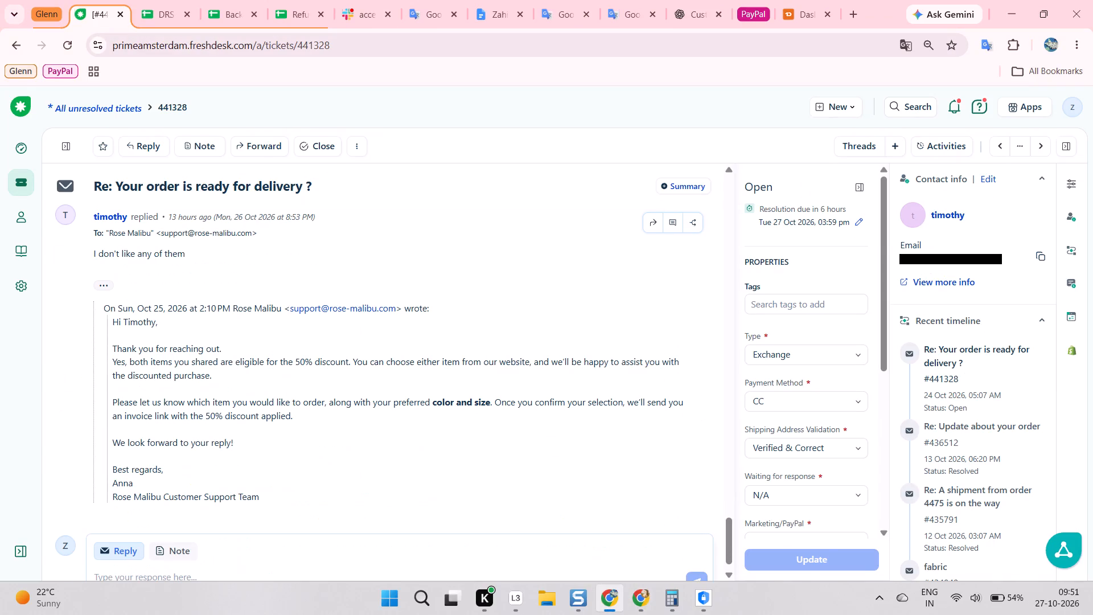
{"action": "left_click", "coordinate": [98, 285]}
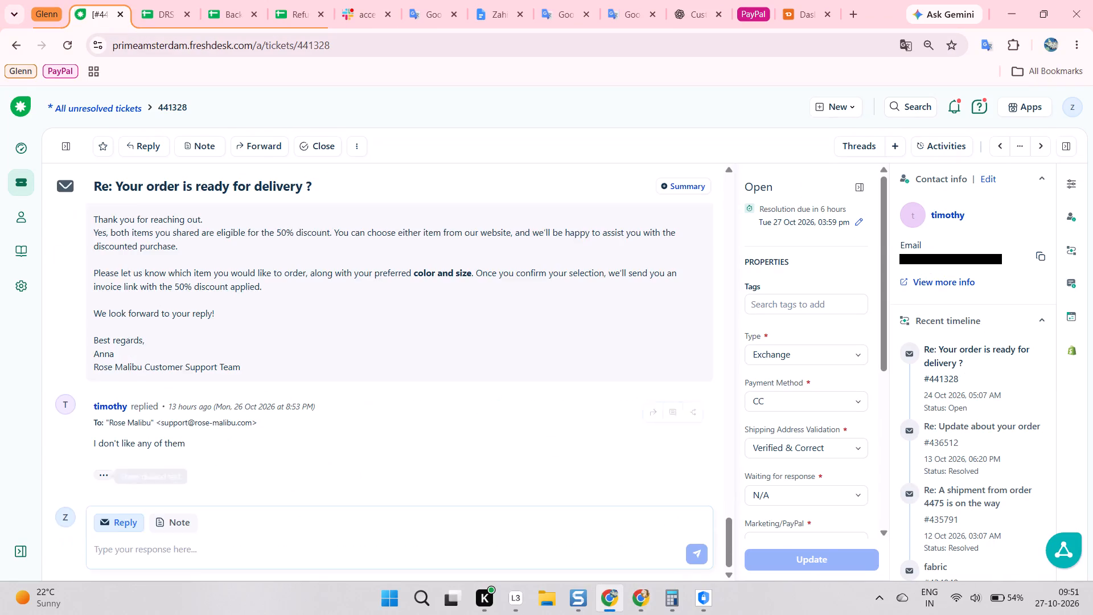
{"action": "scroll", "coordinate": [164, 329], "scroll_direction": "up", "scroll_amount": 8}
{"action": "scroll", "coordinate": [240, 347], "scroll_direction": "up", "scroll_amount": 2}
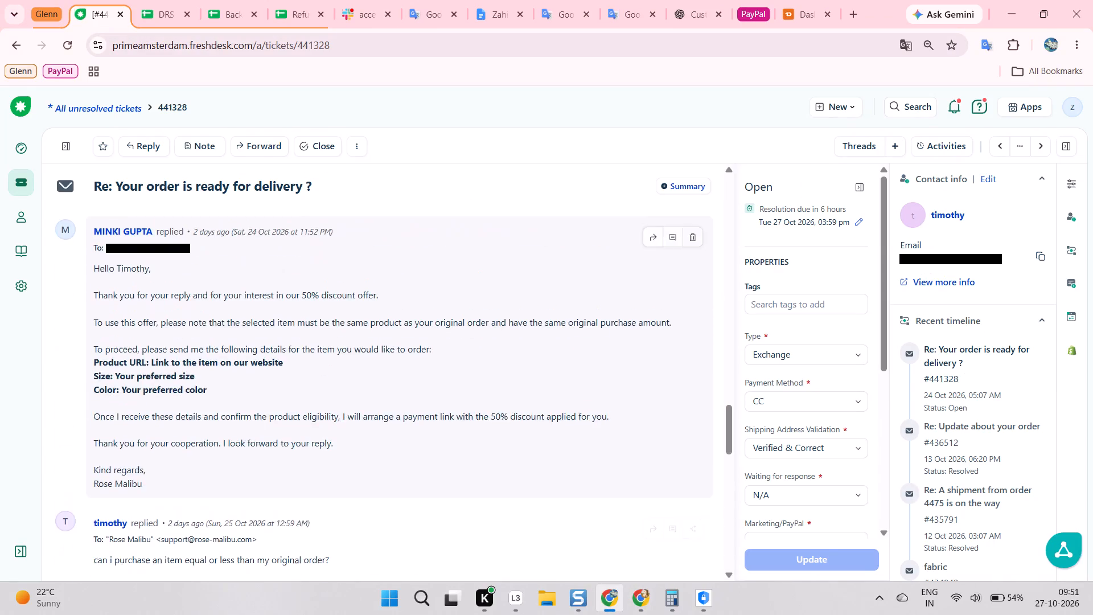
{"action": "scroll", "coordinate": [245, 351], "scroll_direction": "up", "scroll_amount": 8}
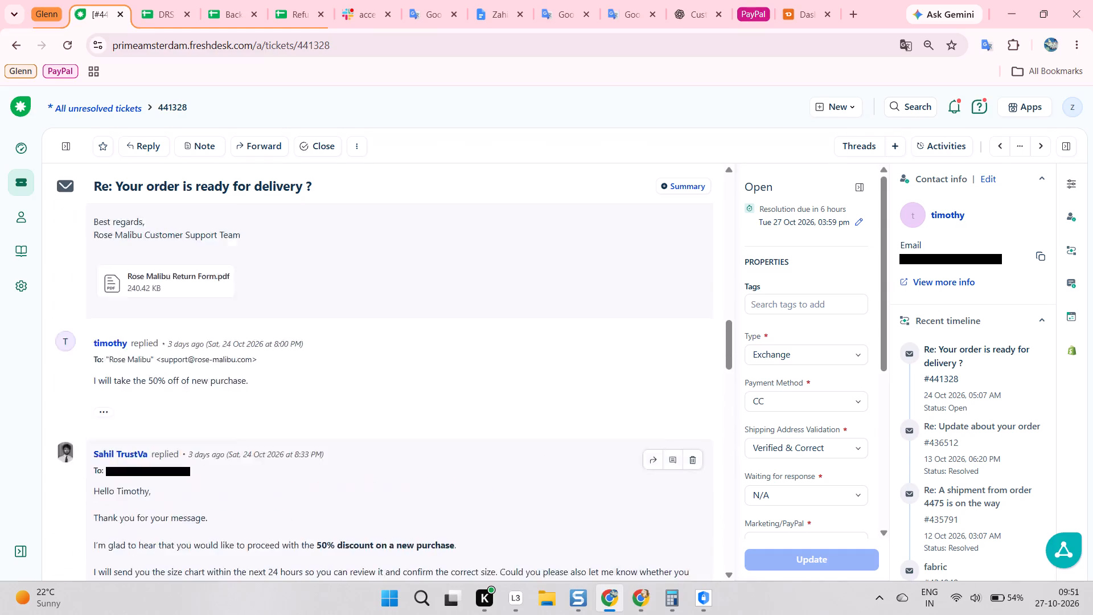
{"action": "scroll", "coordinate": [276, 369], "scroll_direction": "up", "scroll_amount": 3}
{"action": "scroll", "coordinate": [276, 369], "scroll_direction": "down", "scroll_amount": 14}
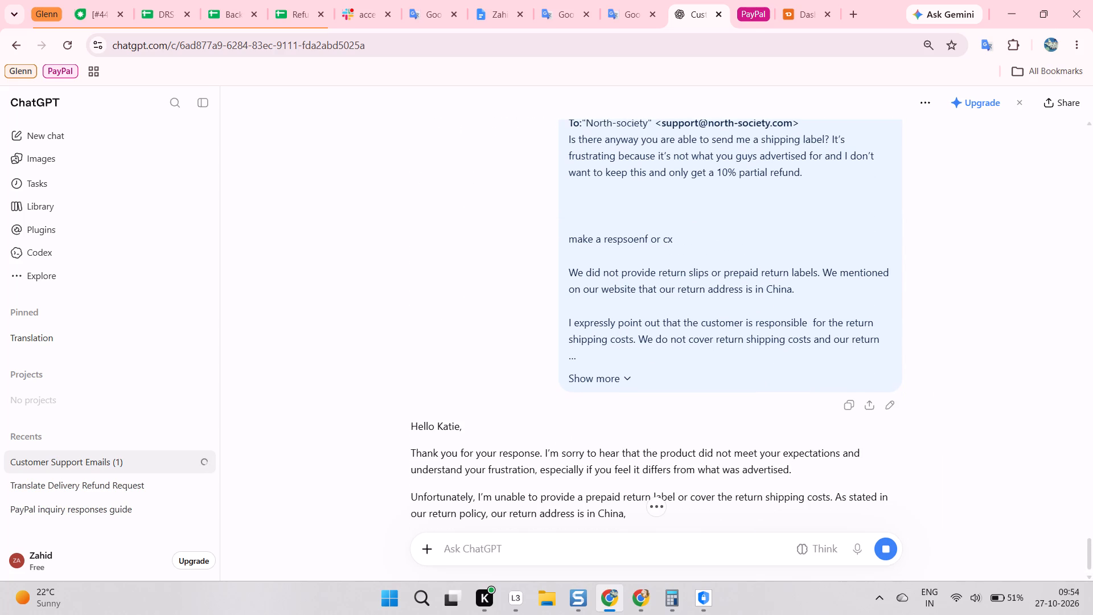
{"action": "scroll", "coordinate": [497, 375], "scroll_direction": "down", "scroll_amount": 6}
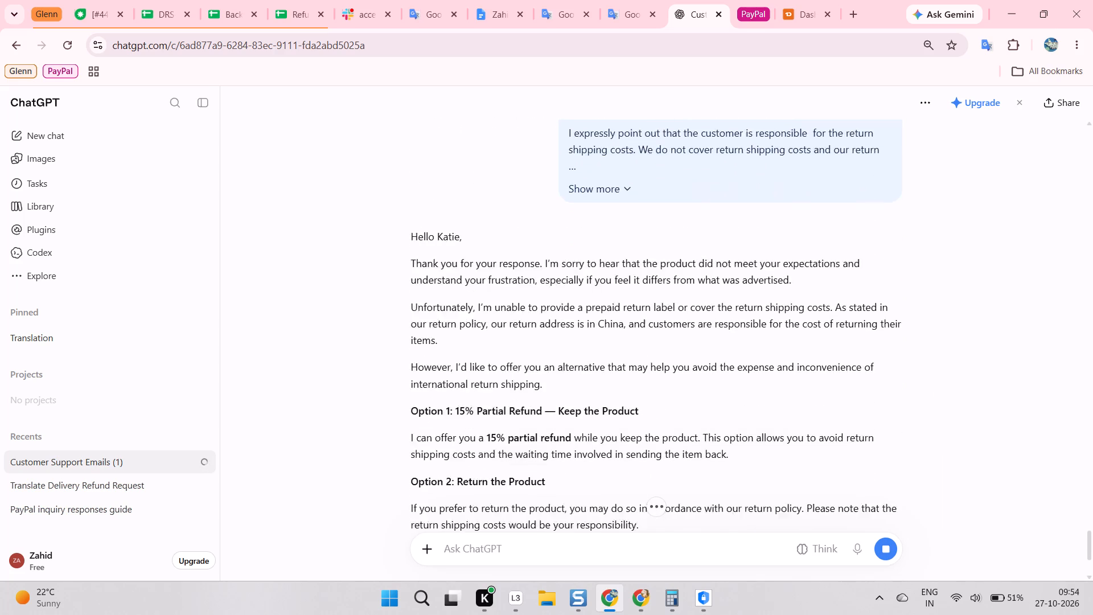
{"action": "left_click_drag", "start_coordinate": [392, 192], "coordinate": [548, 397]}
{"action": "scroll", "coordinate": [590, 305], "scroll_direction": "down", "scroll_amount": 4}
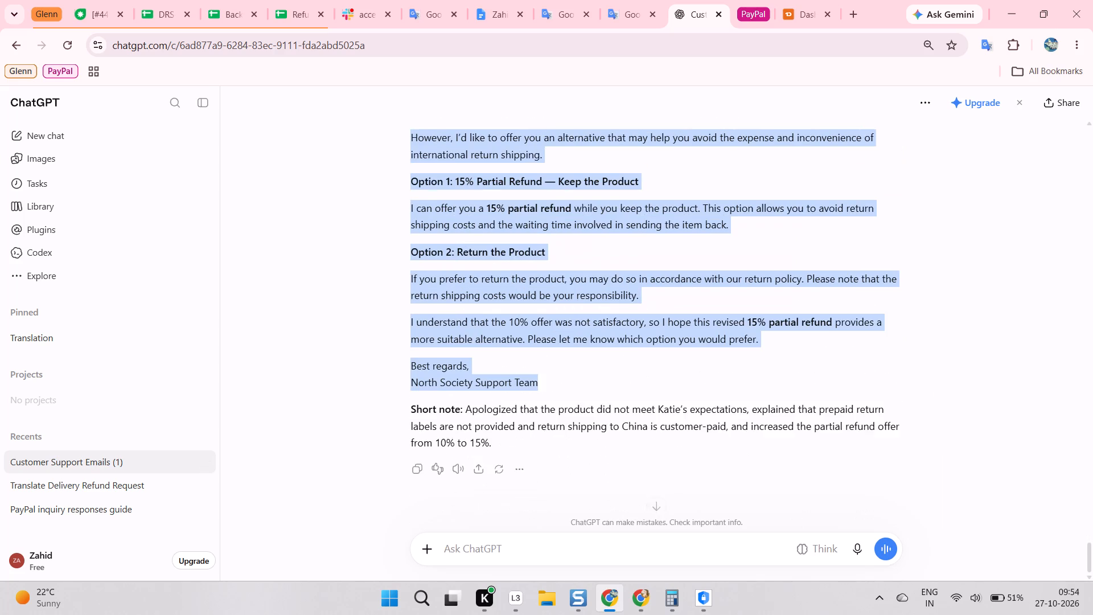
{"action": "left_click_drag", "start_coordinate": [548, 397], "coordinate": [550, 378]}
{"action": "key", "text": "ctrl+c"}
{"action": "key", "text": "ctrl+c"}
{"action": "key", "text": "ctrl+c"}
{"action": "key", "text": "ctrl+c"}
{"action": "key", "text": "ctrl+c"}
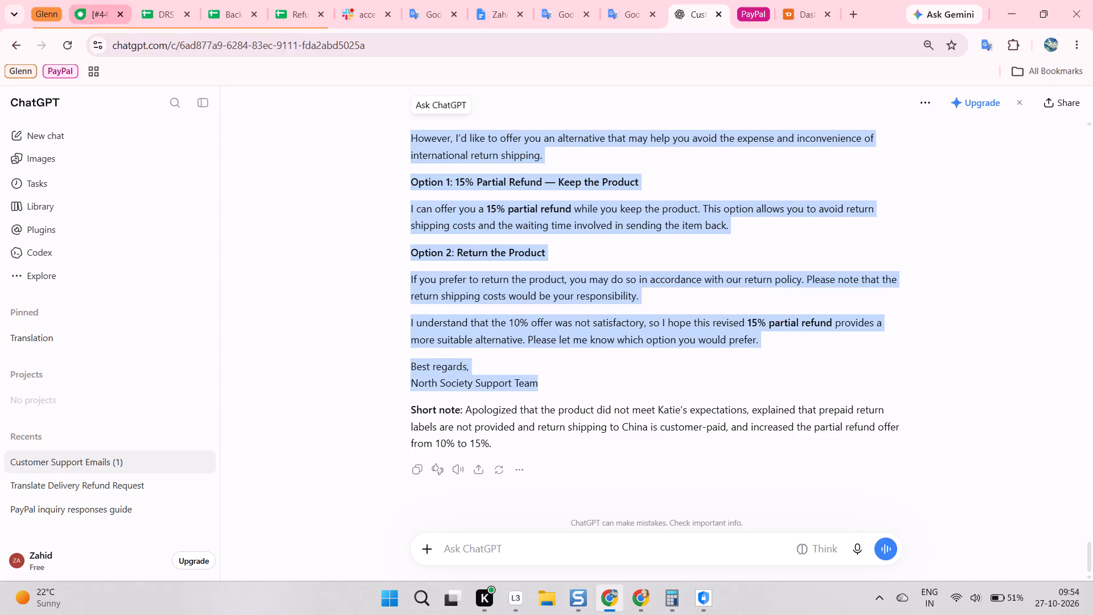
{"action": "left_click", "coordinate": [88, 0]}
{"action": "left_click", "coordinate": [413, 259]}
{"action": "right_click", "coordinate": [448, 256]}
{"action": "scroll", "coordinate": [479, 454], "scroll_direction": "down", "scroll_amount": 3}
{"action": "left_click", "coordinate": [525, 509]}
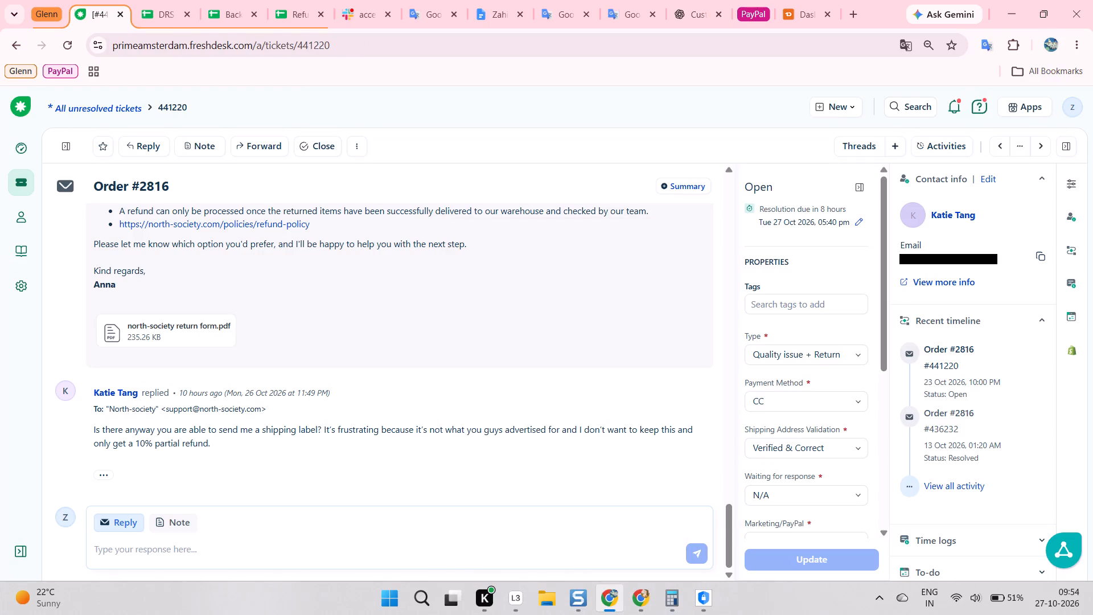
{"action": "triple_click", "coordinate": [789, 72]}
{"action": "left_click", "coordinate": [789, 72]}
{"action": "left_click", "coordinate": [479, 301]}
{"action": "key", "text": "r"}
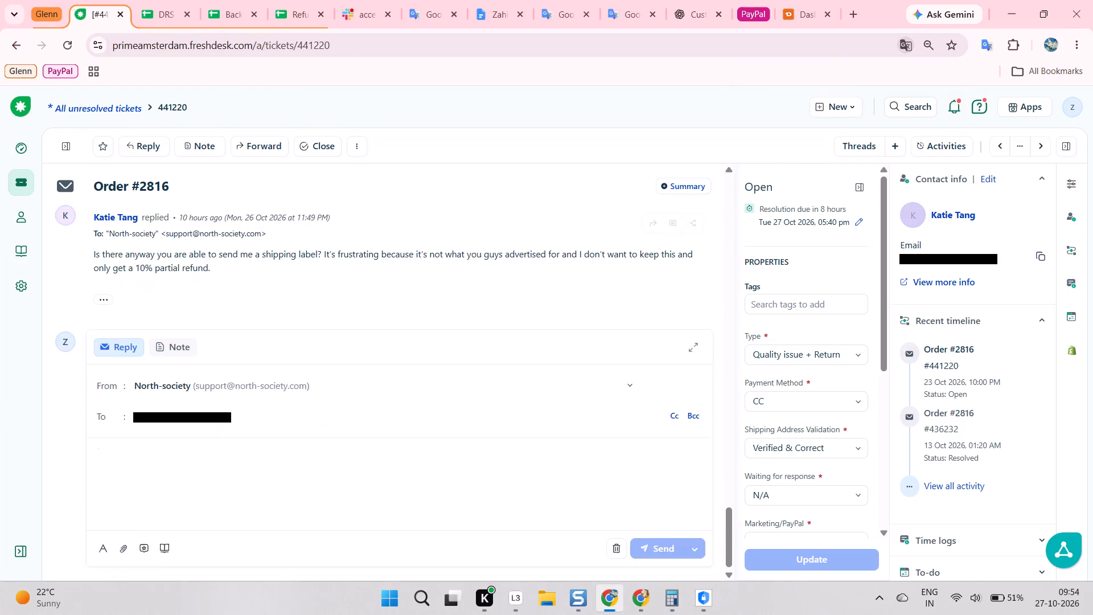
Replace the default greeting with the copied draft as plain text and remove the blank line after the signature.
{"action": "scroll", "coordinate": [250, 305], "scroll_direction": "down", "scroll_amount": 9}
{"action": "left_click", "coordinate": [118, 491]}
{"action": "left_click_drag", "start_coordinate": [132, 475], "coordinate": [138, 473], "text": "ctrl"}
{"action": "key", "text": "ctrl+a"}
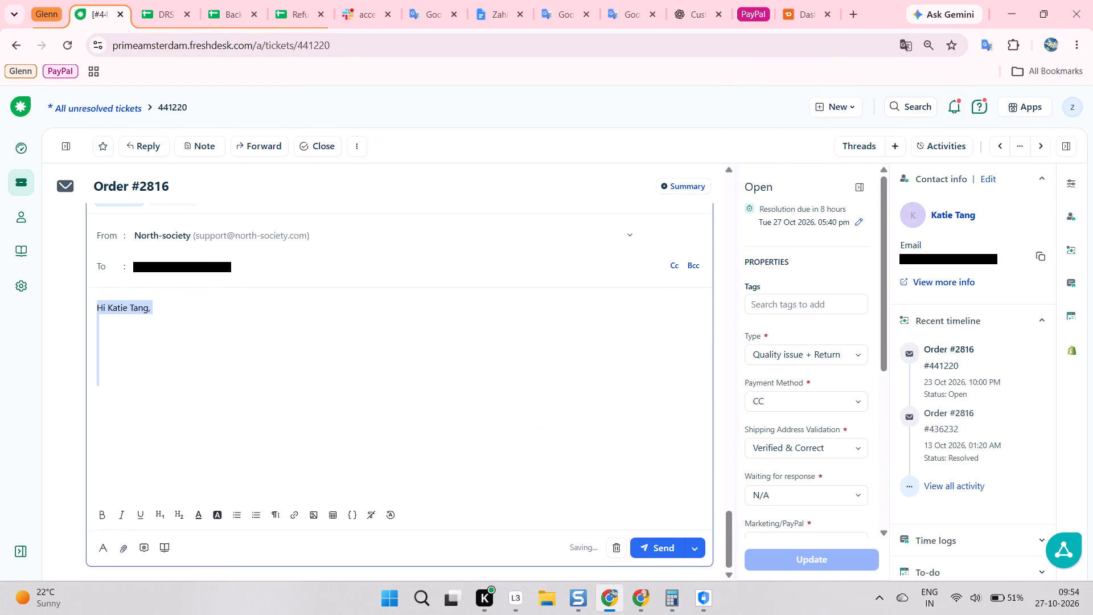
{"action": "key", "text": "BackSpace"}
{"action": "key", "text": "BackSpace"}
{"action": "key", "text": "BackSpace"}
{"action": "key", "text": "BackSpace"}
{"action": "key", "text": "BackSpace"}
{"action": "key", "text": "ctrl+v"}
{"action": "scroll", "coordinate": [173, 430], "scroll_direction": "down", "scroll_amount": 2}
{"action": "left_click", "coordinate": [146, 399]}
{"action": "key", "text": "ctrl+a"}
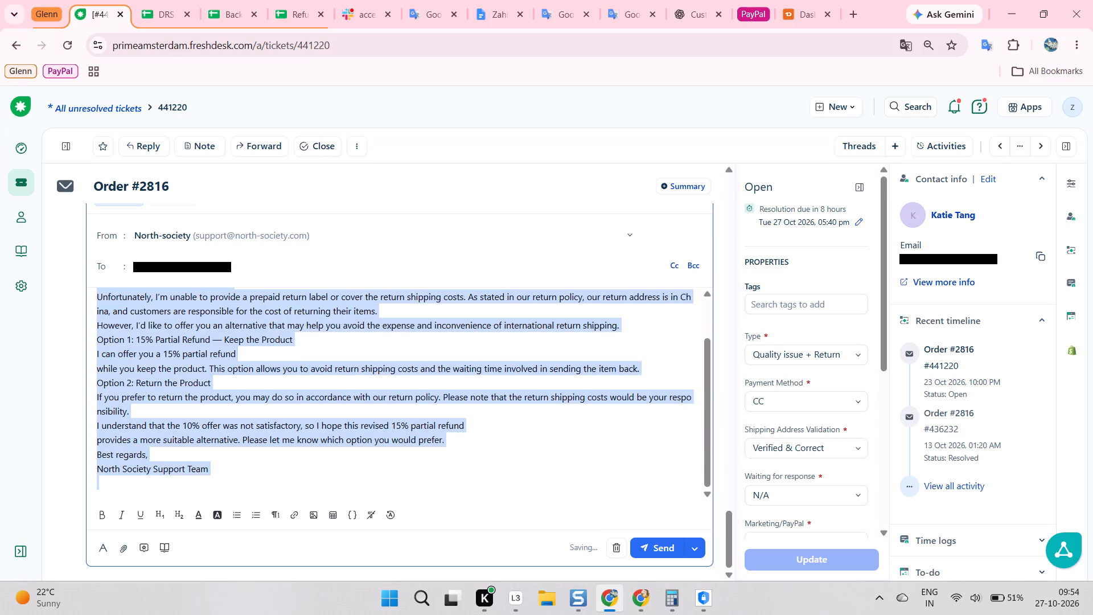
{"action": "key", "text": "ctrl+shift+v"}
{"action": "scroll", "coordinate": [165, 405], "scroll_direction": "down", "scroll_amount": 10}
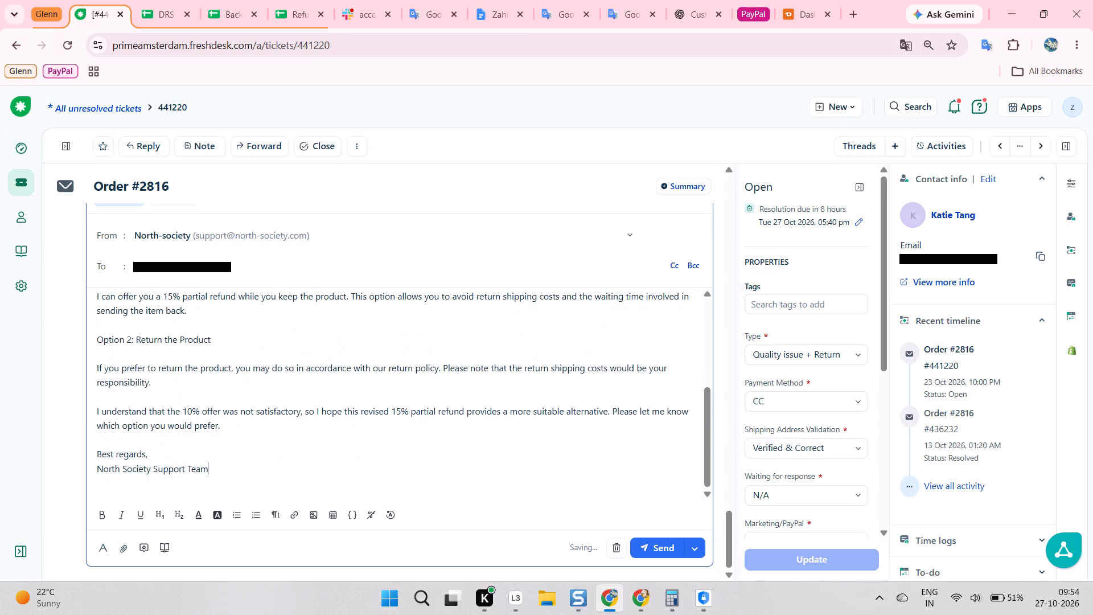
{"action": "left_click", "coordinate": [134, 484]}
{"action": "key", "text": "BackSpace"}
Bold the Option 1 and Option 2 headings in the reply and send it to the customer.
{"action": "triple_click", "coordinate": [134, 360]}
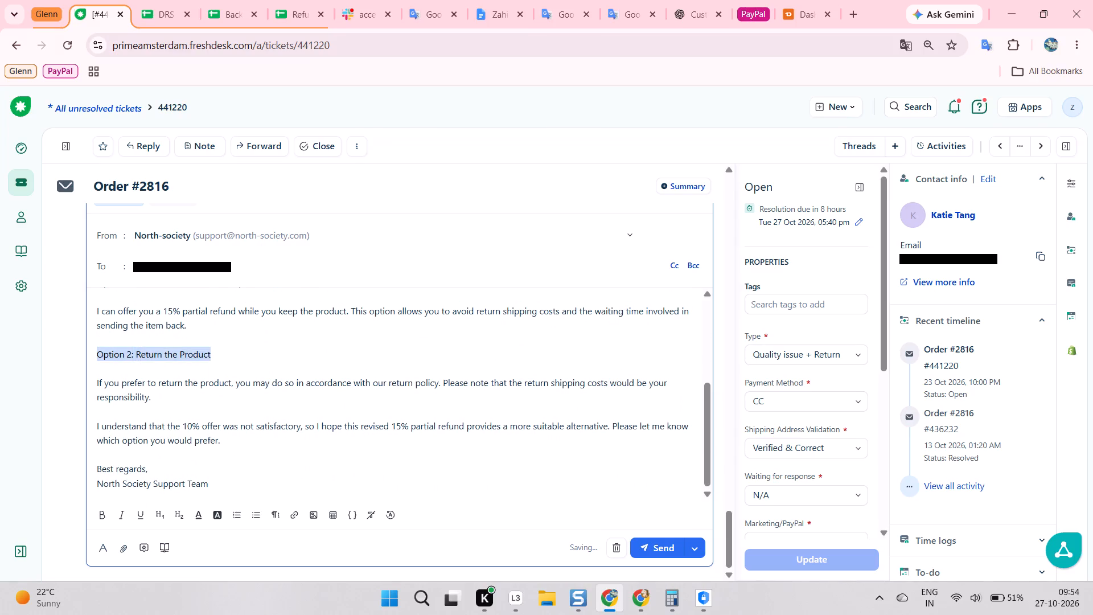
{"action": "key", "text": "ctrl+b"}
{"action": "scroll", "coordinate": [205, 370], "scroll_direction": "up", "scroll_amount": 1}
{"action": "triple_click", "coordinate": [155, 371]}
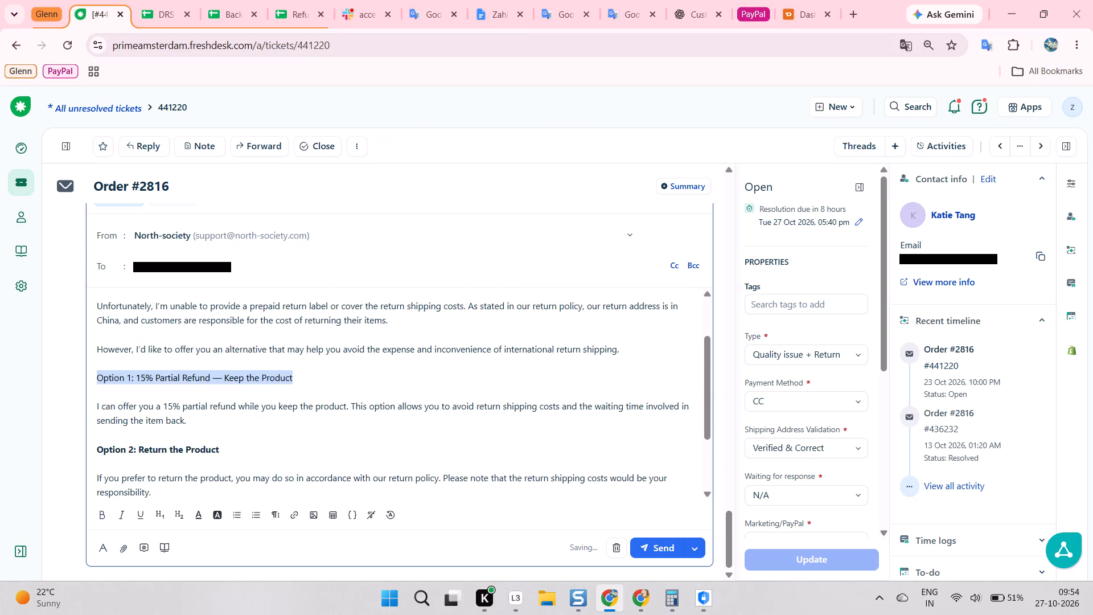
{"action": "key", "text": "ctrl+b"}
{"action": "scroll", "coordinate": [324, 471], "scroll_direction": "up", "scroll_amount": 2}
{"action": "scroll", "coordinate": [270, 393], "scroll_direction": "down", "scroll_amount": 6}
{"action": "left_click", "coordinate": [654, 543]}
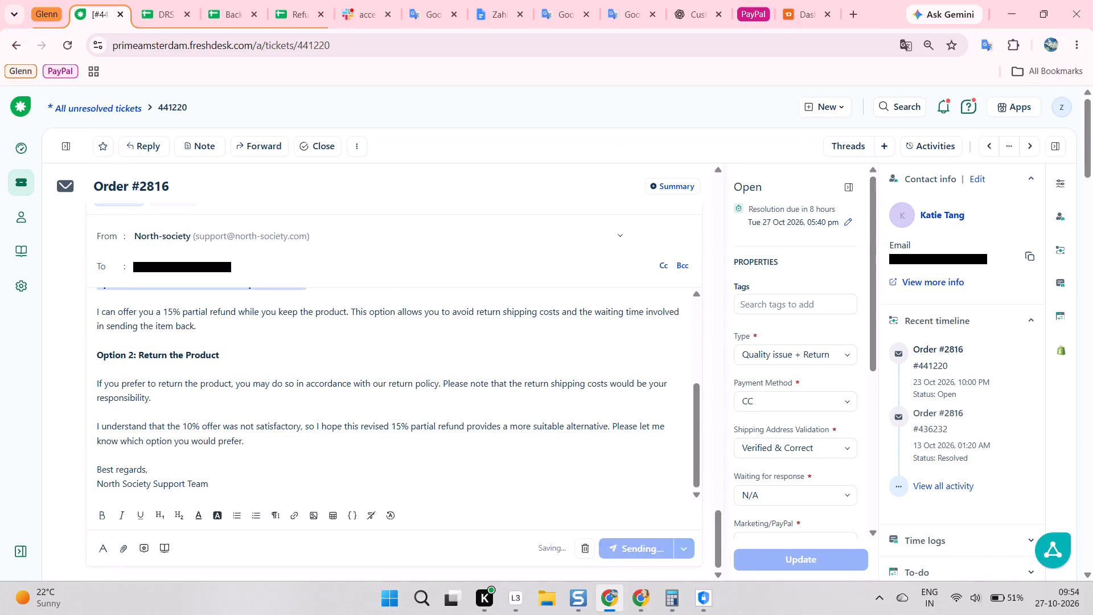
Set ticket 441220's status to Resolved and update its properties.
{"action": "scroll", "coordinate": [593, 521], "scroll_direction": "down", "scroll_amount": 3}
{"action": "scroll", "coordinate": [436, 373], "scroll_direction": "down", "scroll_amount": 7}
{"action": "left_click", "coordinate": [782, 300]}
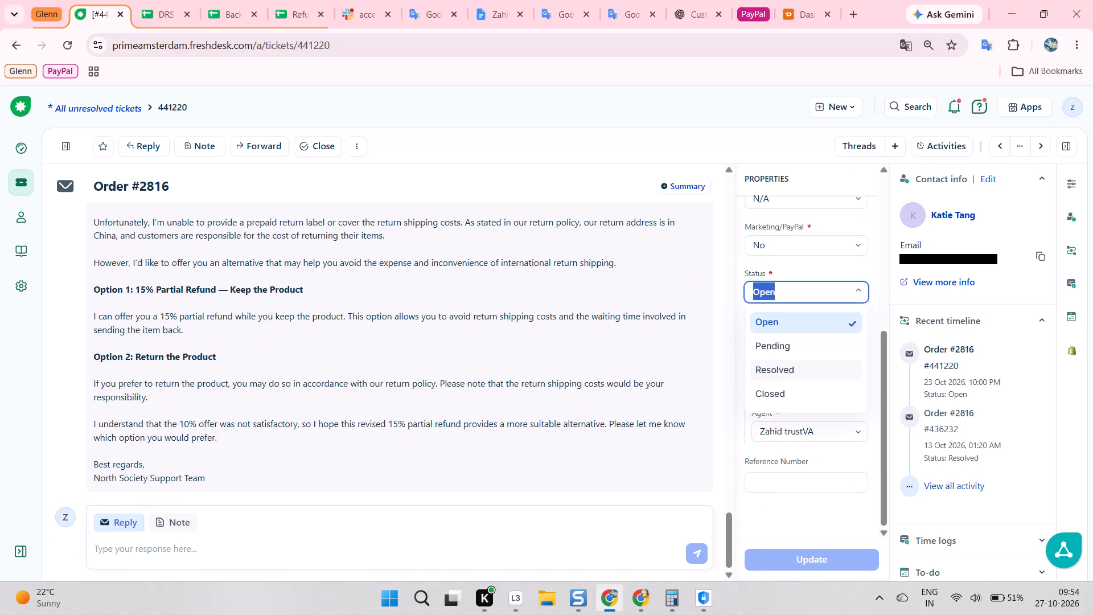
{"action": "left_click", "coordinate": [788, 376]}
{"action": "key", "text": "Tab"}
{"action": "key", "text": "Tab"}
{"action": "key", "text": "Tab"}
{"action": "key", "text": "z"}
{"action": "scroll", "coordinate": [807, 497], "scroll_direction": "down", "scroll_amount": 3}
{"action": "left_click", "coordinate": [800, 560]}
{"action": "scroll", "coordinate": [622, 336], "scroll_direction": "down", "scroll_amount": 2}
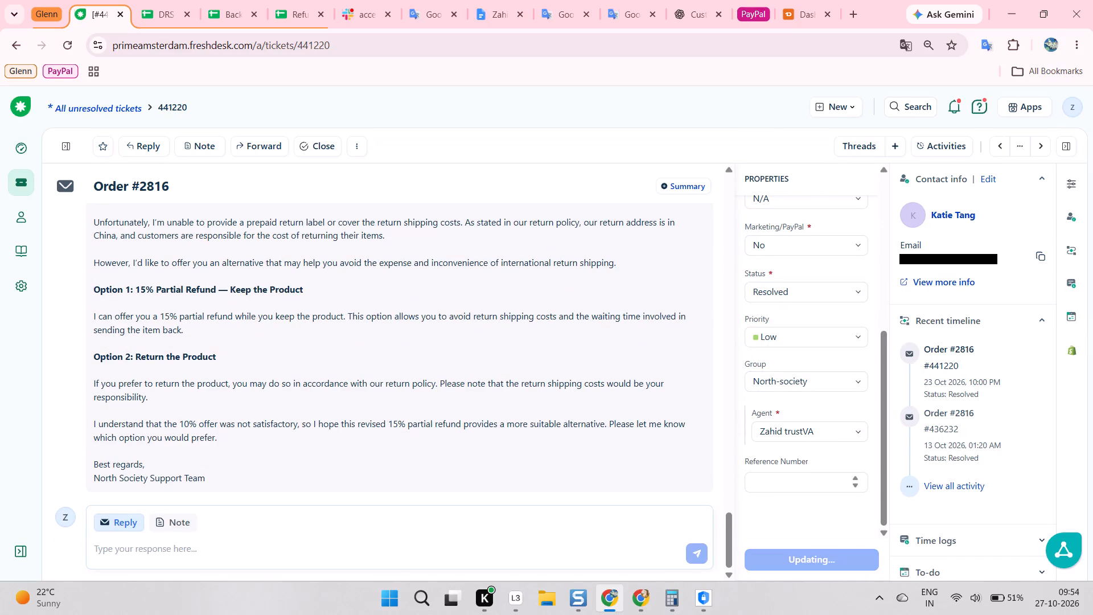
{"action": "scroll", "coordinate": [395, 231], "scroll_direction": "down", "scroll_amount": 2}
Copy ticket number 441220 and log it below 441328 in the ZAHID section of the Oct 27 sheet in DRS- October 2026.
{"action": "double_click", "coordinate": [172, 109]}
{"action": "key", "text": "ctrl+c"}
{"action": "key", "text": "ctrl+c"}
{"action": "double_click", "coordinate": [175, 109]}
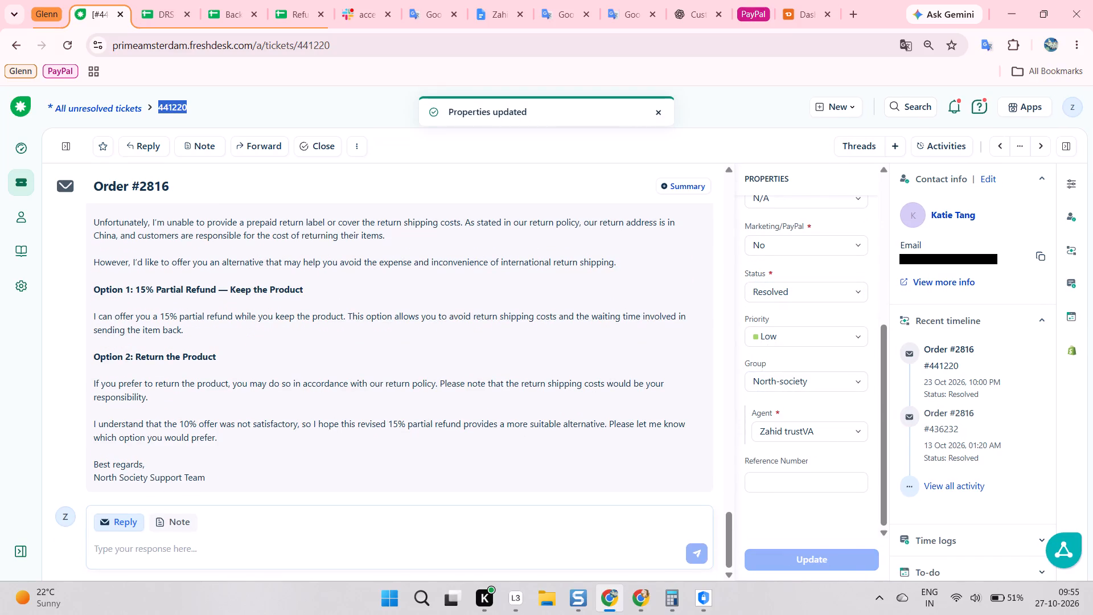
{"action": "key", "text": "ctrl+c"}
{"action": "key", "text": "ctrl+c"}
{"action": "left_click", "coordinate": [155, 0]}
{"action": "key", "text": "ctrl+v"}
{"action": "left_click", "coordinate": [413, 310]}
{"action": "scroll", "coordinate": [422, 305], "scroll_direction": "down", "scroll_amount": 1}
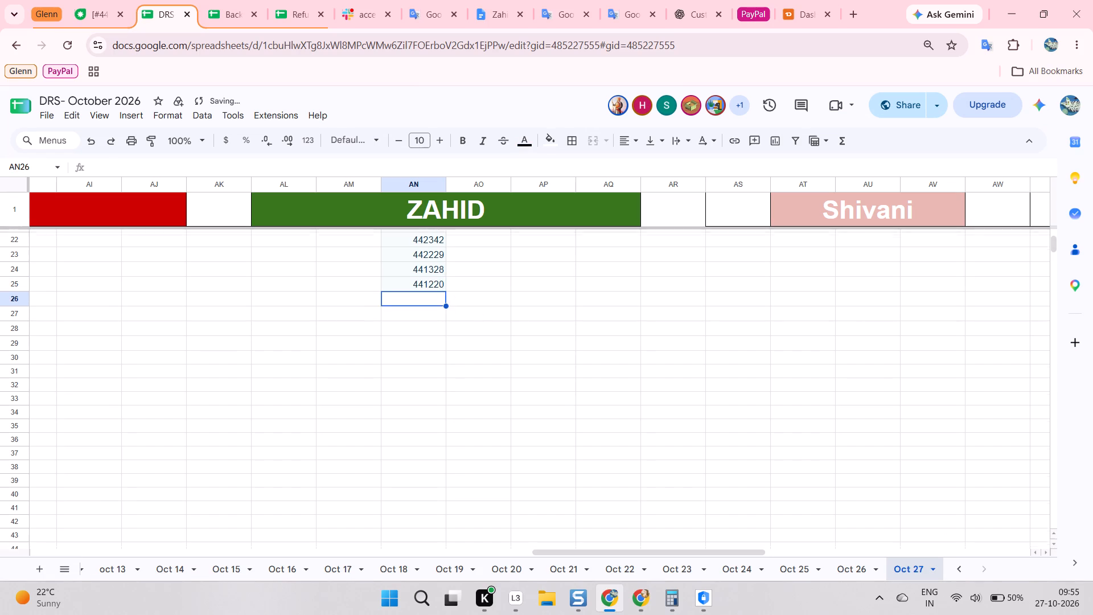
{"action": "scroll", "coordinate": [421, 304], "scroll_direction": "down", "scroll_amount": 1}
{"action": "left_click", "coordinate": [95, 2]}
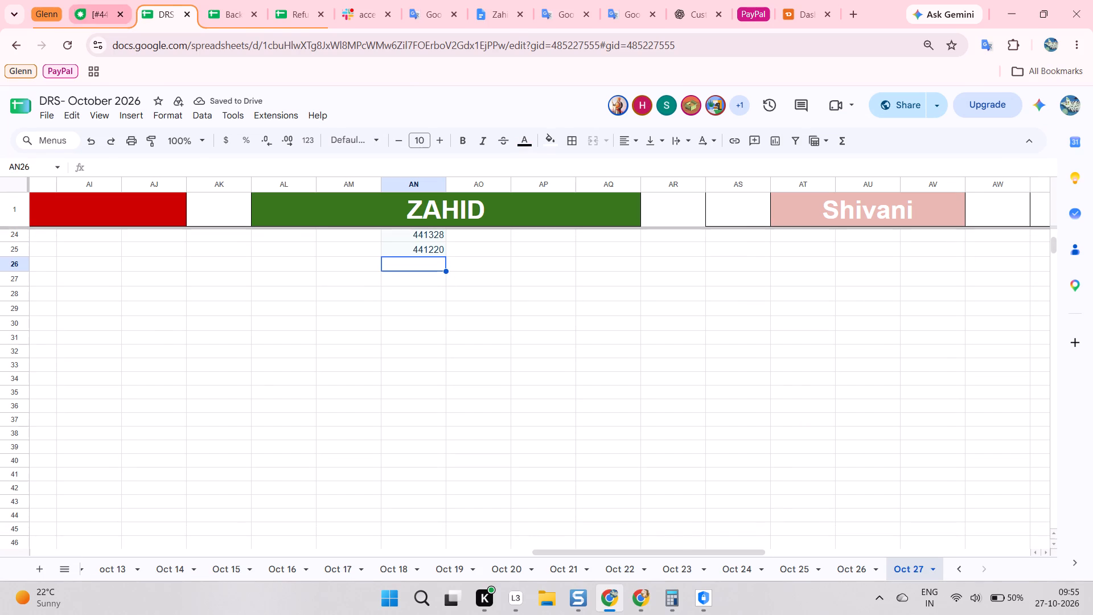
{"action": "left_click", "coordinate": [456, 346]}
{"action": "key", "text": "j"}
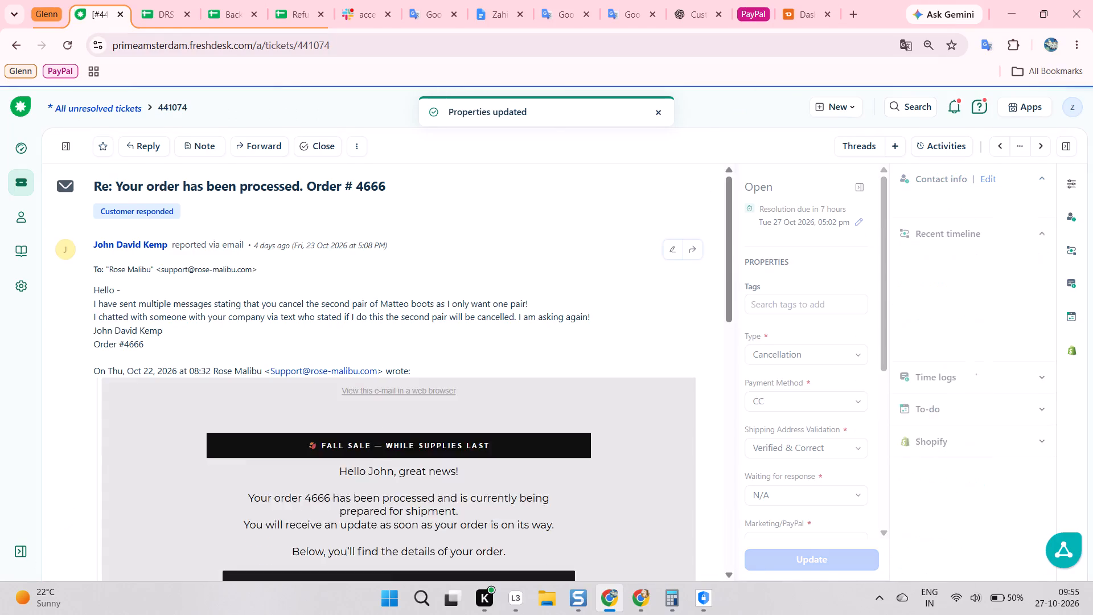
{"action": "scroll", "coordinate": [443, 350], "scroll_direction": "down", "scroll_amount": 12}
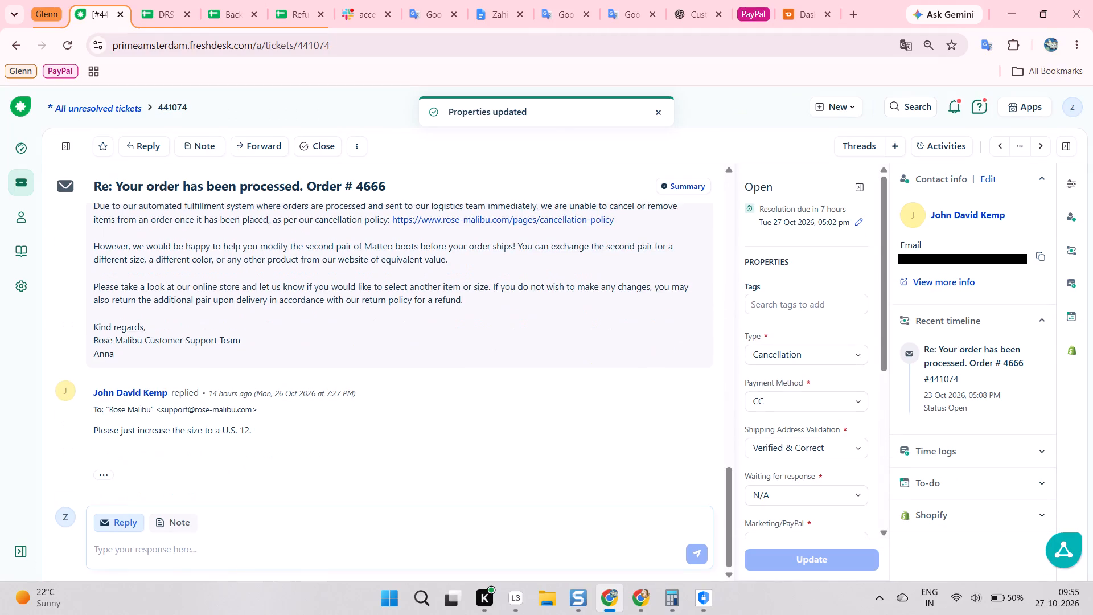
{"action": "scroll", "coordinate": [430, 362], "scroll_direction": "up", "scroll_amount": 2}
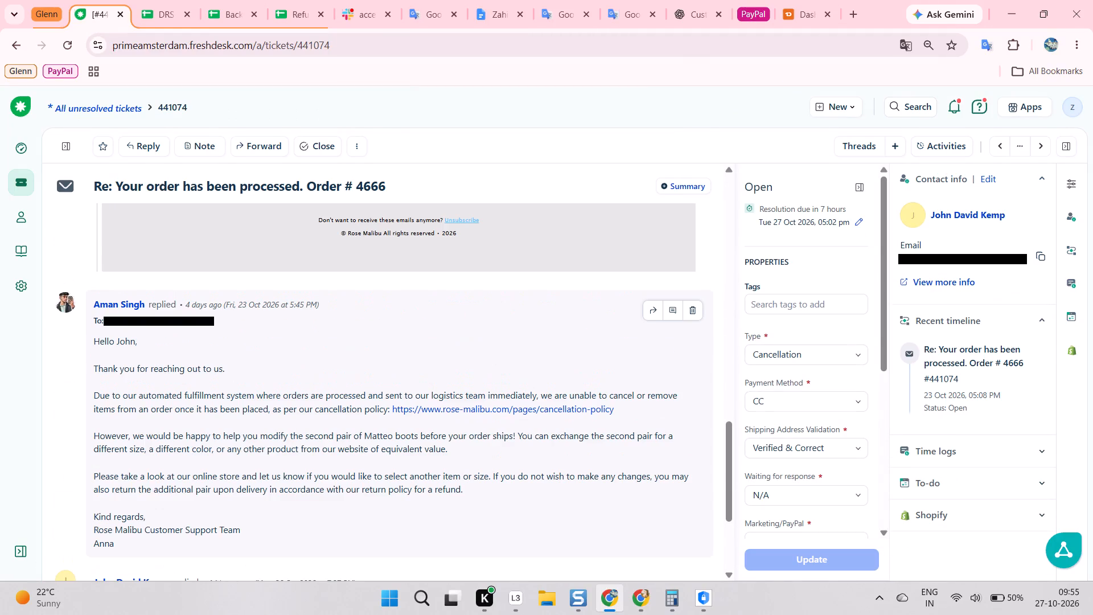
{"action": "scroll", "coordinate": [463, 367], "scroll_direction": "down", "scroll_amount": 1}
{"action": "scroll", "coordinate": [463, 367], "scroll_direction": "up", "scroll_amount": 12}
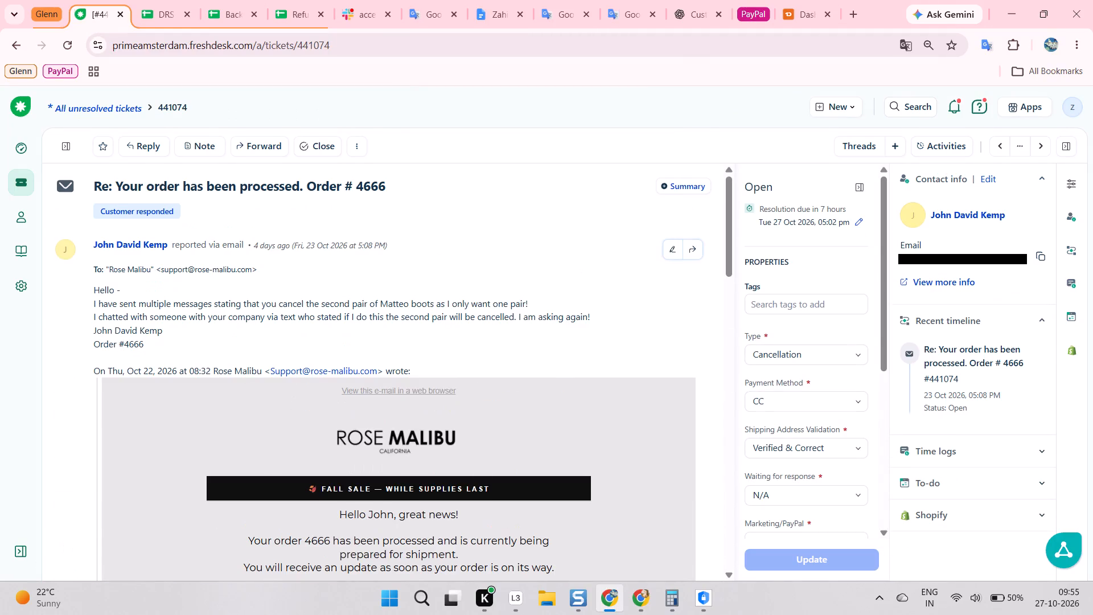
{"action": "scroll", "coordinate": [435, 359], "scroll_direction": "down", "scroll_amount": 2}
{"action": "scroll", "coordinate": [1092, 203], "scroll_direction": "down", "scroll_amount": 7}
{"action": "left_click", "coordinate": [1037, 259]}
{"action": "scroll", "coordinate": [755, 304], "scroll_direction": "down", "scroll_amount": 12}
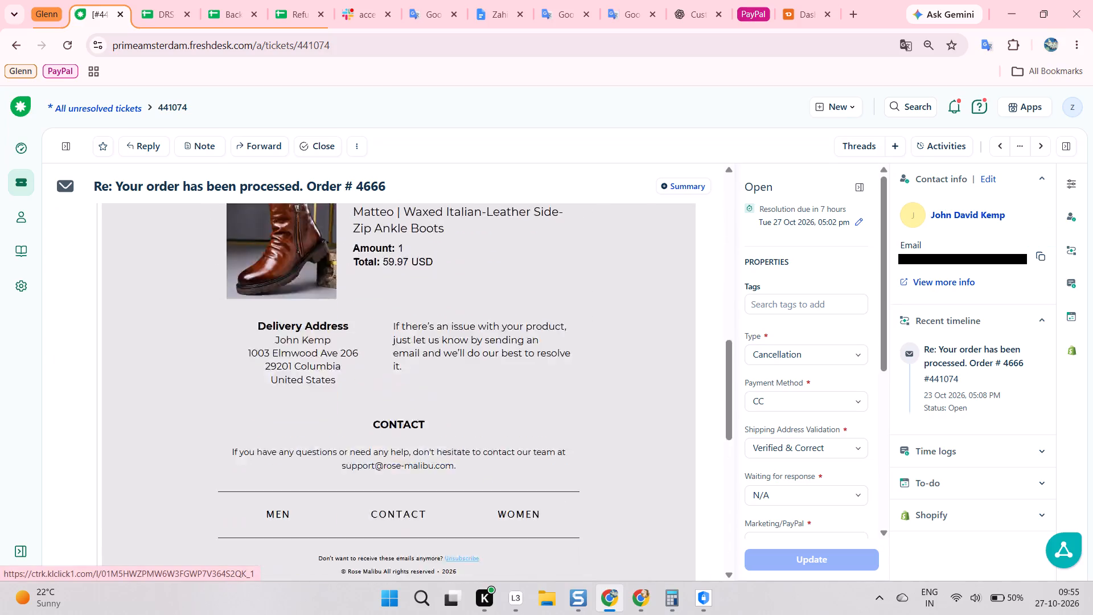
{"action": "scroll", "coordinate": [368, 300], "scroll_direction": "down", "scroll_amount": 3}
{"action": "left_click", "coordinate": [386, 356]}
{"action": "key", "text": "alt+Tab"}
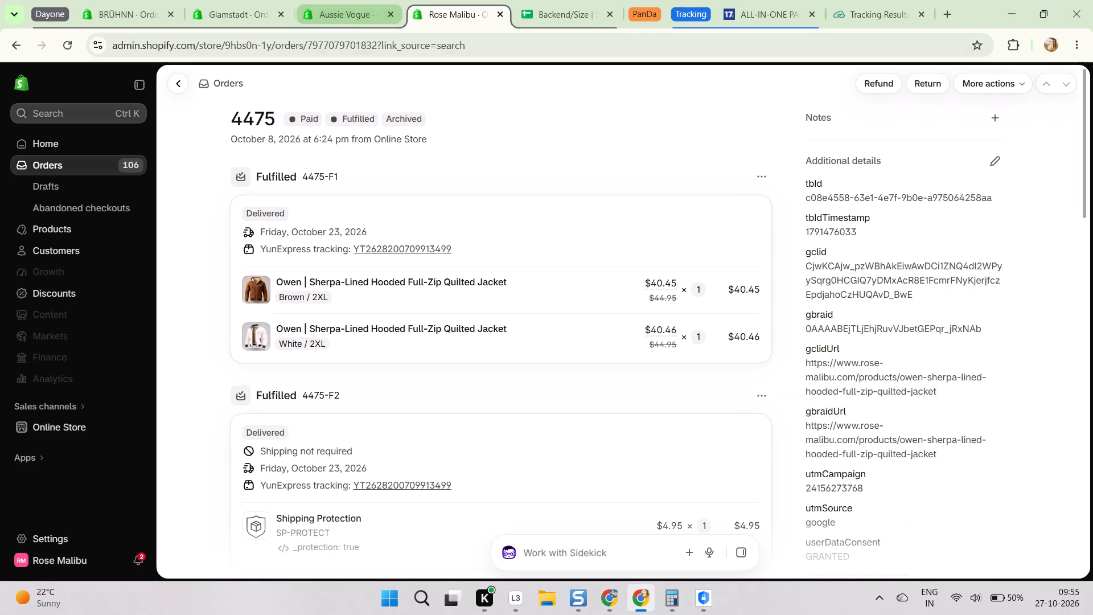
{"action": "left_click", "coordinate": [376, 53]}
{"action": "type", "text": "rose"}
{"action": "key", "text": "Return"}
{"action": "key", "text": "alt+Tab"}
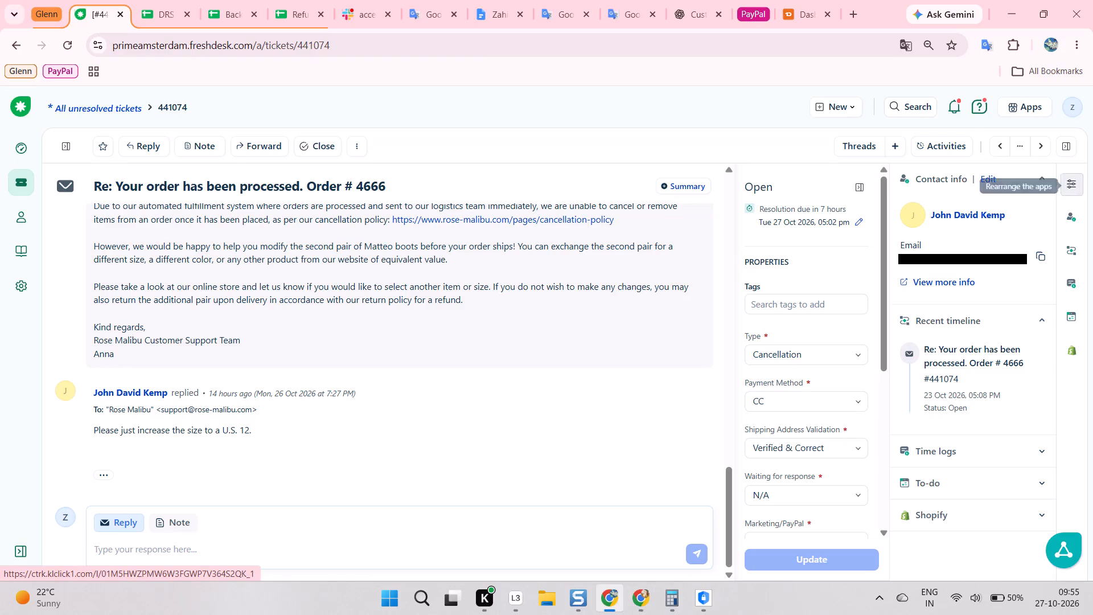
{"action": "left_click", "coordinate": [1041, 258]}
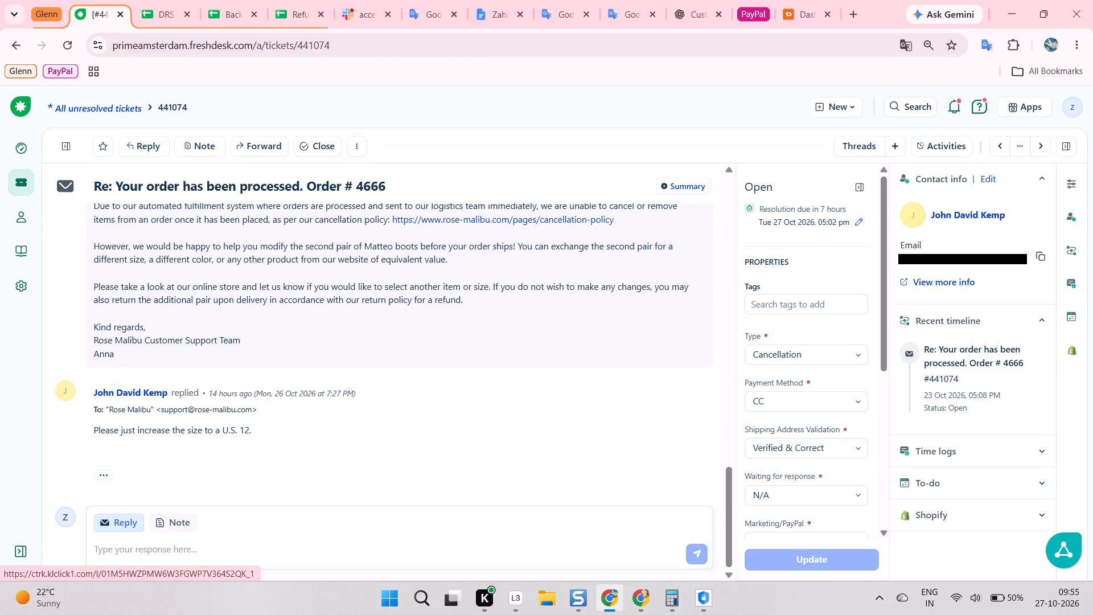
{"action": "key", "text": "alt+Tab"}
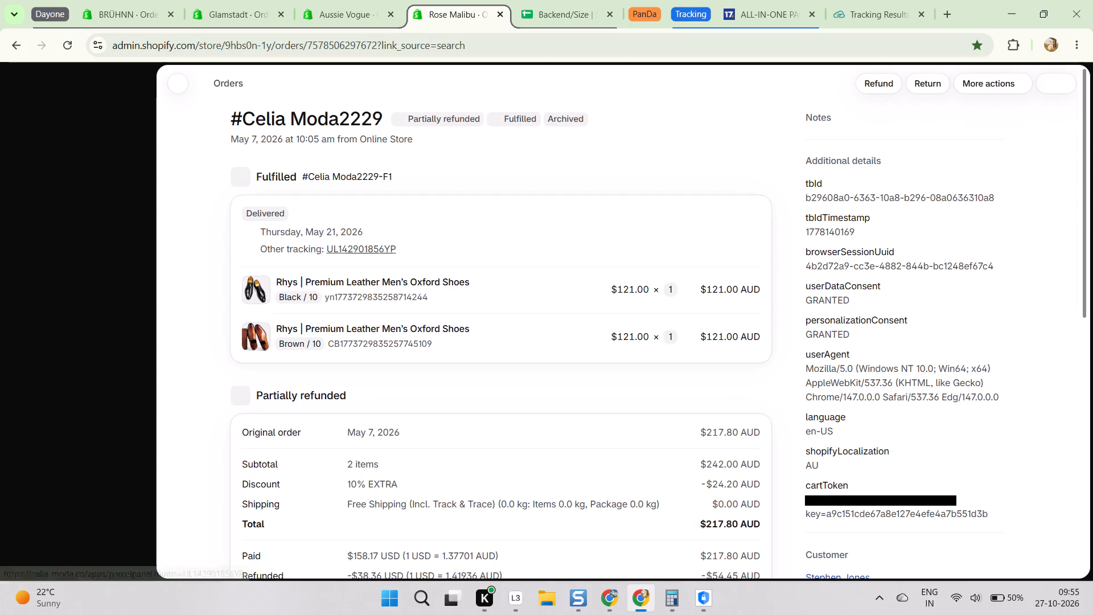
{"action": "scroll", "coordinate": [170, 150], "scroll_direction": "up", "scroll_amount": 1}
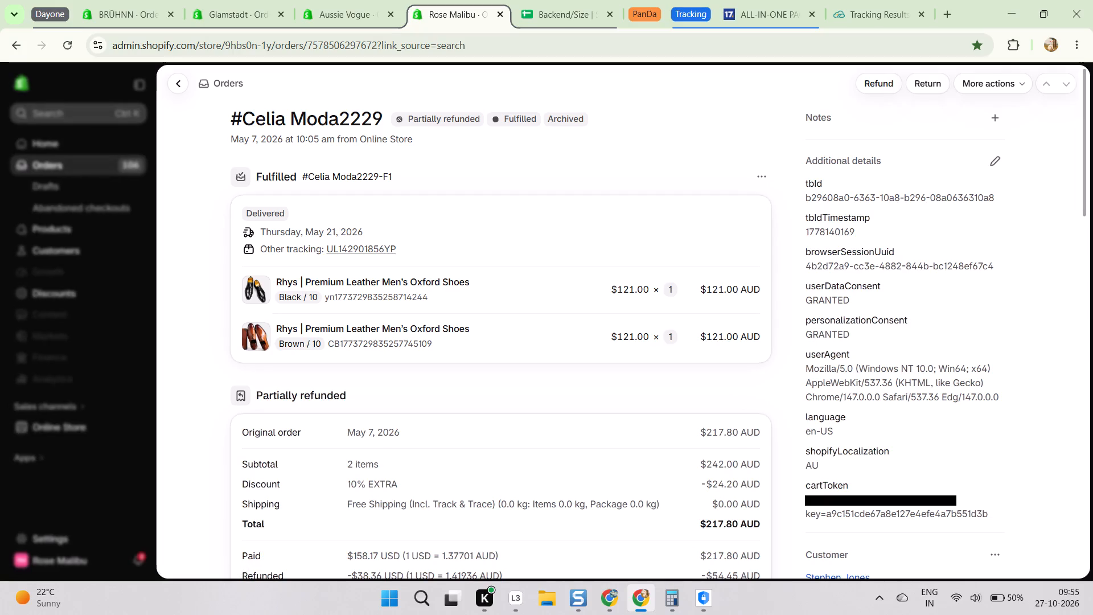
{"action": "scroll", "coordinate": [167, 149], "scroll_direction": "up", "scroll_amount": 1}
{"action": "left_click", "coordinate": [72, 110]}
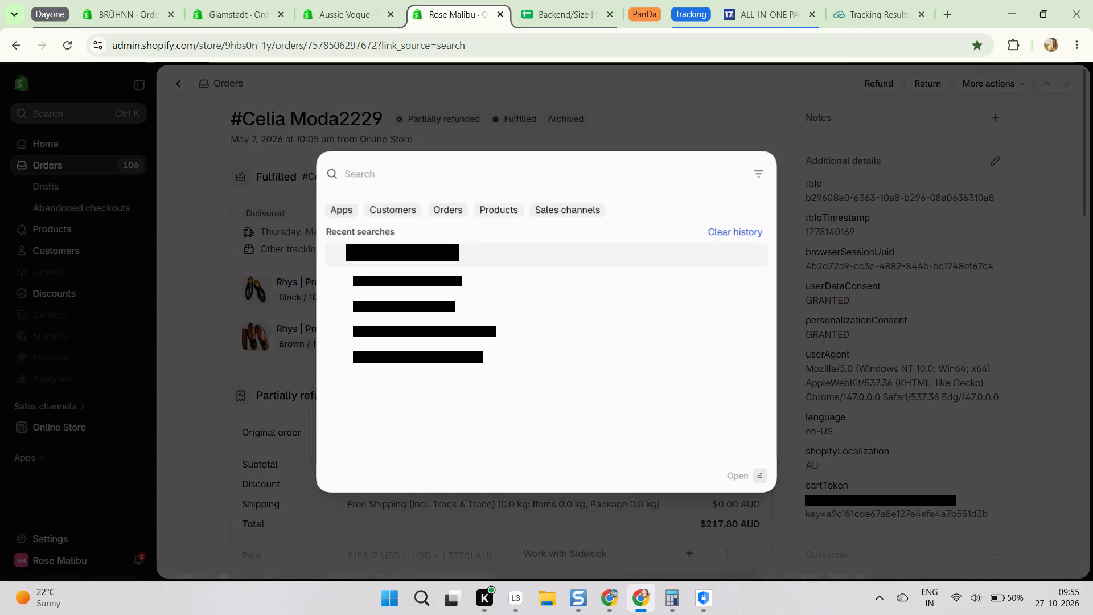
{"action": "key", "text": "ctrl+v"}
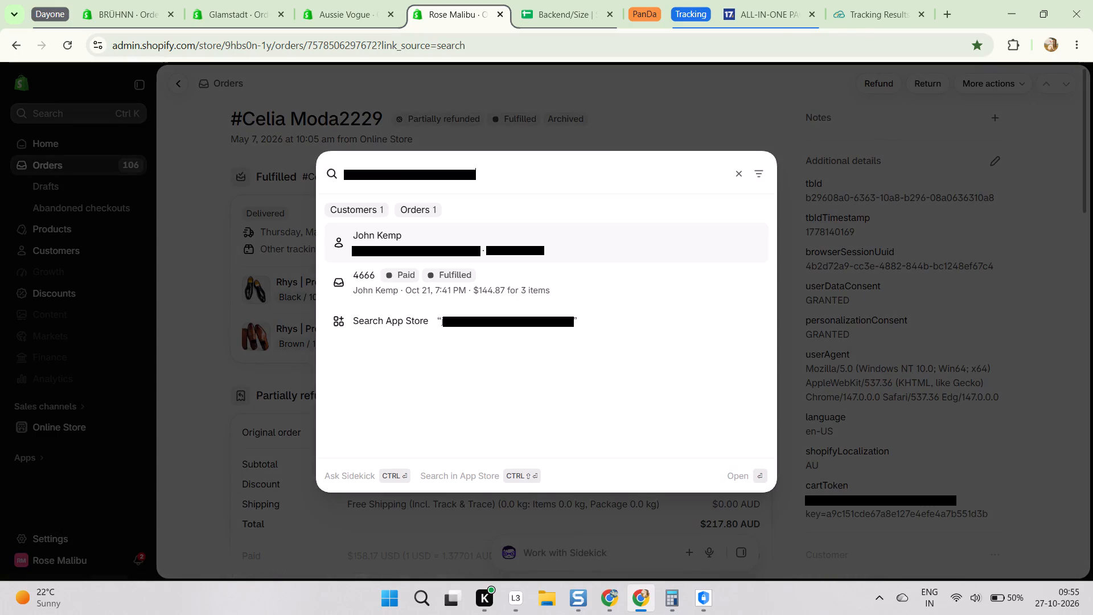
{"action": "left_click", "coordinate": [365, 273]}
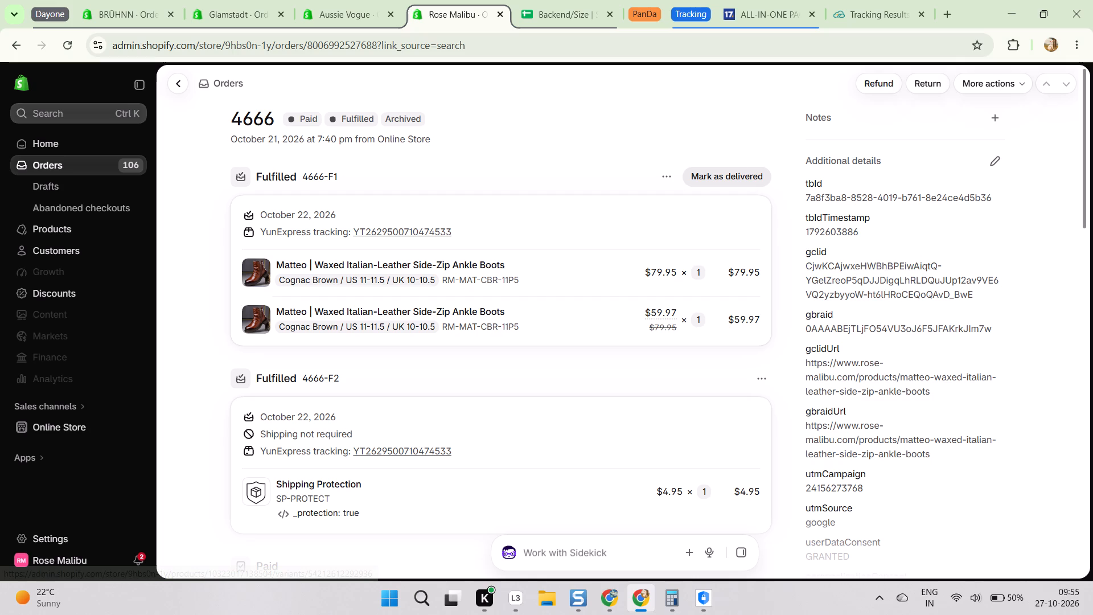
{"action": "left_click", "coordinate": [422, 179]}
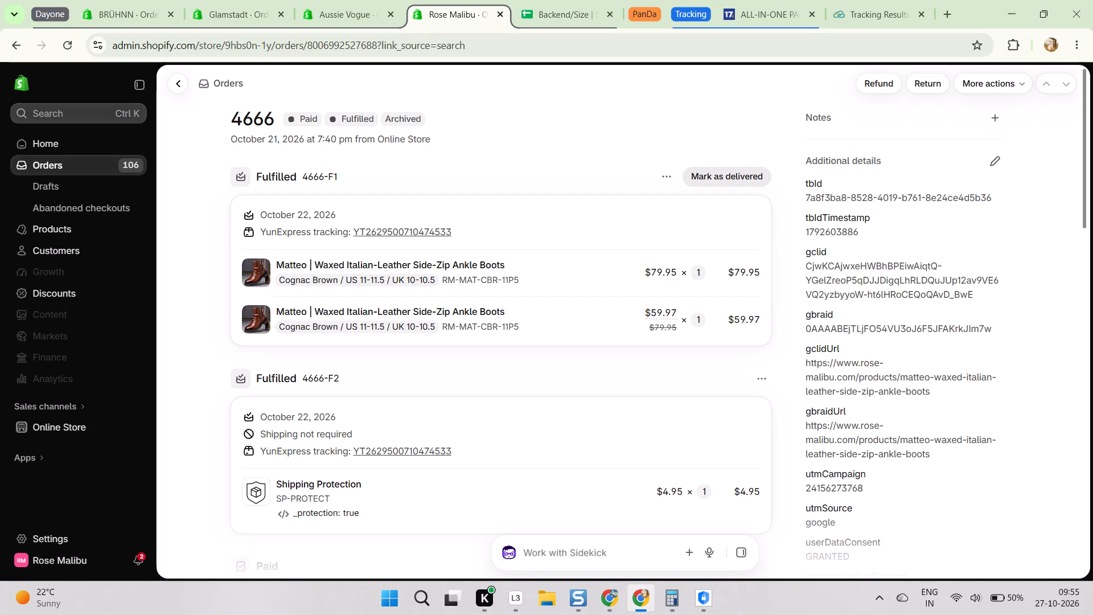
{"action": "key", "text": "alt+Tab"}
{"action": "scroll", "coordinate": [392, 293], "scroll_direction": "up", "scroll_amount": 4}
{"action": "key", "text": "alt+Tab"}
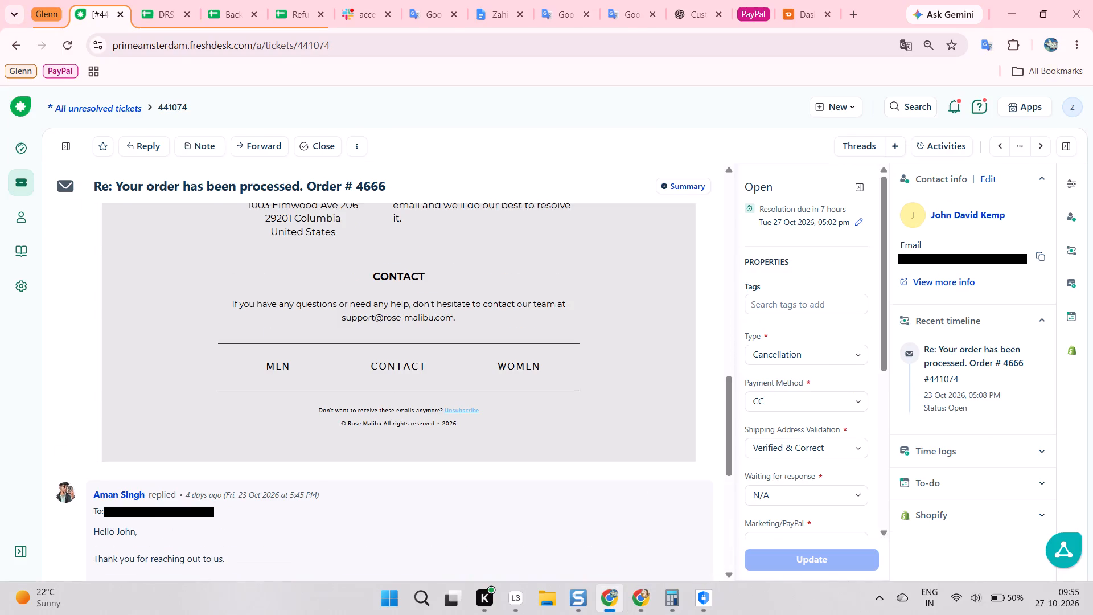
{"action": "double_click", "coordinate": [418, 243]}
{"action": "key", "text": "ctrl+c"}
{"action": "key", "text": "ctrl+c"}
{"action": "key", "text": "ctrl+c"}
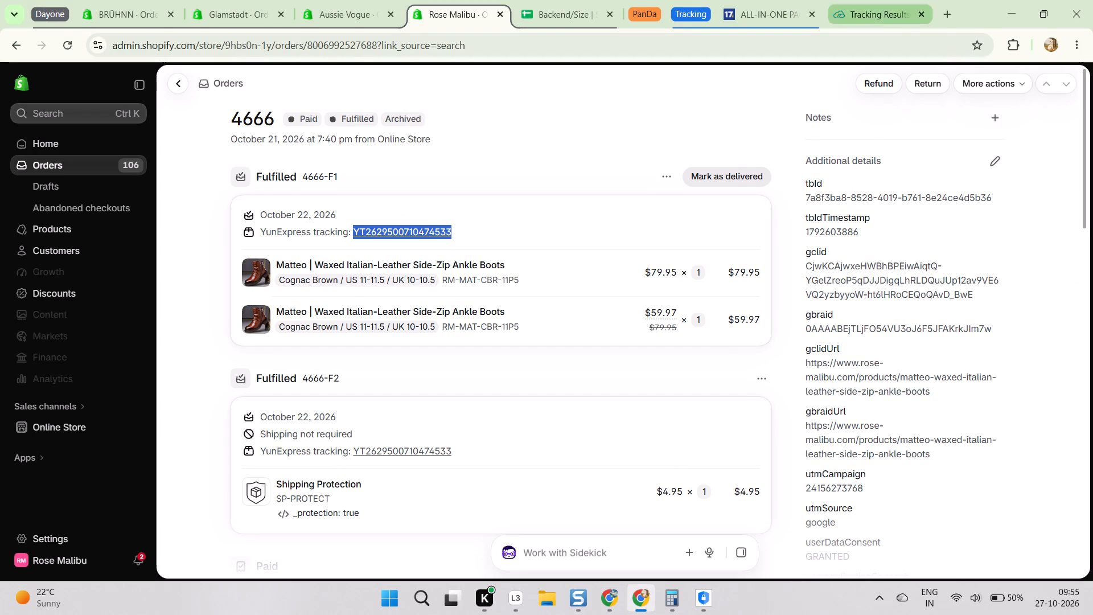
{"action": "left_click", "coordinate": [895, 0]}
{"action": "scroll", "coordinate": [599, 197], "scroll_direction": "up", "scroll_amount": 6}
{"action": "left_click", "coordinate": [476, 198]}
{"action": "scroll", "coordinate": [496, 194], "scroll_direction": "up", "scroll_amount": 8}
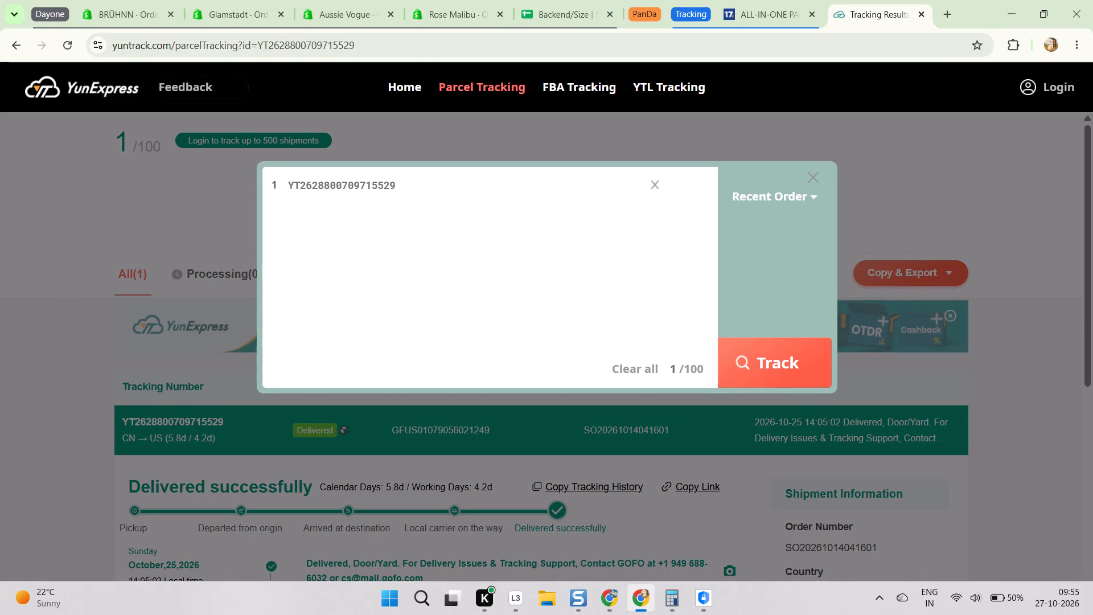
{"action": "left_click", "coordinate": [654, 187]}
{"action": "key", "text": "ctrl+v"}
{"action": "left_click", "coordinate": [786, 381]}
{"action": "scroll", "coordinate": [504, 343], "scroll_direction": "down", "scroll_amount": 1}
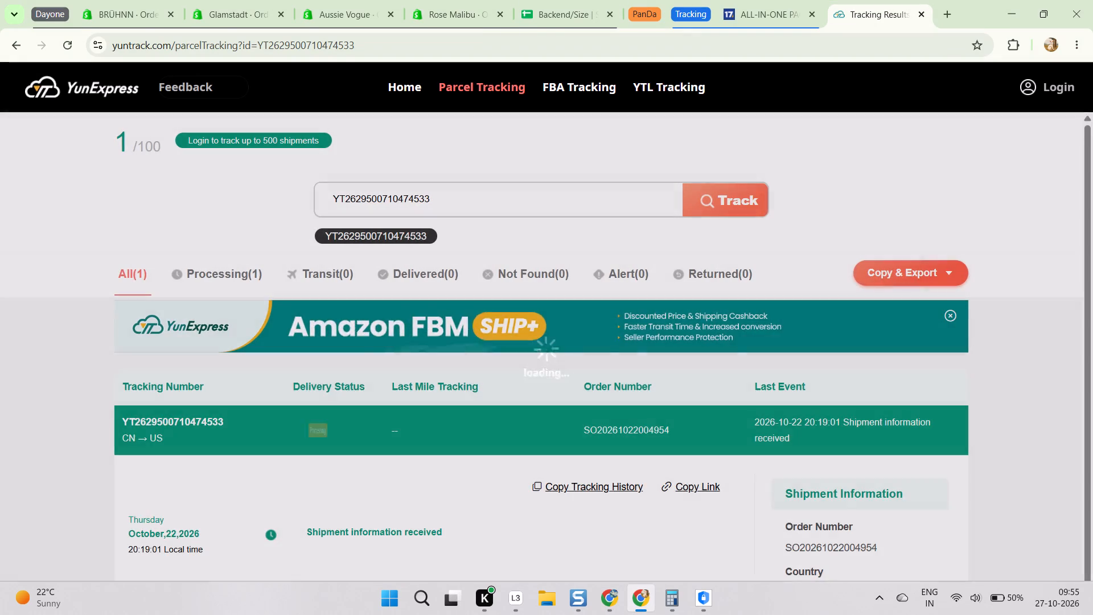
{"action": "scroll", "coordinate": [470, 379], "scroll_direction": "down", "scroll_amount": 4}
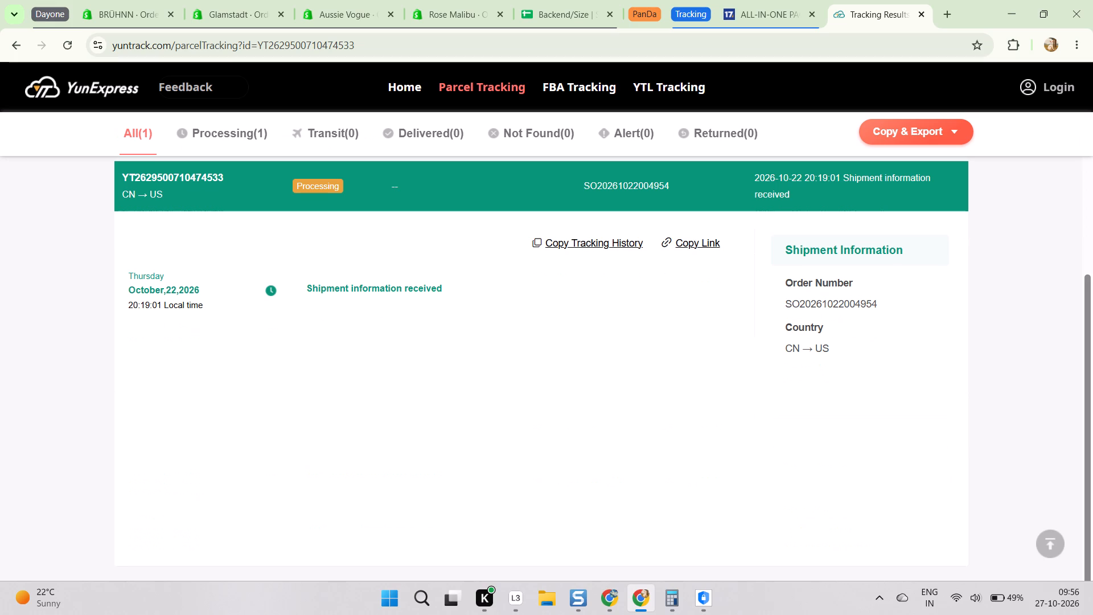
{"action": "scroll", "coordinate": [451, 331], "scroll_direction": "up", "scroll_amount": 5}
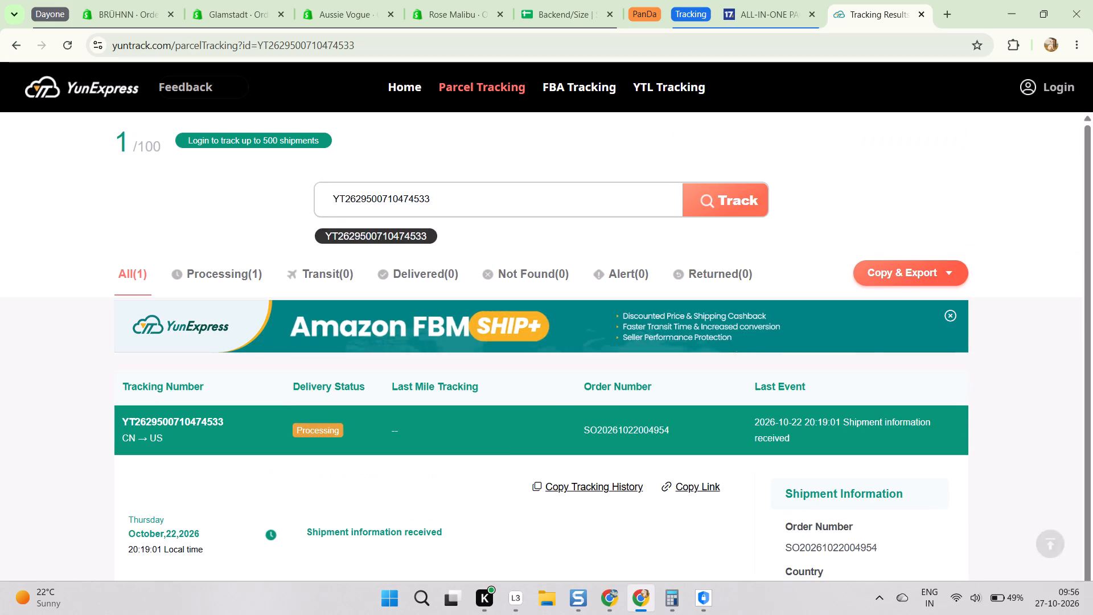
{"action": "scroll", "coordinate": [475, 280], "scroll_direction": "up", "scroll_amount": 3}
{"action": "left_click", "coordinate": [324, 0]}
{"action": "left_click", "coordinate": [438, 0]}
{"action": "scroll", "coordinate": [393, 109], "scroll_direction": "up", "scroll_amount": 7}
{"action": "double_click", "coordinate": [248, 120]}
{"action": "key", "text": "ctrl+c"}
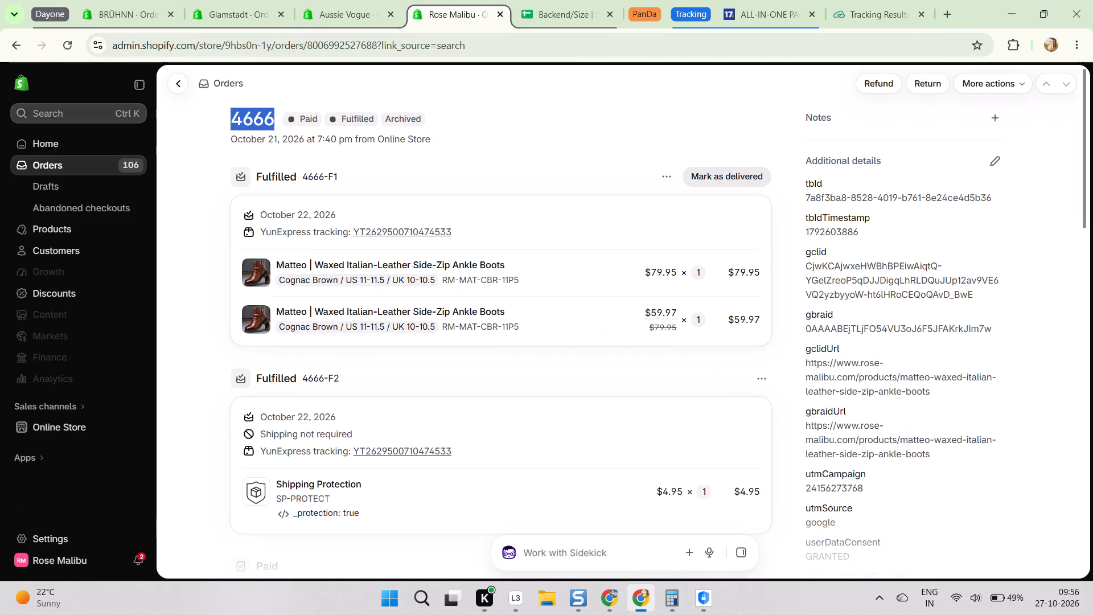
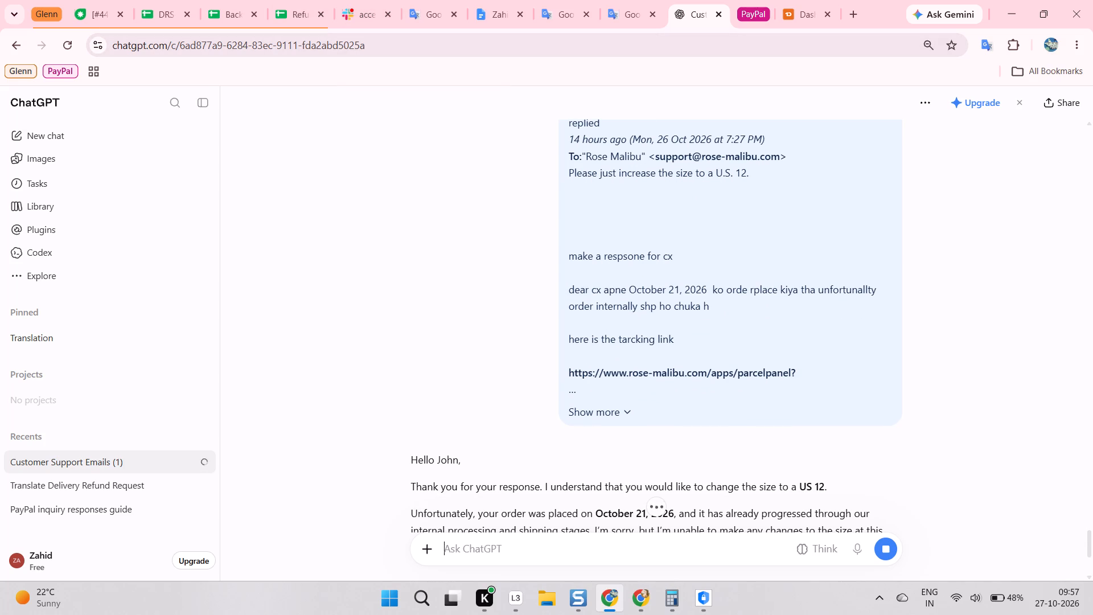
{"action": "scroll", "coordinate": [381, 0], "scroll_direction": "down", "scroll_amount": 3}
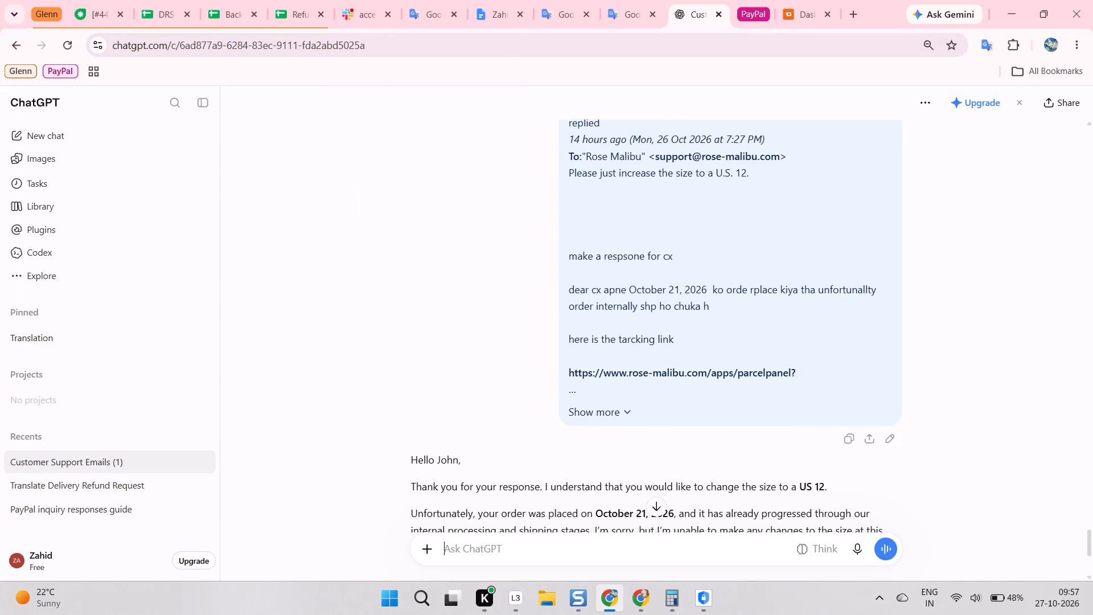
{"action": "scroll", "coordinate": [539, 302], "scroll_direction": "down", "scroll_amount": 4}
Copy the drafted reply from ChatGPT and paste it as plain text into a new reply on ticket 441074, replacing the default greeting.
{"action": "left_click_drag", "start_coordinate": [387, 187], "coordinate": [569, 399]}
{"action": "key", "text": "ctrl+c"}
{"action": "key", "text": "ctrl+c"}
{"action": "key", "text": "ctrl+c"}
{"action": "key", "text": "ctrl+c"}
{"action": "key", "text": "ctrl+c"}
{"action": "left_click", "coordinate": [91, 1]}
{"action": "left_click", "coordinate": [400, 358]}
{"action": "right_click", "coordinate": [404, 313]}
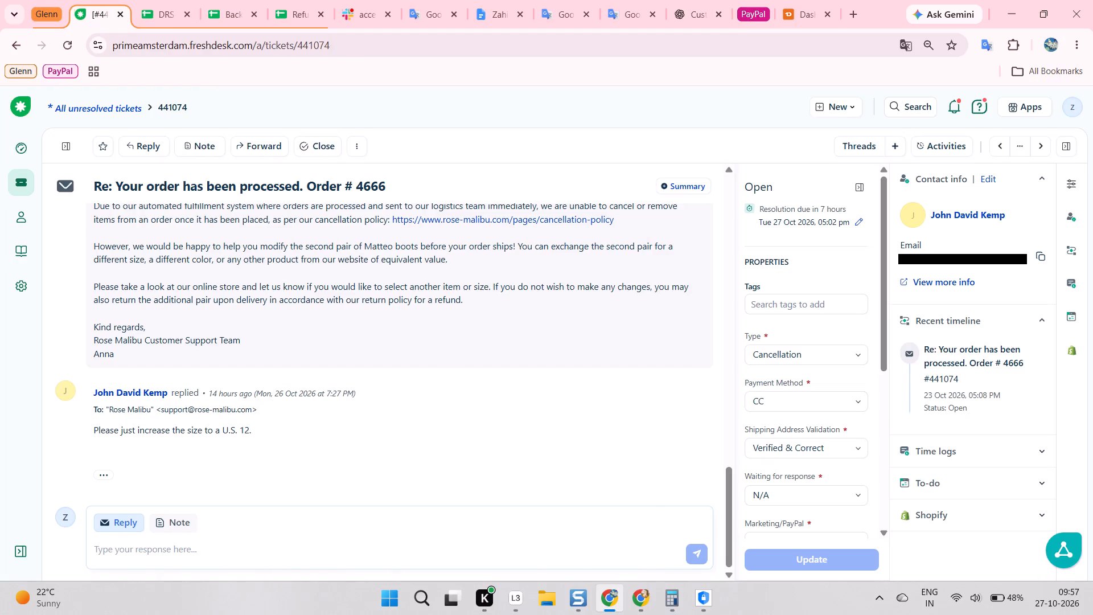
{"action": "scroll", "coordinate": [505, 455], "scroll_direction": "down", "scroll_amount": 4}
{"action": "left_click", "coordinate": [513, 517]}
{"action": "triple_click", "coordinate": [785, 77]}
{"action": "left_click", "coordinate": [785, 77]}
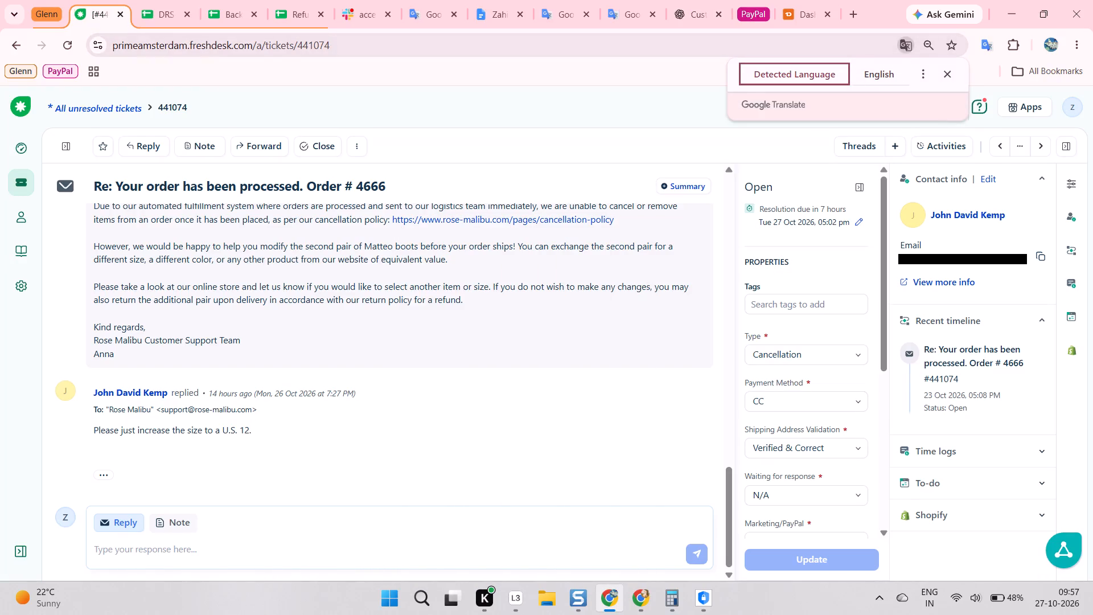
{"action": "left_click", "coordinate": [383, 297]}
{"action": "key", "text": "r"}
{"action": "scroll", "coordinate": [150, 379], "scroll_direction": "down", "scroll_amount": 7}
{"action": "left_click", "coordinate": [119, 491]}
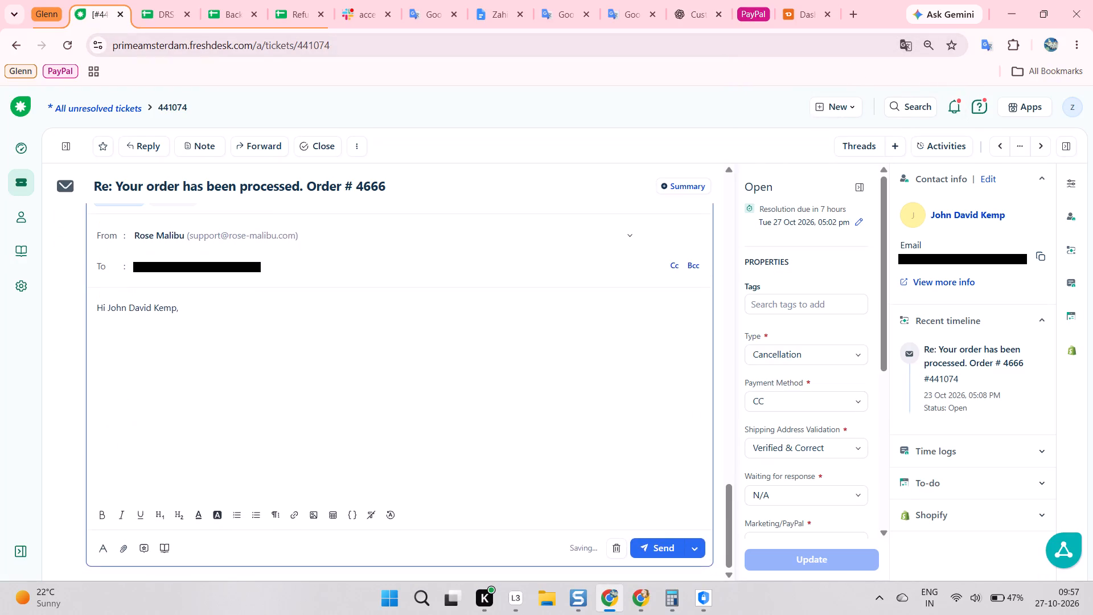
{"action": "left_click", "coordinate": [140, 463], "text": "ctrl"}
{"action": "key", "text": "ctrl+a"}
{"action": "key", "text": "ctrl+shift+v"}
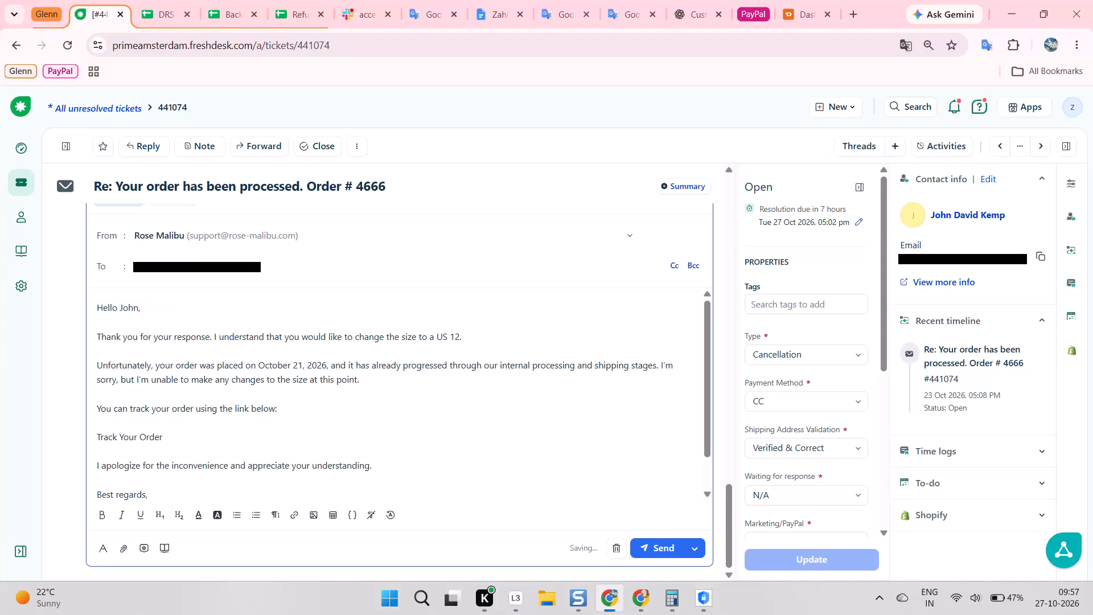
Remove the blank lines before the Rose Malibu Support Team signature and before "Track Your Order" in the reply.
{"action": "scroll", "coordinate": [159, 459], "scroll_direction": "down", "scroll_amount": 5}
{"action": "left_click", "coordinate": [128, 482]}
{"action": "key", "text": "BackSpace"}
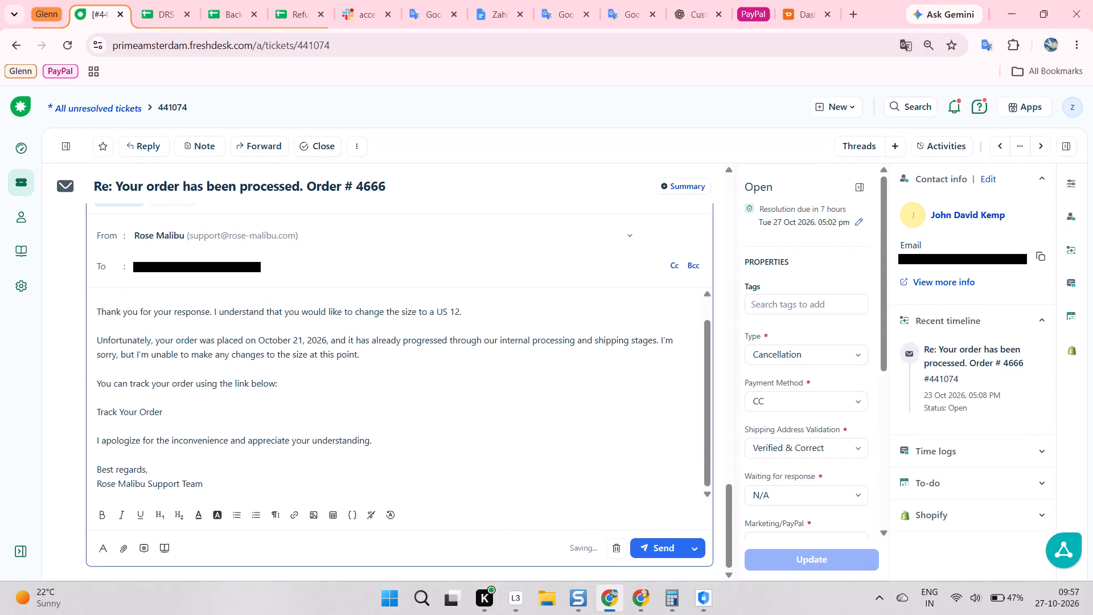
{"action": "scroll", "coordinate": [176, 390], "scroll_direction": "down", "scroll_amount": 1}
{"action": "left_click", "coordinate": [138, 397]}
{"action": "key", "text": "BackSpace"}
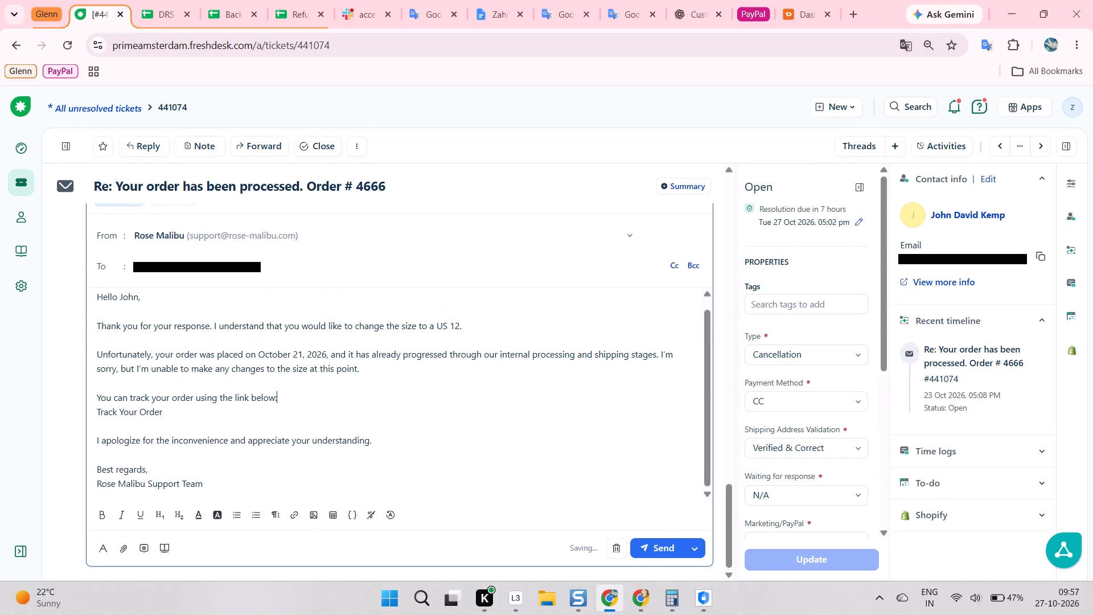
{"action": "key", "text": "alt+Tab"}
{"action": "key", "text": "ctrl+c"}
{"action": "key", "text": "ctrl+c"}
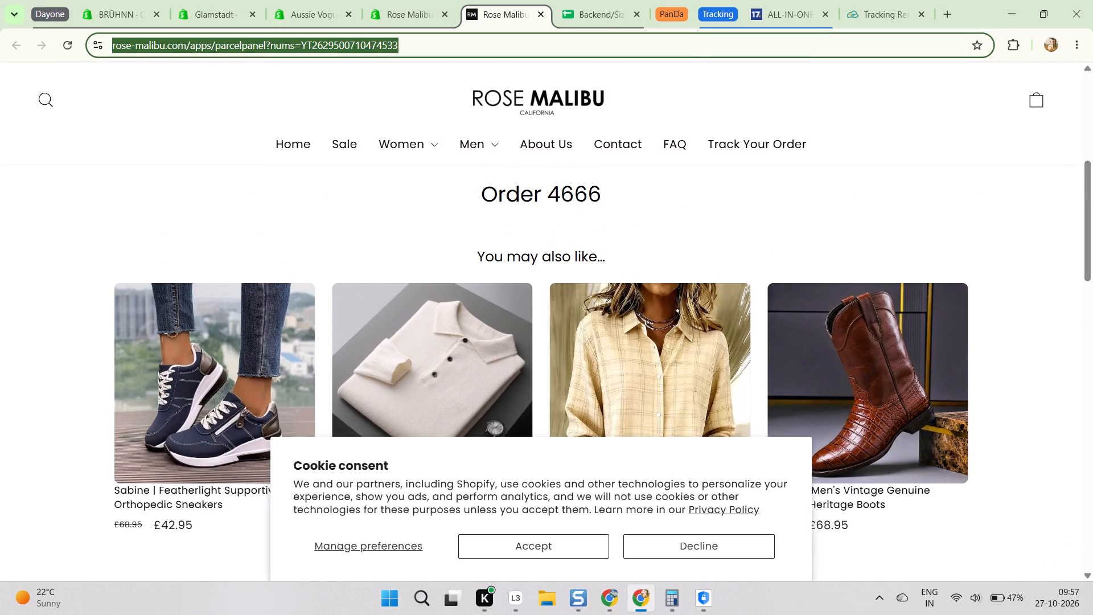
{"action": "key", "text": "alt+Tab"}
{"action": "triple_click", "coordinate": [149, 412]}
{"action": "key", "text": "ctrl+v"}
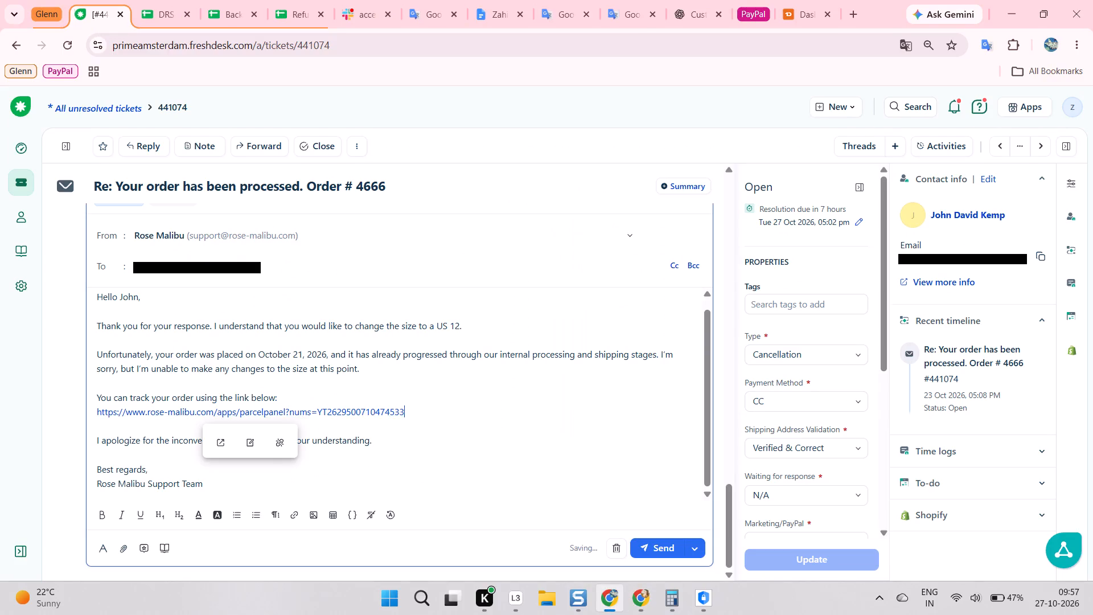
{"action": "scroll", "coordinate": [414, 429], "scroll_direction": "down", "scroll_amount": 3}
{"action": "left_click", "coordinate": [651, 545]}
{"action": "scroll", "coordinate": [827, 339], "scroll_direction": "down", "scroll_amount": 4}
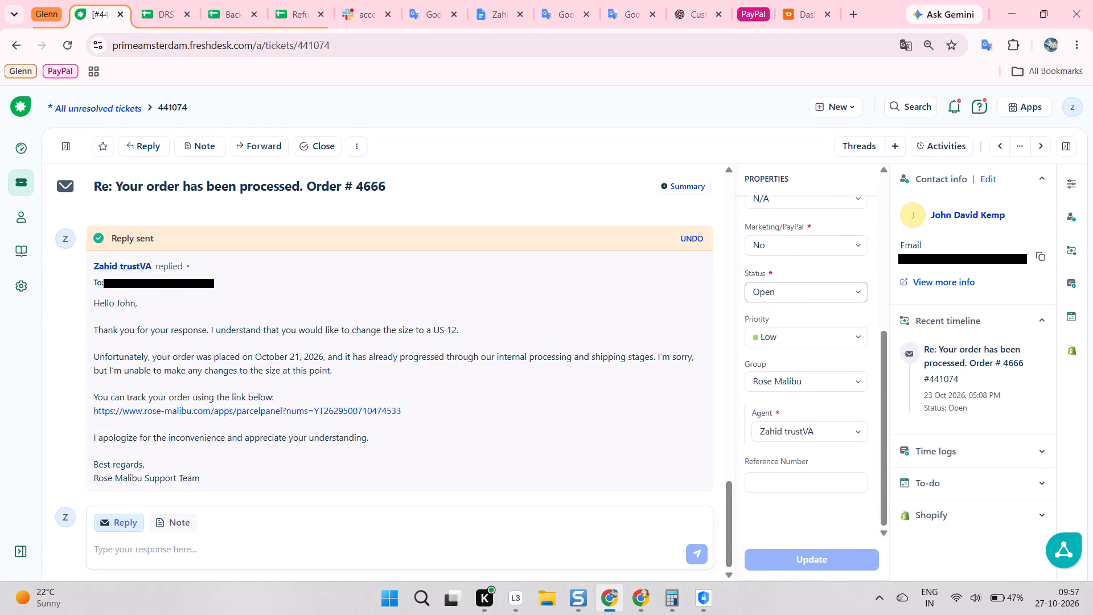
{"action": "left_click", "coordinate": [802, 290]}
{"action": "left_click", "coordinate": [813, 360]}
{"action": "key", "text": "Tab"}
{"action": "key", "text": "Tab"}
{"action": "key", "text": "Tab"}
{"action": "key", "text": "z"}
{"action": "scroll", "coordinate": [833, 444], "scroll_direction": "down", "scroll_amount": 3}
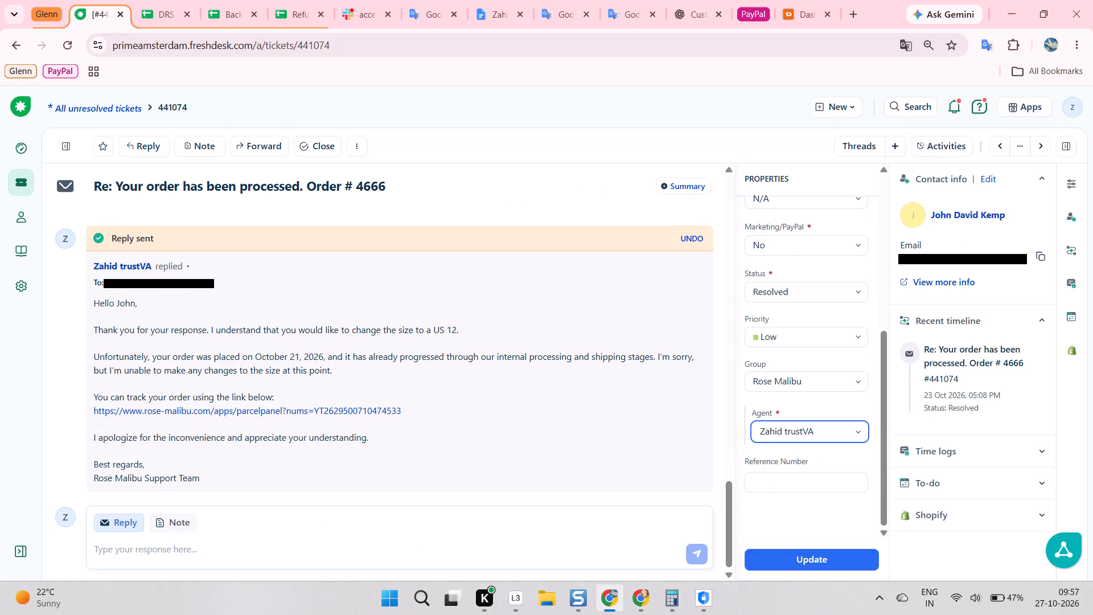
{"action": "left_click_drag", "start_coordinate": [808, 551], "coordinate": [805, 560]}
{"action": "scroll", "coordinate": [426, 321], "scroll_direction": "down", "scroll_amount": 3}
{"action": "double_click", "coordinate": [181, 112]}
{"action": "key", "text": "ctrl+c"}
{"action": "key", "text": "ctrl+c"}
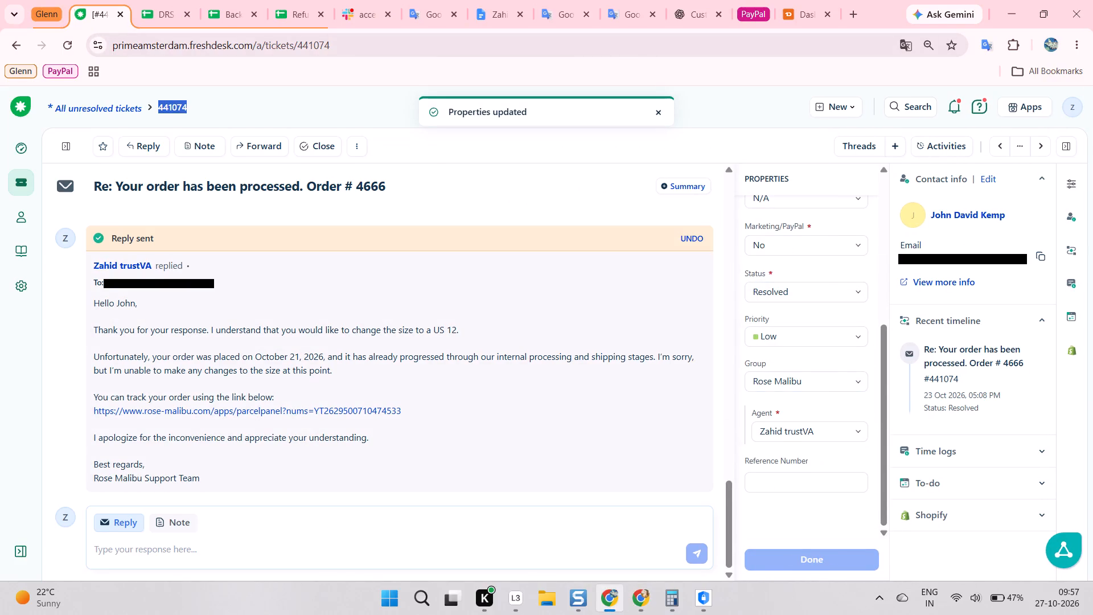
{"action": "left_click", "coordinate": [156, 5]}
{"action": "key", "text": "ctrl+v"}
{"action": "left_click", "coordinate": [414, 274]}
{"action": "left_click", "coordinate": [82, 0]}
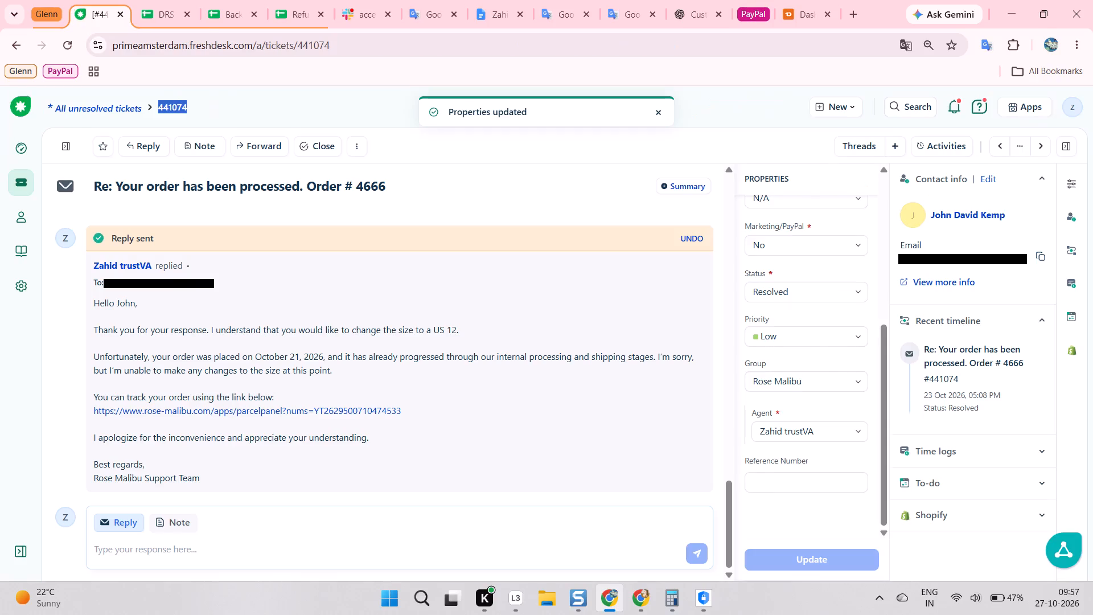
{"action": "left_click", "coordinate": [441, 384]}
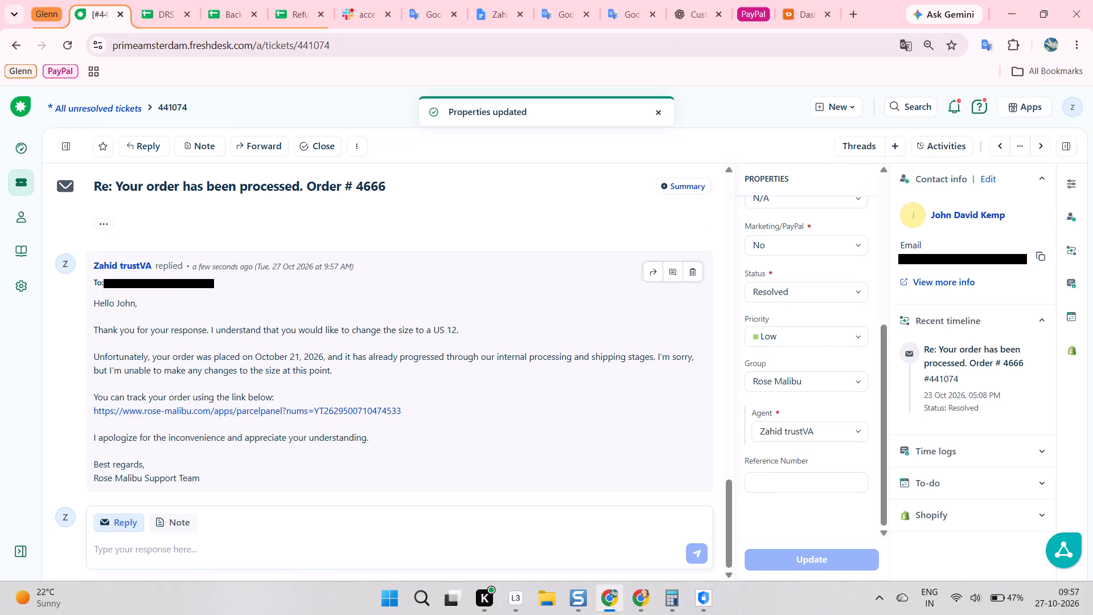
{"action": "left_click", "coordinate": [1050, 147]}
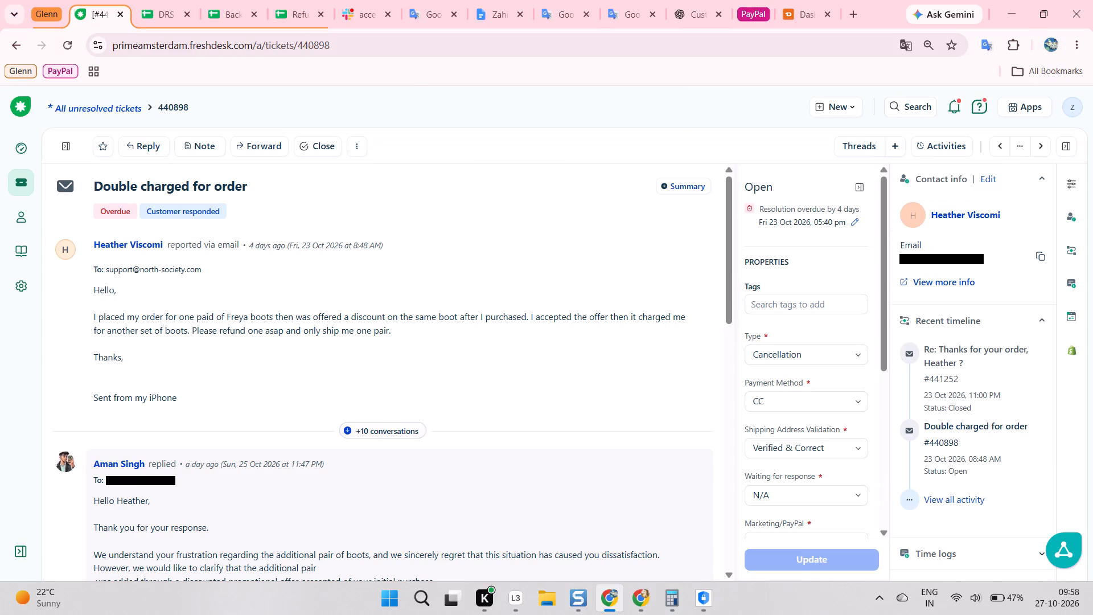
{"action": "scroll", "coordinate": [533, 295], "scroll_direction": "down", "scroll_amount": 10}
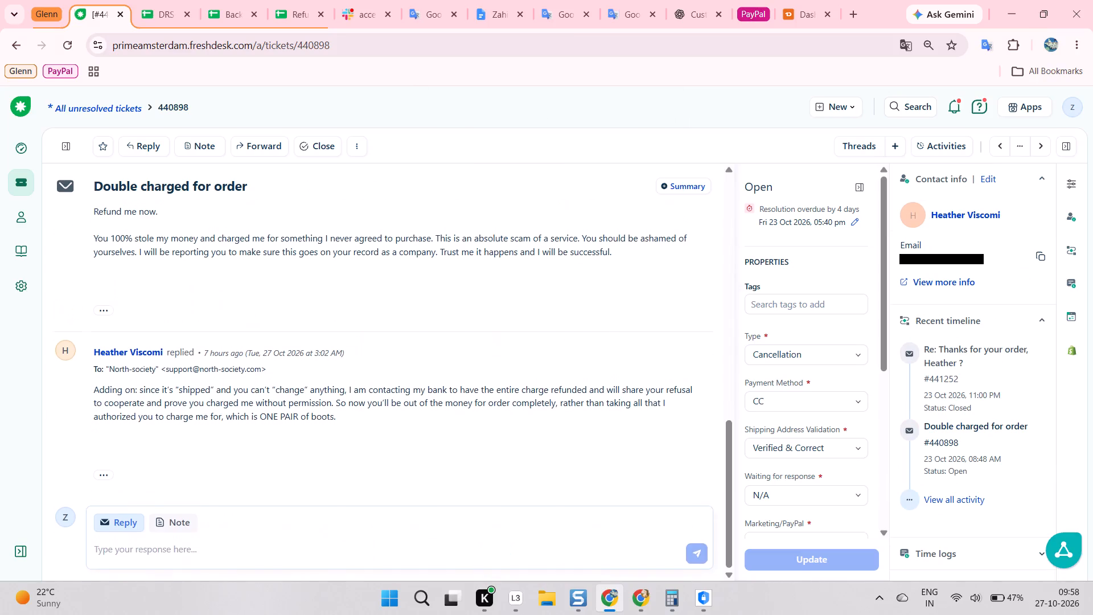
{"action": "scroll", "coordinate": [453, 295], "scroll_direction": "down", "scroll_amount": 3}
{"action": "scroll", "coordinate": [449, 298], "scroll_direction": "up", "scroll_amount": 4}
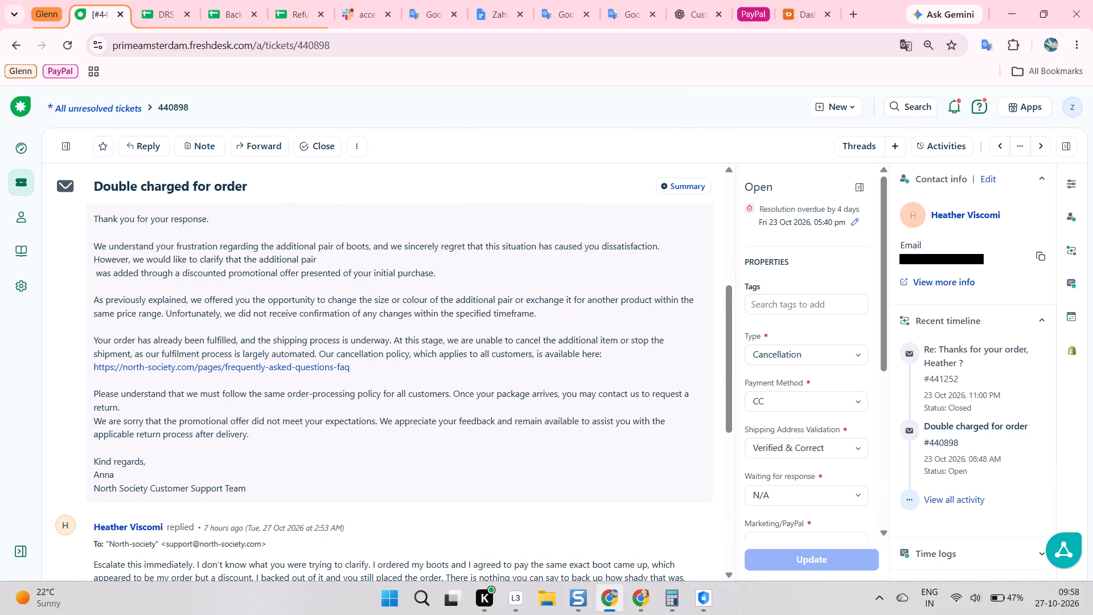
{"action": "scroll", "coordinate": [476, 290], "scroll_direction": "down", "scroll_amount": 1}
{"action": "right_click", "coordinate": [494, 273]}
{"action": "scroll", "coordinate": [531, 429], "scroll_direction": "down", "scroll_amount": 2}
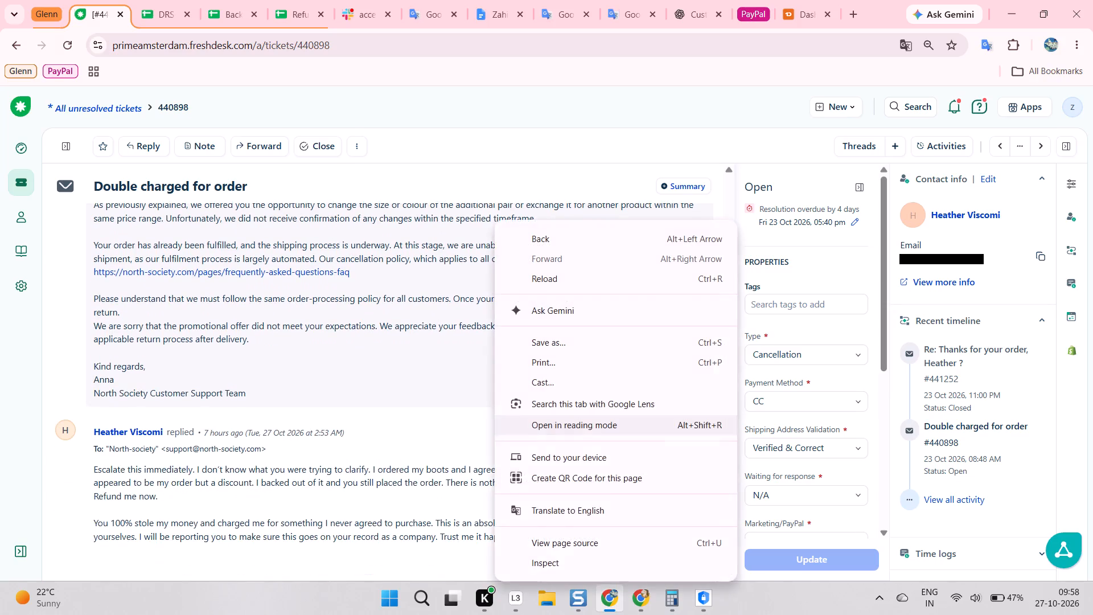
{"action": "left_click", "coordinate": [559, 506]}
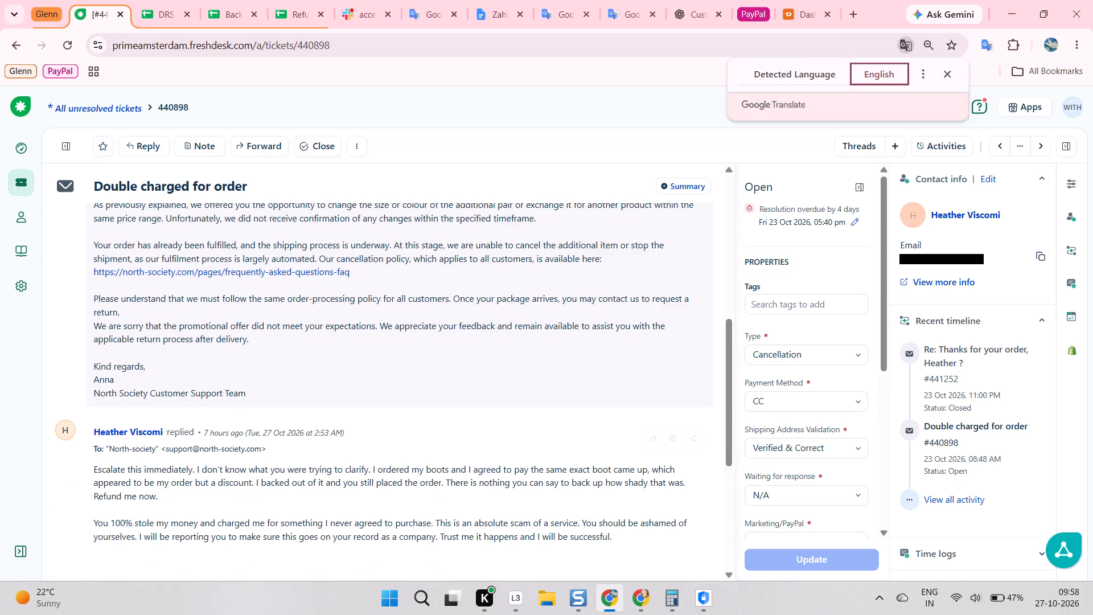
{"action": "right_click", "coordinate": [485, 321]}
{"action": "scroll", "coordinate": [601, 486], "scroll_direction": "down", "scroll_amount": 2}
{"action": "left_click", "coordinate": [585, 511]}
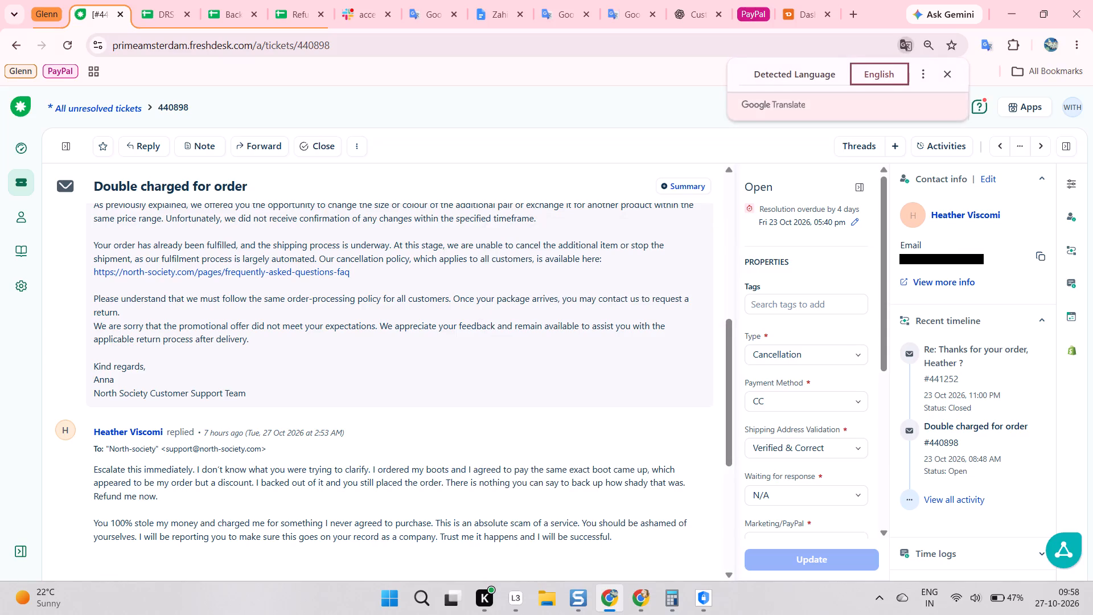
{"action": "left_click", "coordinate": [784, 88]}
{"action": "triple_click", "coordinate": [785, 77]}
{"action": "left_click", "coordinate": [453, 329]}
Open the next ticket, 440855, skim the return request thread and expand its collapsed conversations.
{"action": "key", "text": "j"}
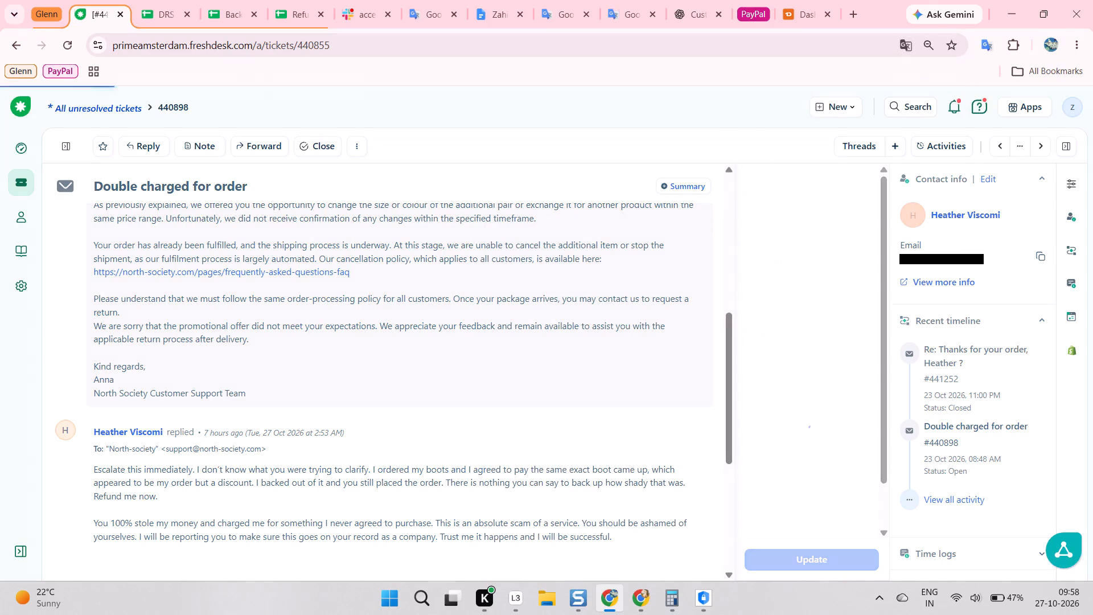
{"action": "scroll", "coordinate": [445, 330], "scroll_direction": "down", "scroll_amount": 19}
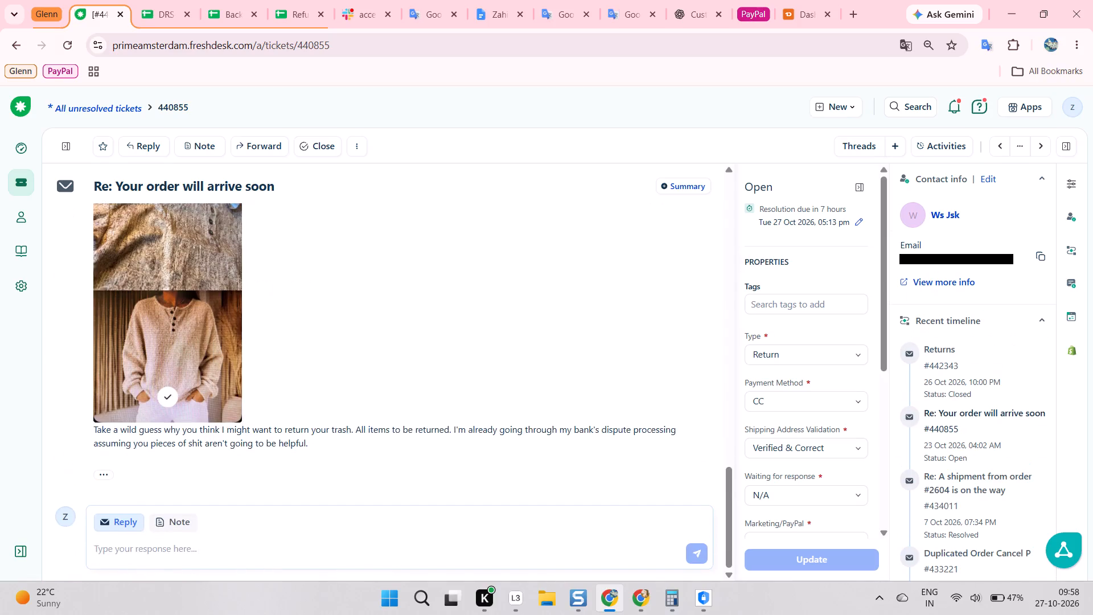
{"action": "scroll", "coordinate": [480, 351], "scroll_direction": "up", "scroll_amount": 3}
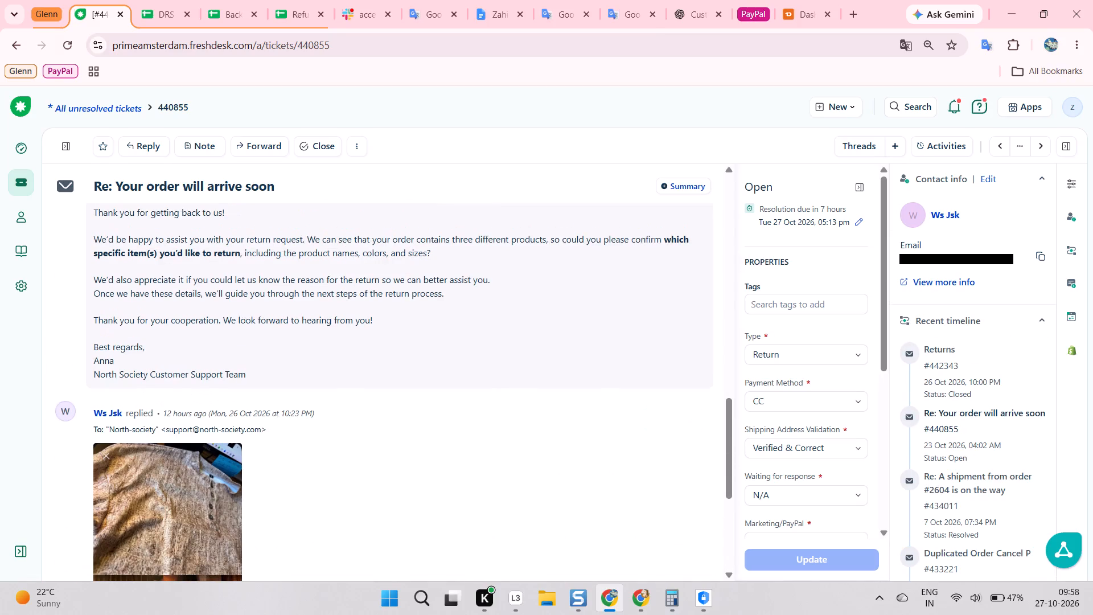
{"action": "scroll", "coordinate": [464, 375], "scroll_direction": "up", "scroll_amount": 2}
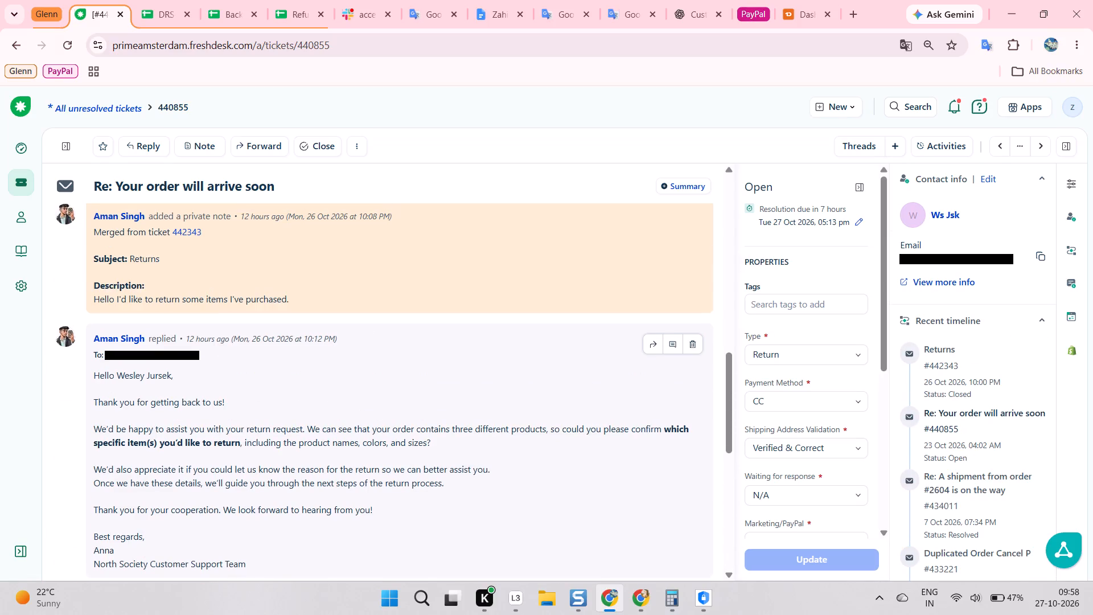
{"action": "scroll", "coordinate": [461, 384], "scroll_direction": "up", "scroll_amount": 5}
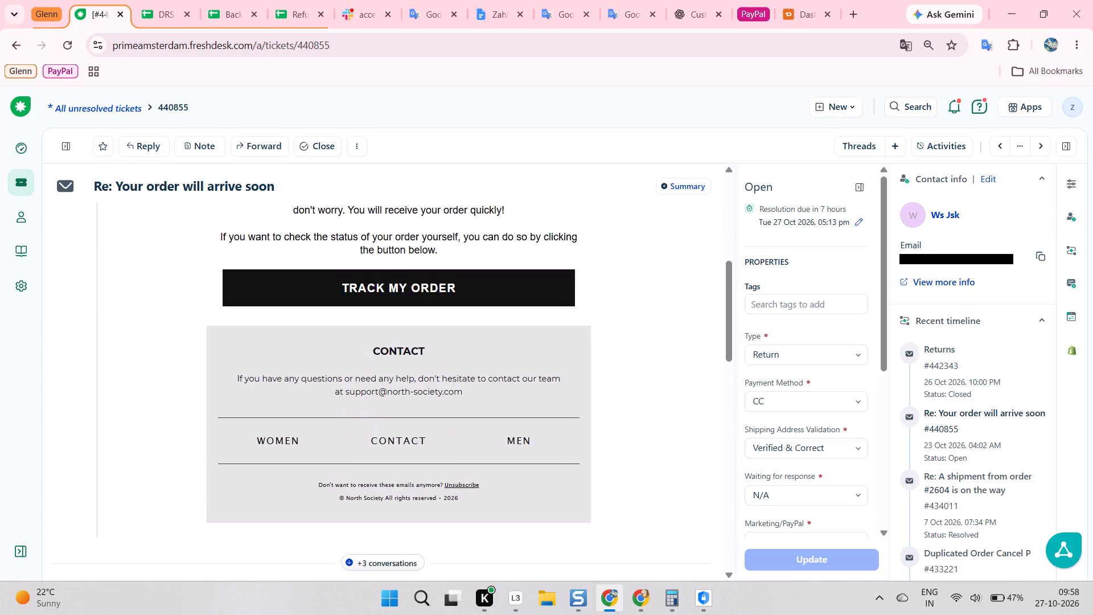
{"action": "scroll", "coordinate": [461, 384], "scroll_direction": "up", "scroll_amount": 1}
{"action": "scroll", "coordinate": [451, 380], "scroll_direction": "down", "scroll_amount": 2}
{"action": "scroll", "coordinate": [391, 474], "scroll_direction": "down", "scroll_amount": 1}
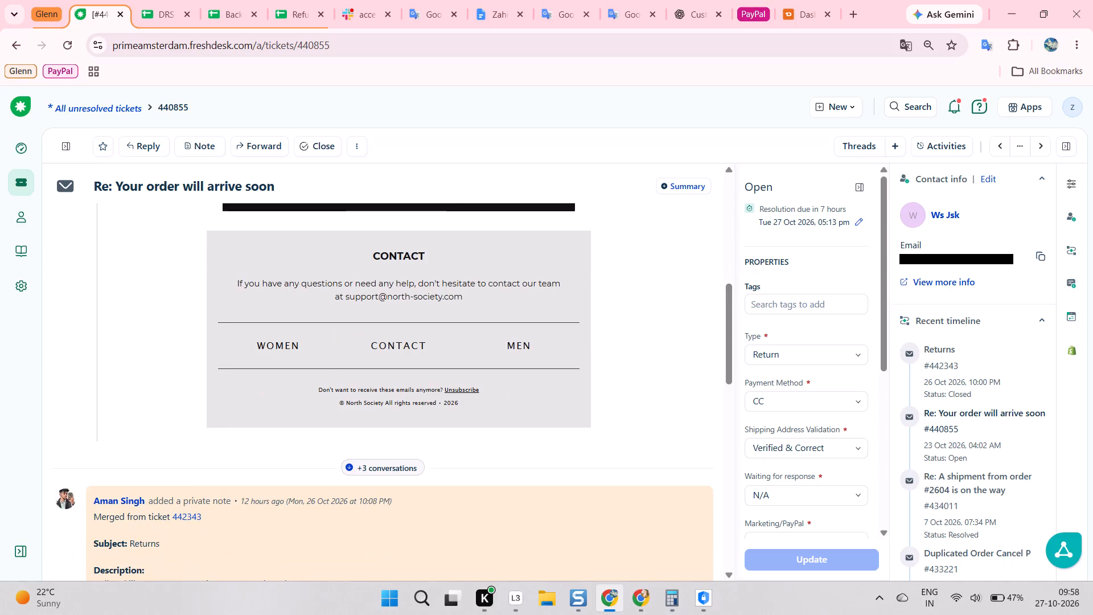
{"action": "left_click", "coordinate": [387, 464]}
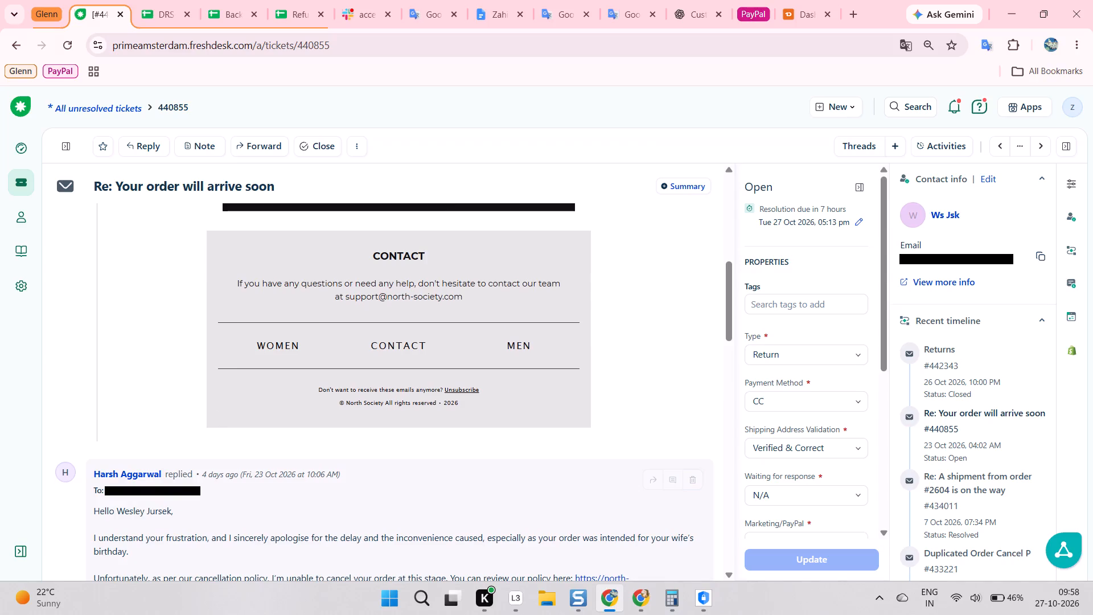
Read ticket 440855's full conversation, from the original complaint and agent replies through the merge notes to the customer's latest reply with photos.
{"action": "scroll", "coordinate": [406, 397], "scroll_direction": "up", "scroll_amount": 11}
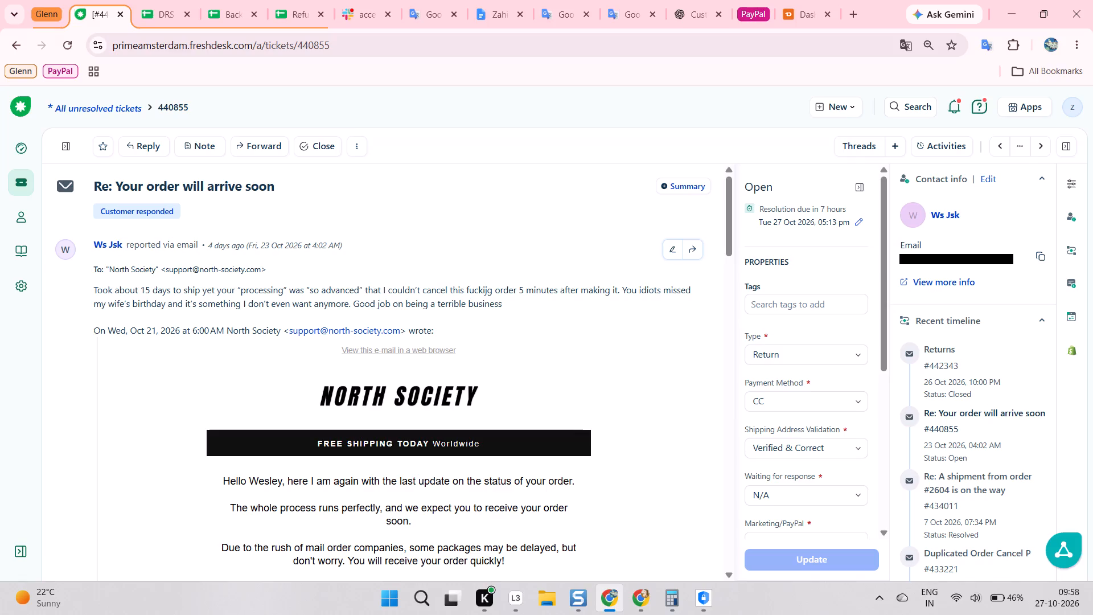
{"action": "scroll", "coordinate": [341, 268], "scroll_direction": "down", "scroll_amount": 8}
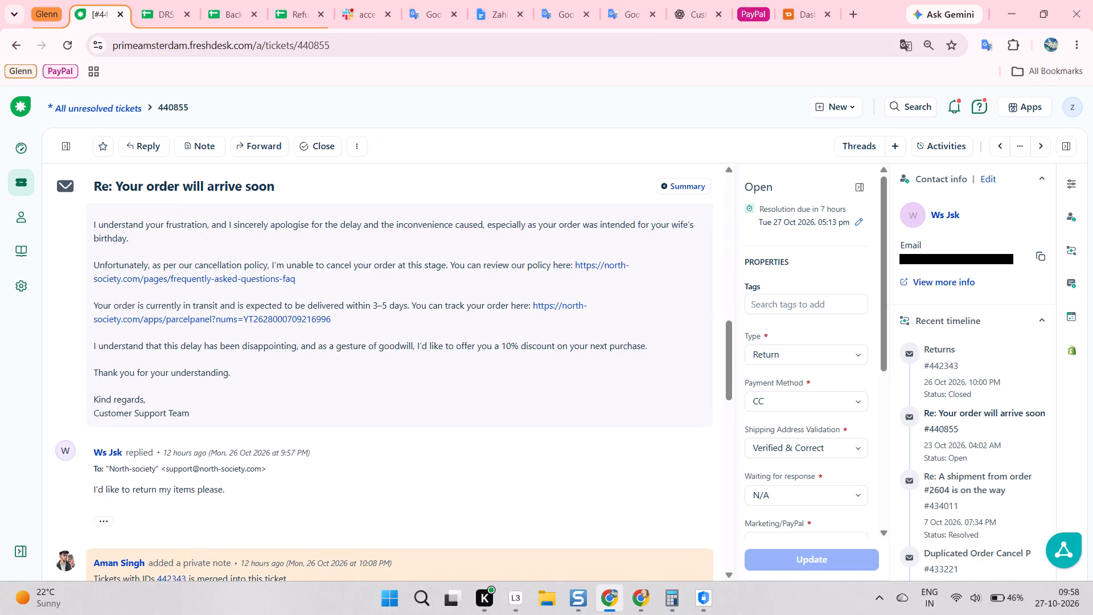
{"action": "scroll", "coordinate": [351, 300], "scroll_direction": "up", "scroll_amount": 3}
{"action": "scroll", "coordinate": [351, 300], "scroll_direction": "down", "scroll_amount": 5}
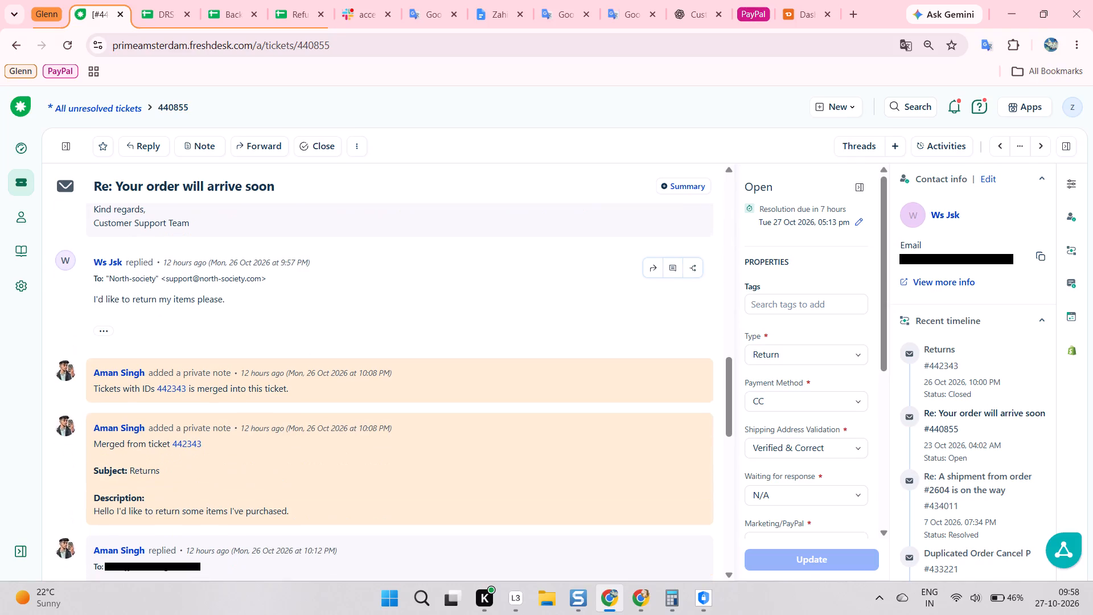
{"action": "scroll", "coordinate": [318, 329], "scroll_direction": "down", "scroll_amount": 4}
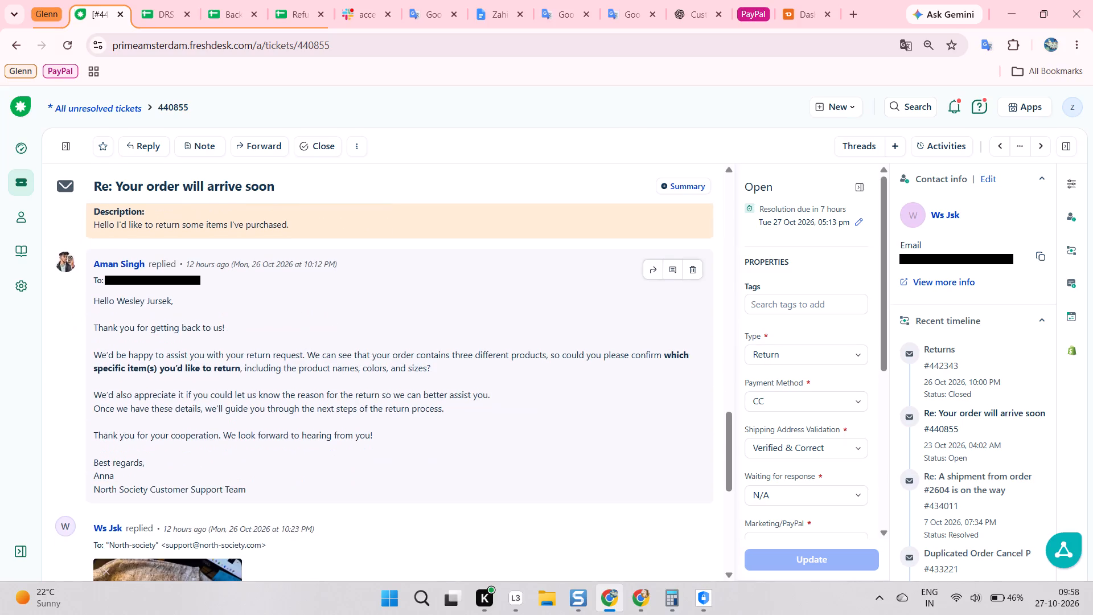
{"action": "scroll", "coordinate": [329, 330], "scroll_direction": "down", "scroll_amount": 4}
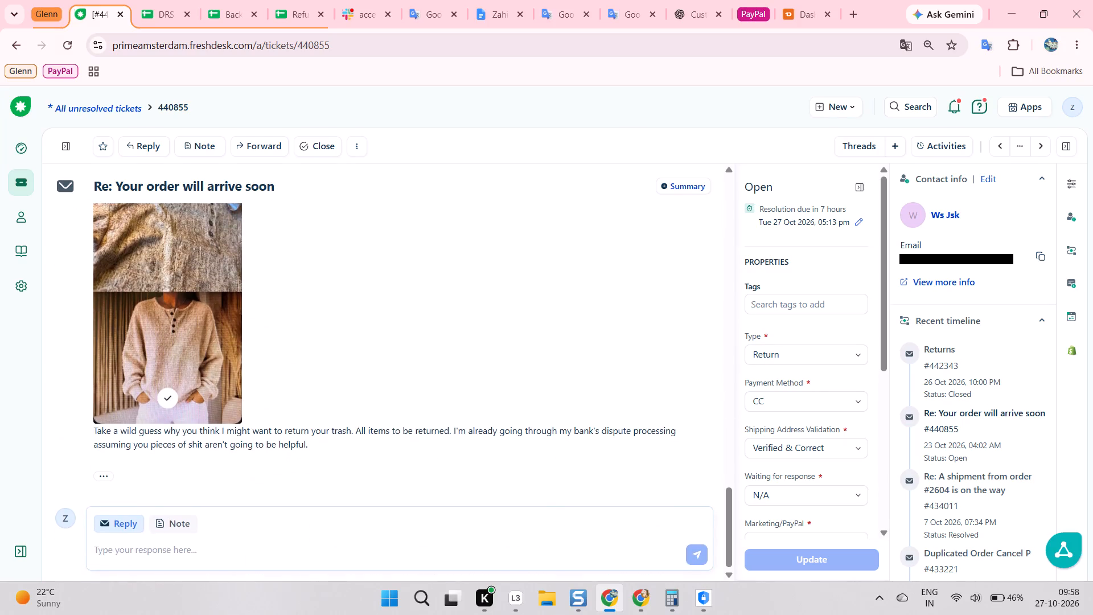
{"action": "left_click", "coordinate": [302, 385]}
{"action": "left_click", "coordinate": [307, 372]}
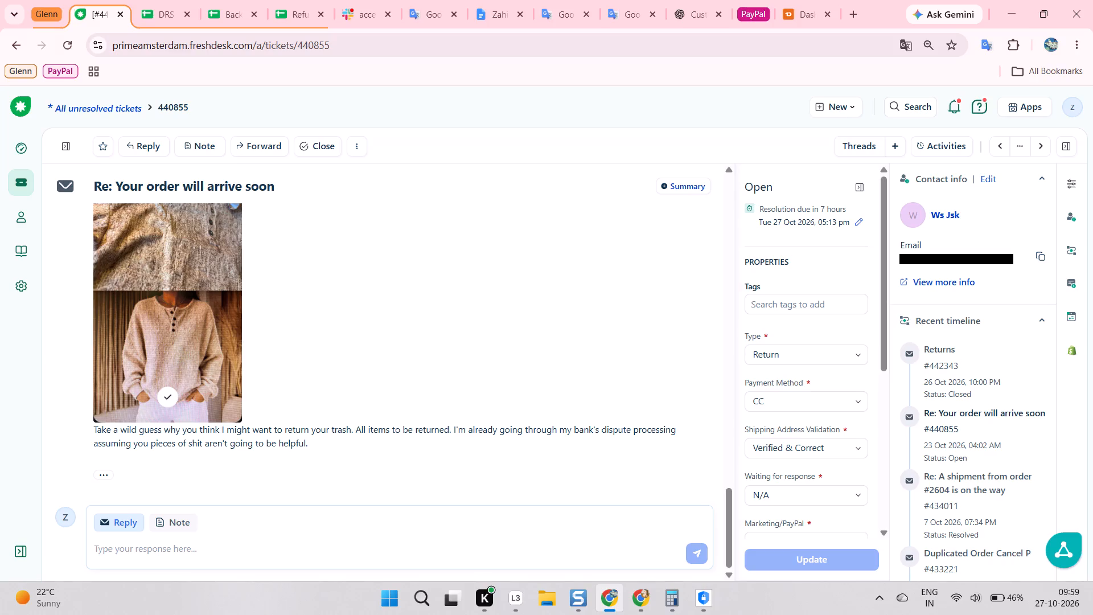
{"action": "scroll", "coordinate": [412, 318], "scroll_direction": "up", "scroll_amount": 4}
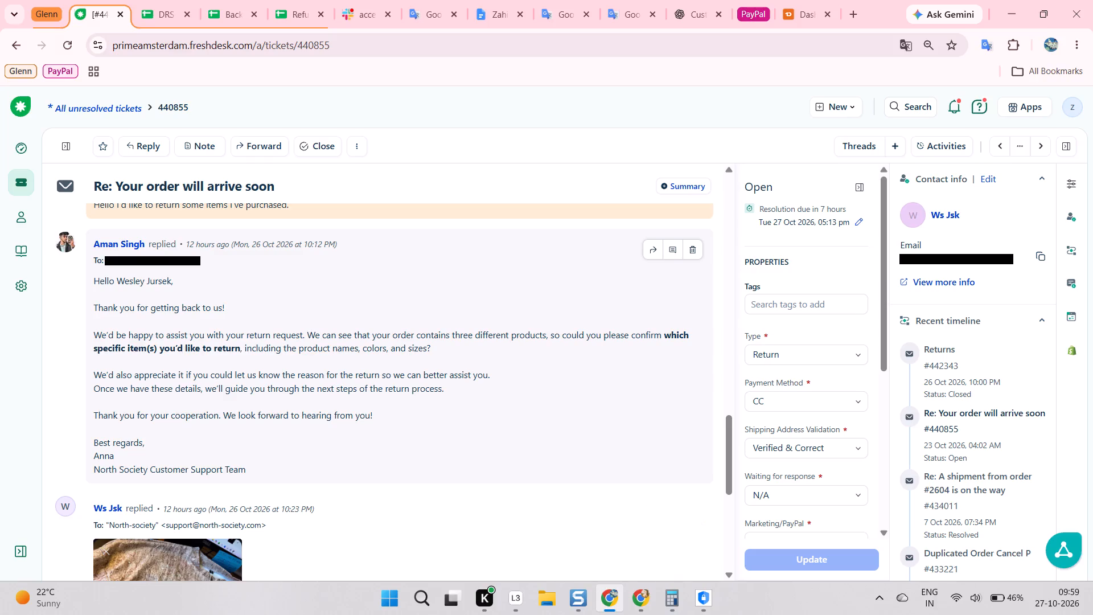
{"action": "left_click", "coordinate": [387, 354]}
{"action": "scroll", "coordinate": [281, 361], "scroll_direction": "up", "scroll_amount": 8}
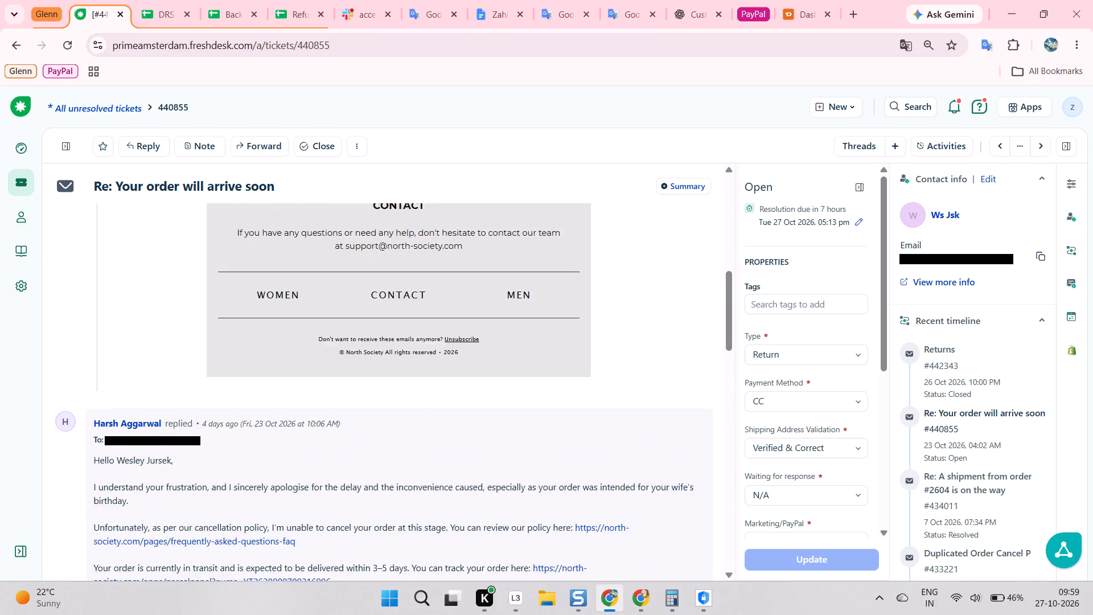
{"action": "scroll", "coordinate": [297, 380], "scroll_direction": "down", "scroll_amount": 11}
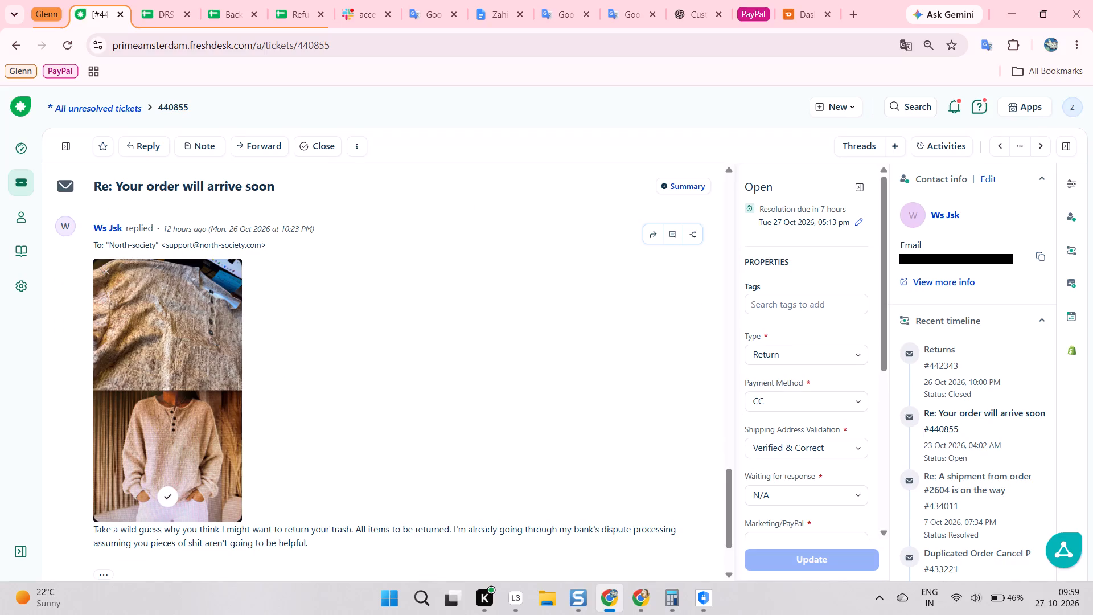
{"action": "left_click", "coordinate": [345, 383]}
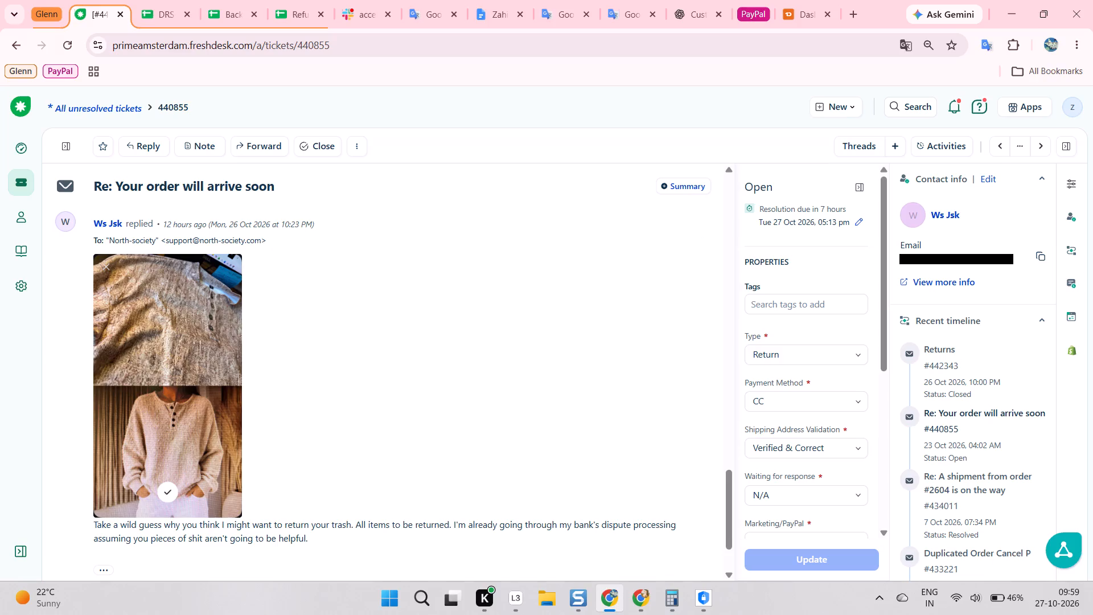
In the other browser window, close the Rose Malibu tracking page and switch the Rose Malibu admin to the North Society store.
{"action": "left_click", "coordinate": [1039, 257]}
{"action": "left_click_drag", "start_coordinate": [578, 292], "coordinate": [556, 296]}
{"action": "key", "text": "alt+Tab"}
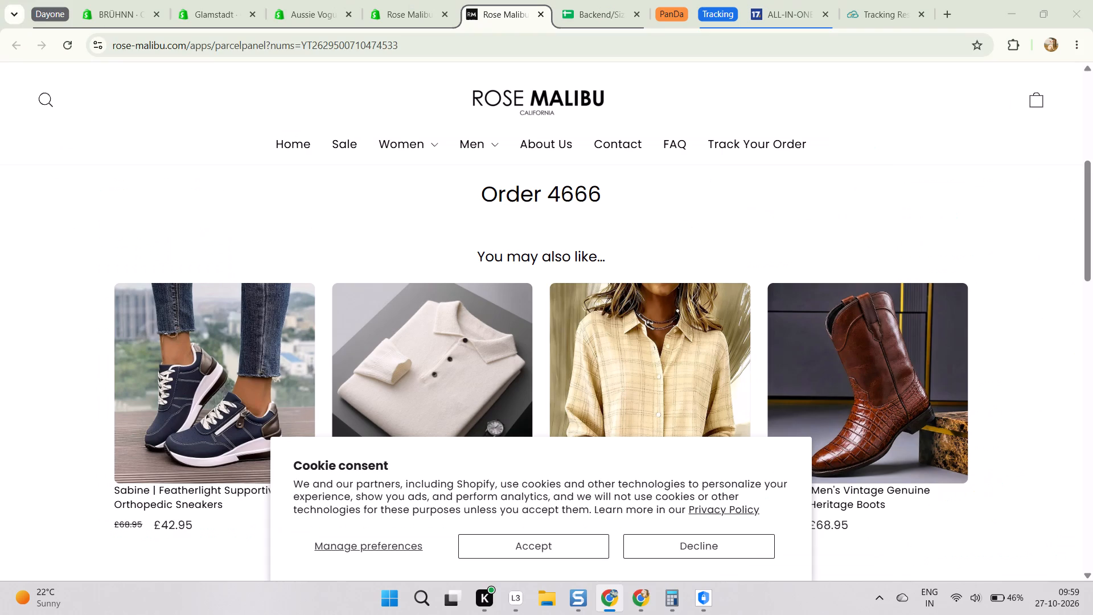
{"action": "left_click", "coordinate": [216, 0]}
{"action": "left_click", "coordinate": [331, 0]}
{"action": "left_click", "coordinate": [402, 0]}
{"action": "left_click", "coordinate": [525, 0]}
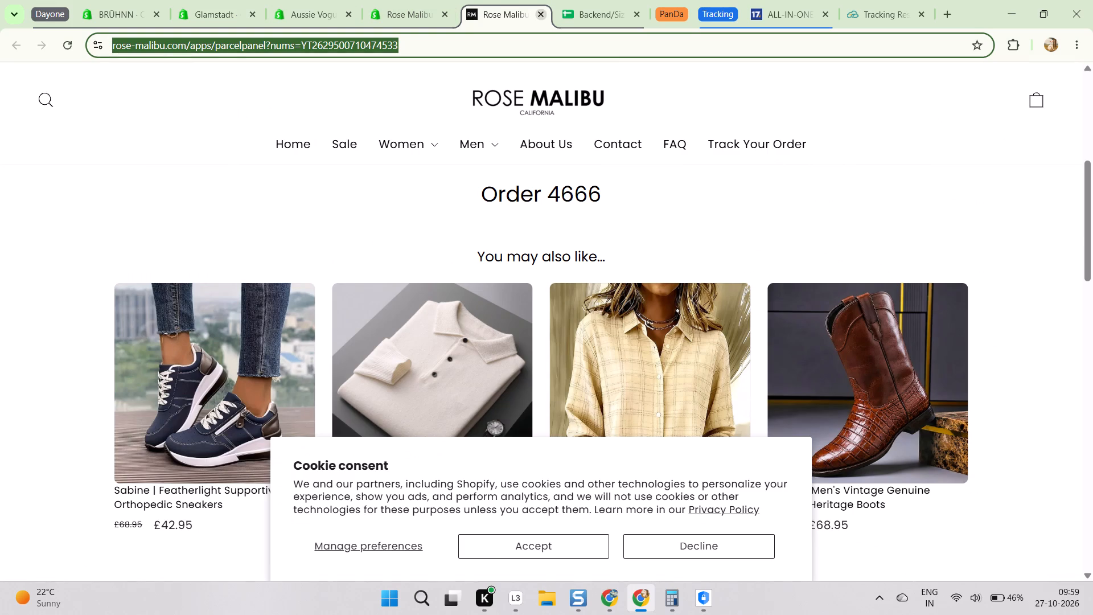
{"action": "left_click", "coordinate": [543, 13]}
{"action": "left_click", "coordinate": [398, 0]}
{"action": "left_click", "coordinate": [347, 45]}
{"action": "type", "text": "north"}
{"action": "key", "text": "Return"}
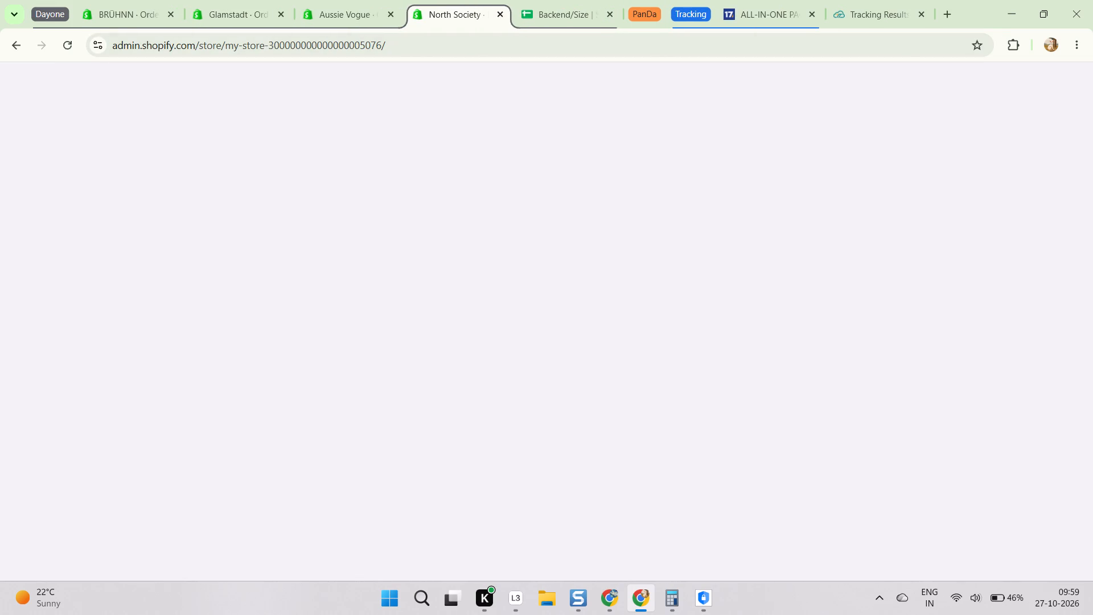
{"action": "scroll", "coordinate": [448, 152], "scroll_direction": "down", "scroll_amount": 15}
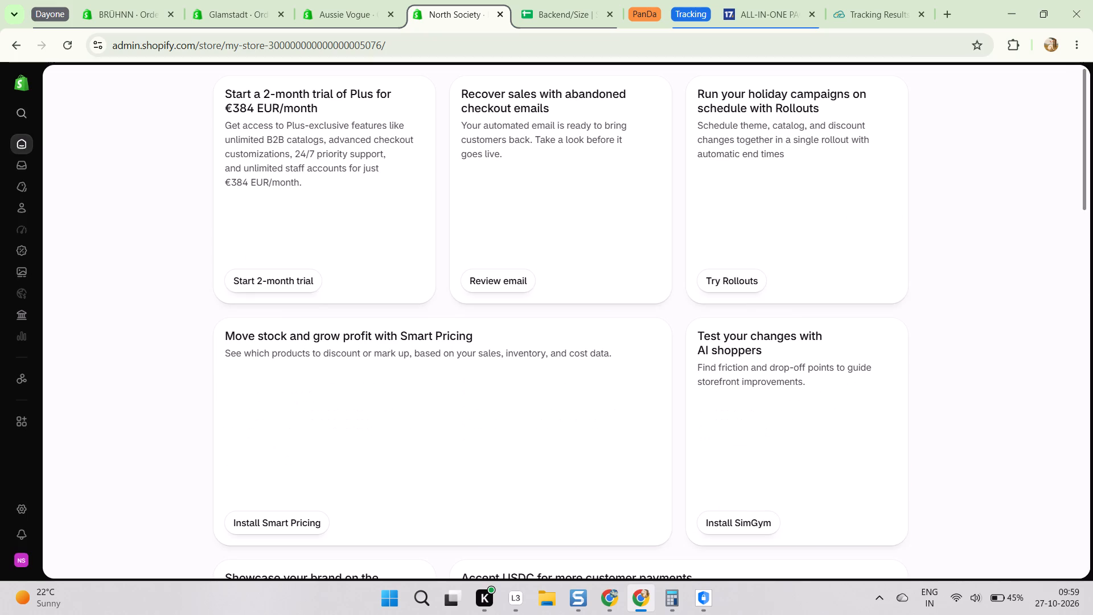
{"action": "scroll", "coordinate": [475, 195], "scroll_direction": "down", "scroll_amount": 3}
{"action": "scroll", "coordinate": [470, 219], "scroll_direction": "up", "scroll_amount": 20}
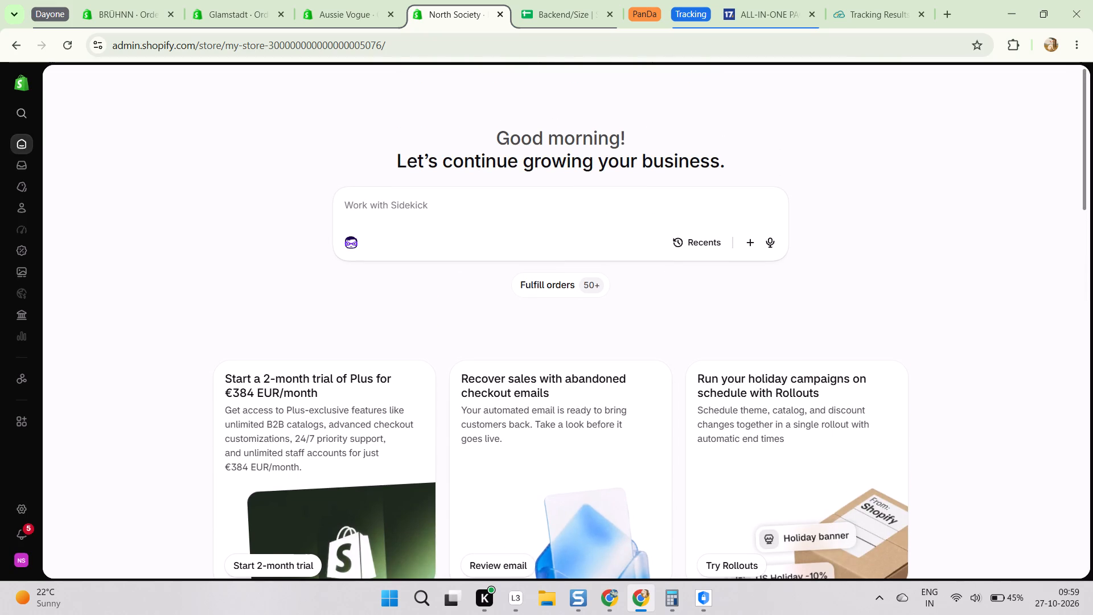
{"action": "key", "text": "alt+Tab"}
{"action": "left_click", "coordinate": [1040, 256]}
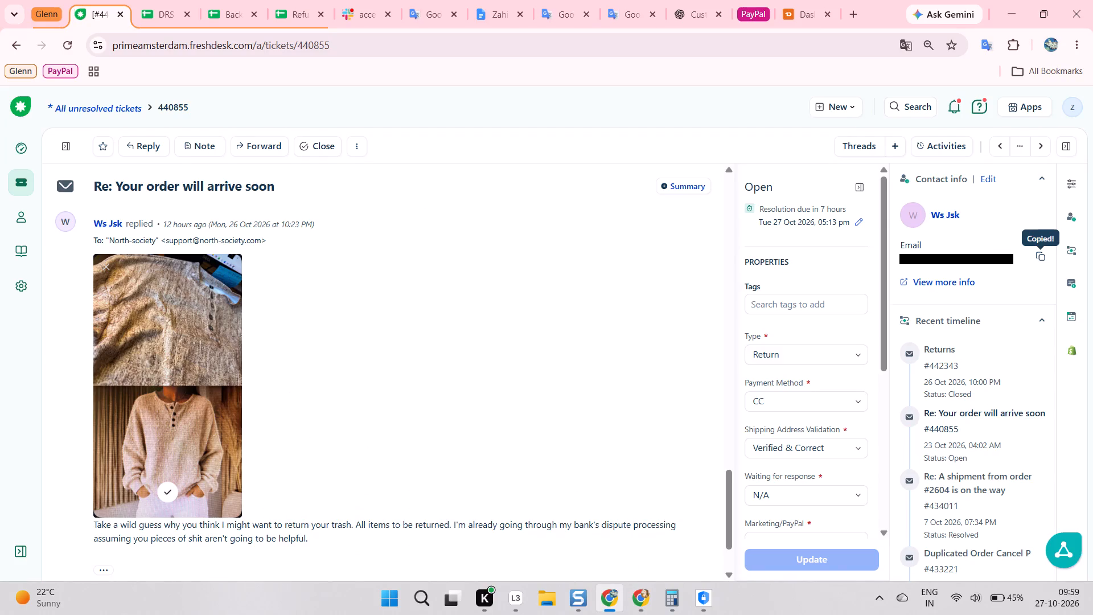
{"action": "key", "text": "alt+Tab"}
{"action": "left_click", "coordinate": [17, 109]}
{"action": "key", "text": "ctrl+v"}
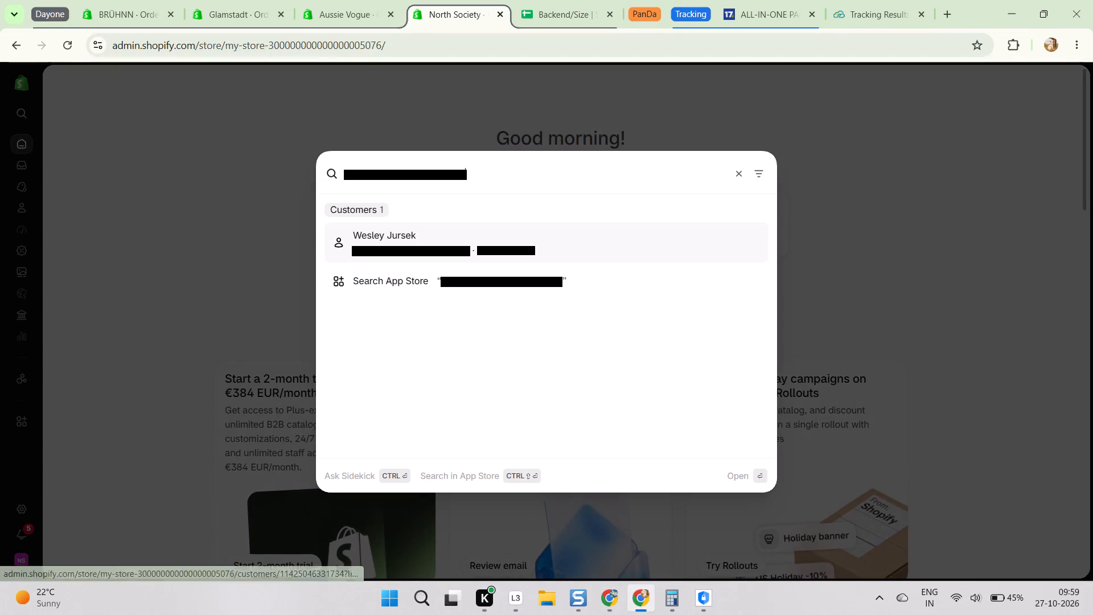
{"action": "scroll", "coordinate": [380, 277], "scroll_direction": "up", "scroll_amount": 15}
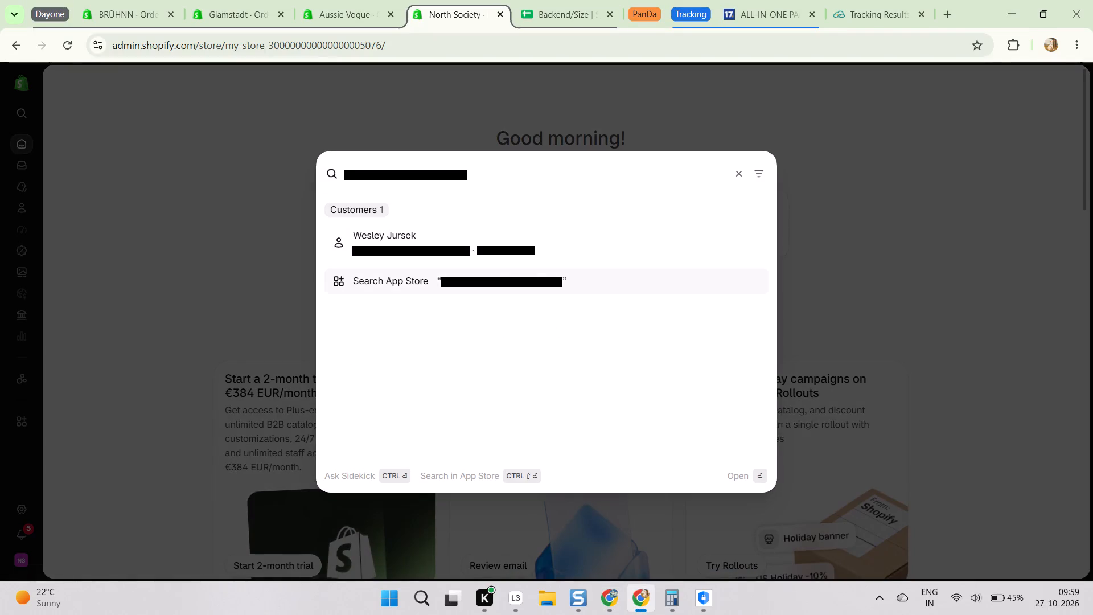
{"action": "scroll", "coordinate": [382, 266], "scroll_direction": "up", "scroll_amount": 14}
{"action": "left_click", "coordinate": [198, 220]}
{"action": "scroll", "coordinate": [208, 213], "scroll_direction": "up", "scroll_amount": 4}
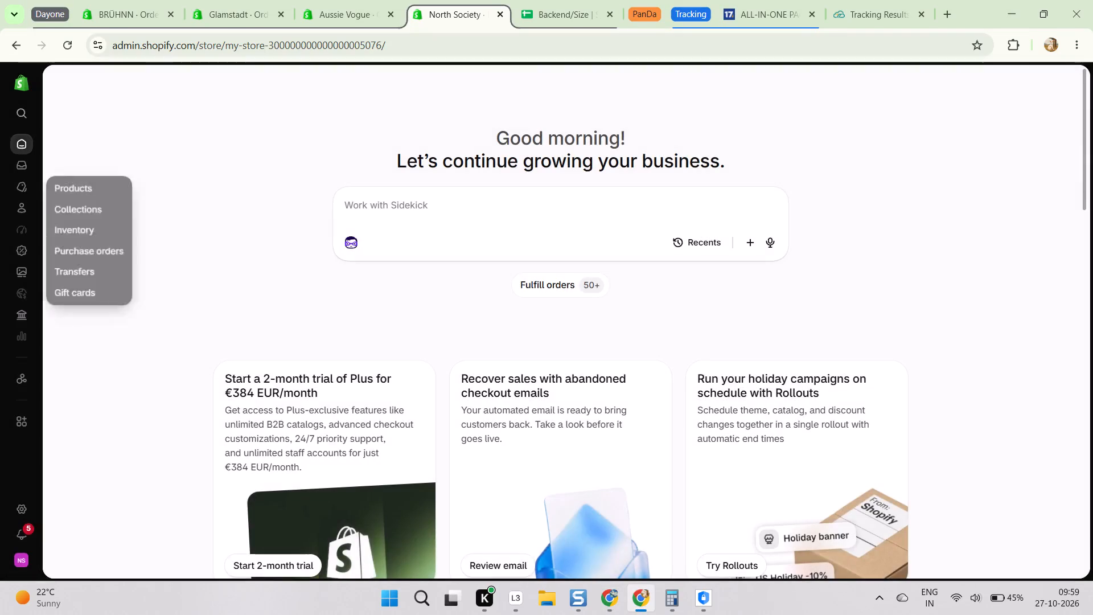
{"action": "left_click", "coordinate": [28, 116]}
Check ticket 440855 and the customer's related tickets 442343 and 434011 for order details, reopen 440855 and return to the store search.
{"action": "key", "text": "alt+Tab"}
{"action": "scroll", "coordinate": [114, 297], "scroll_direction": "up", "scroll_amount": 3}
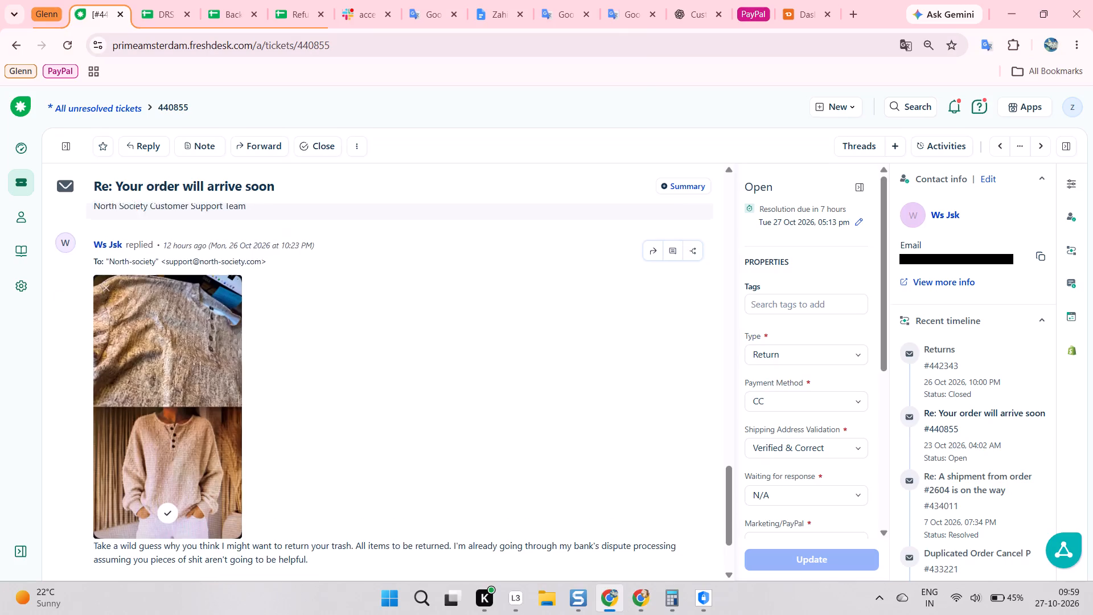
{"action": "scroll", "coordinate": [155, 325], "scroll_direction": "down", "scroll_amount": 4}
{"action": "scroll", "coordinate": [210, 309], "scroll_direction": "down", "scroll_amount": 5}
{"action": "scroll", "coordinate": [227, 312], "scroll_direction": "up", "scroll_amount": 14}
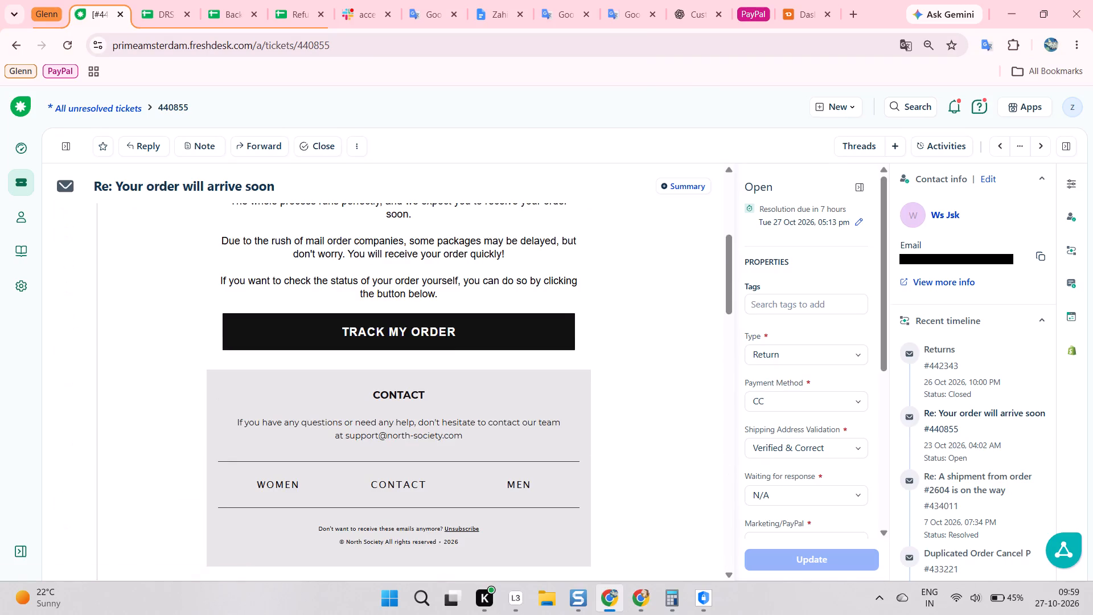
{"action": "scroll", "coordinate": [388, 323], "scroll_direction": "up", "scroll_amount": 3}
{"action": "scroll", "coordinate": [428, 384], "scroll_direction": "up", "scroll_amount": 1}
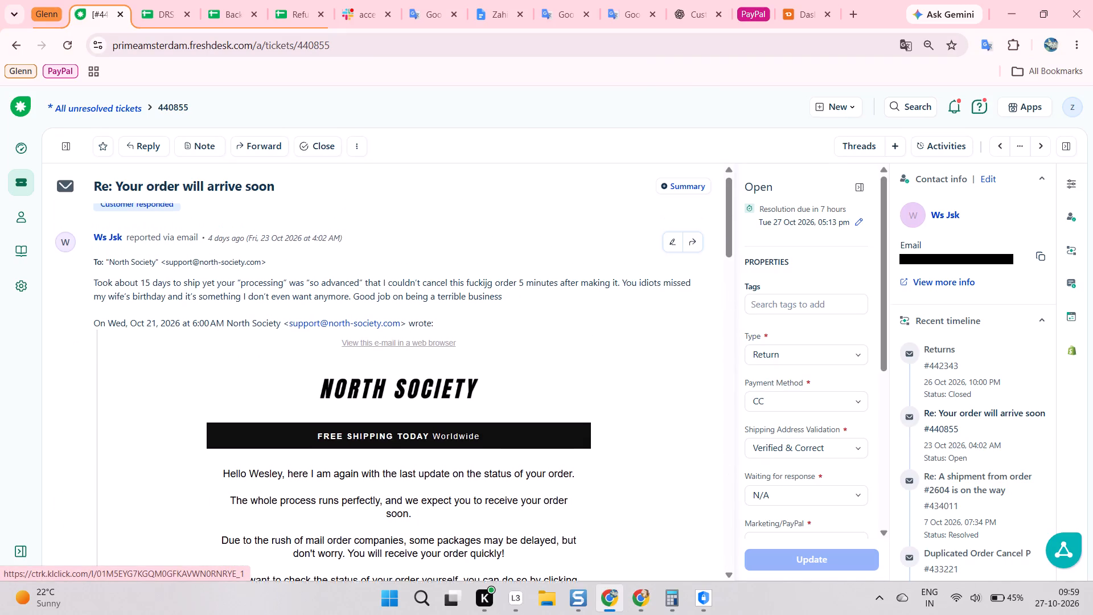
{"action": "scroll", "coordinate": [437, 384], "scroll_direction": "up", "scroll_amount": 1}
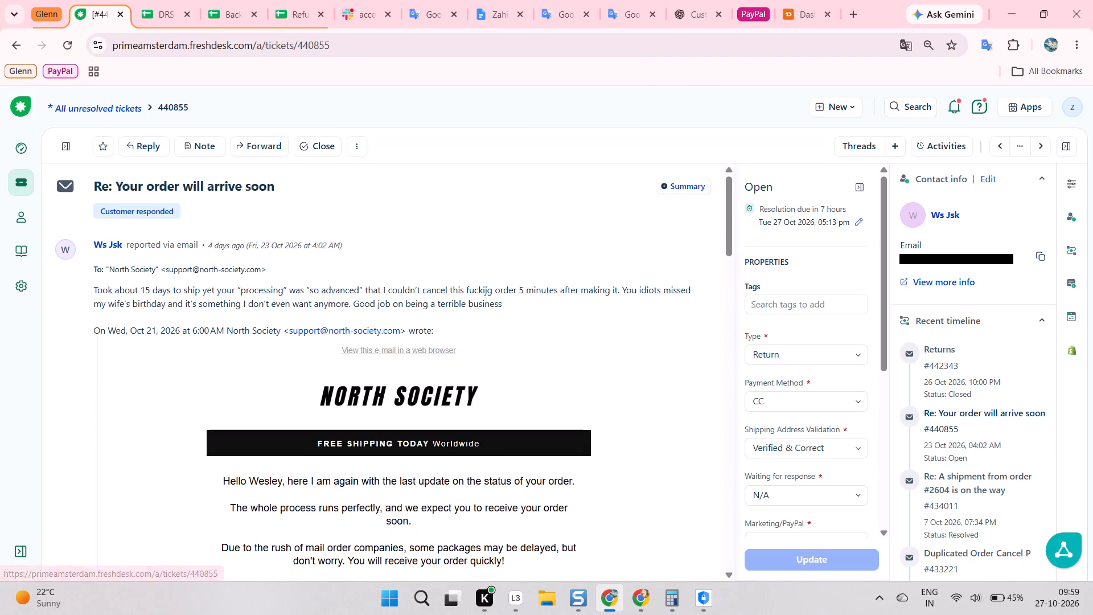
{"action": "left_click", "coordinate": [947, 347]}
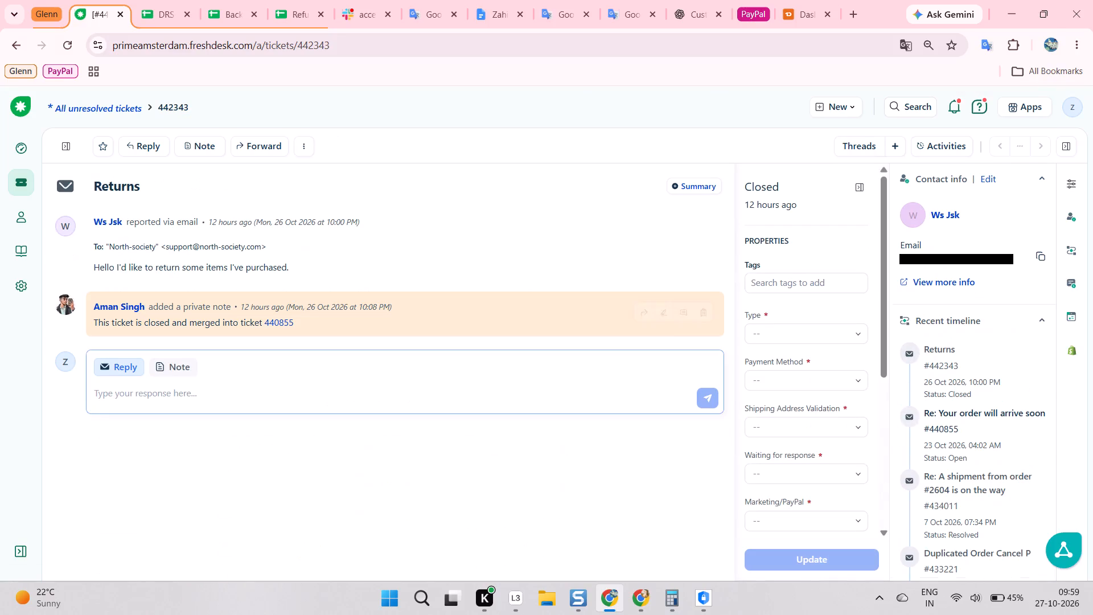
{"action": "left_click", "coordinate": [965, 477]}
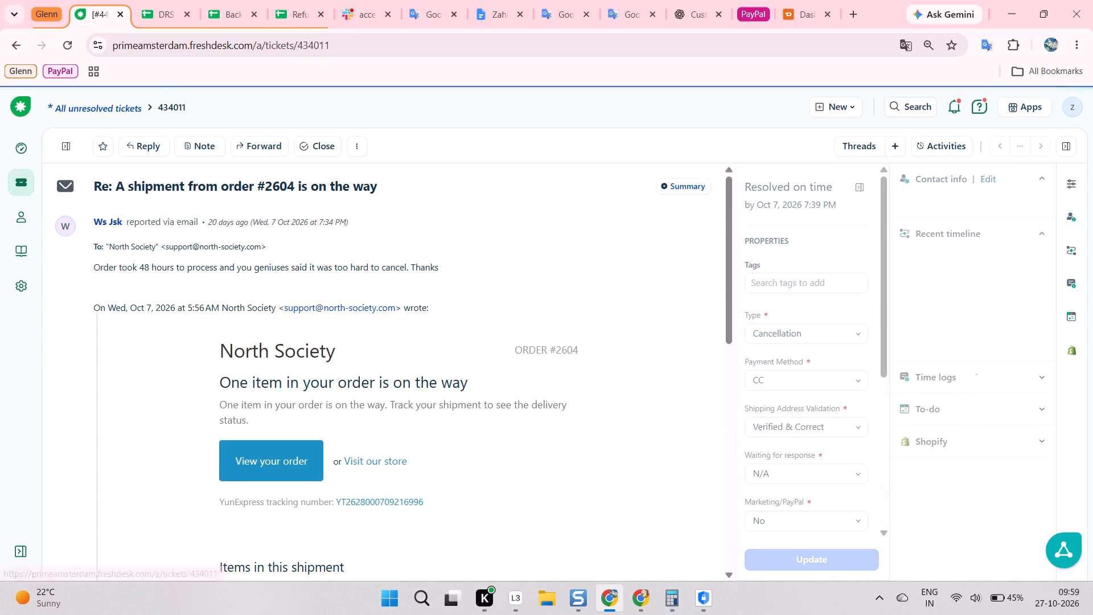
{"action": "left_click", "coordinate": [975, 416]}
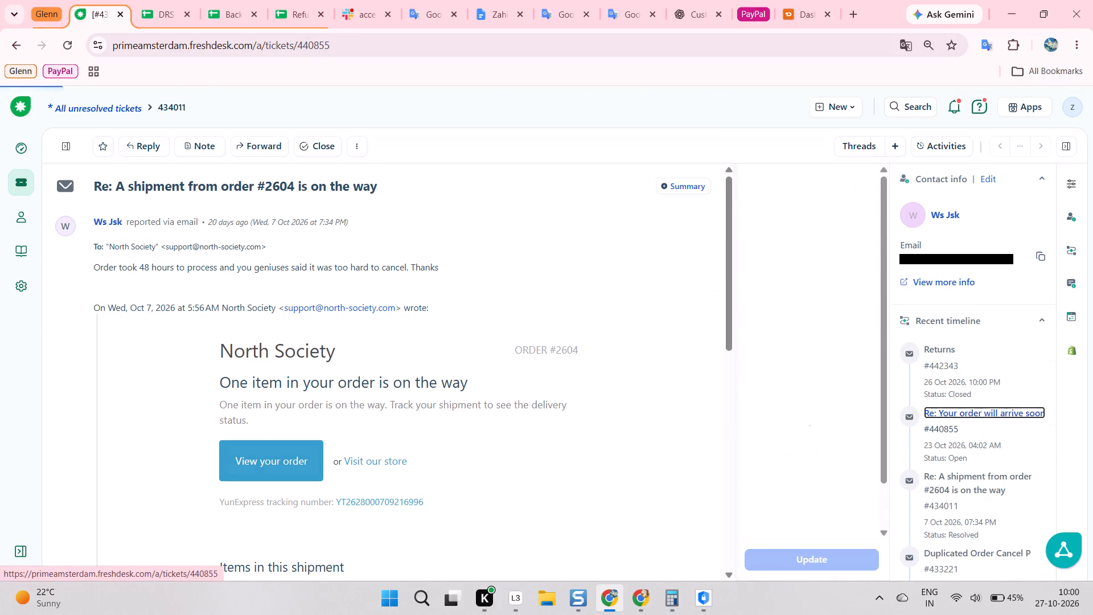
{"action": "key", "text": "alt+Tab"}
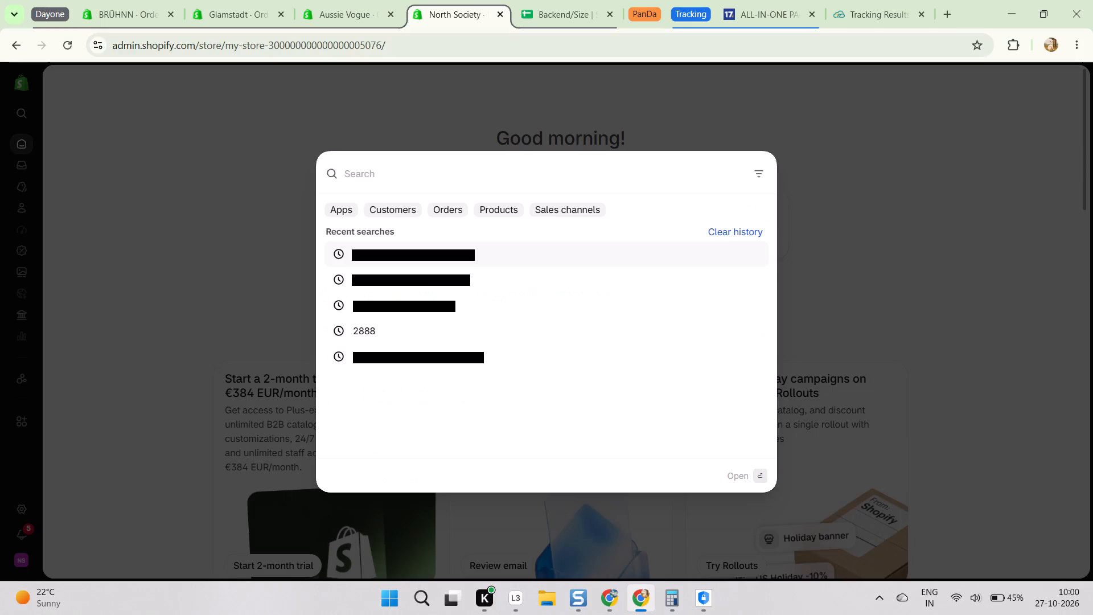
{"action": "left_click", "coordinate": [391, 170]}
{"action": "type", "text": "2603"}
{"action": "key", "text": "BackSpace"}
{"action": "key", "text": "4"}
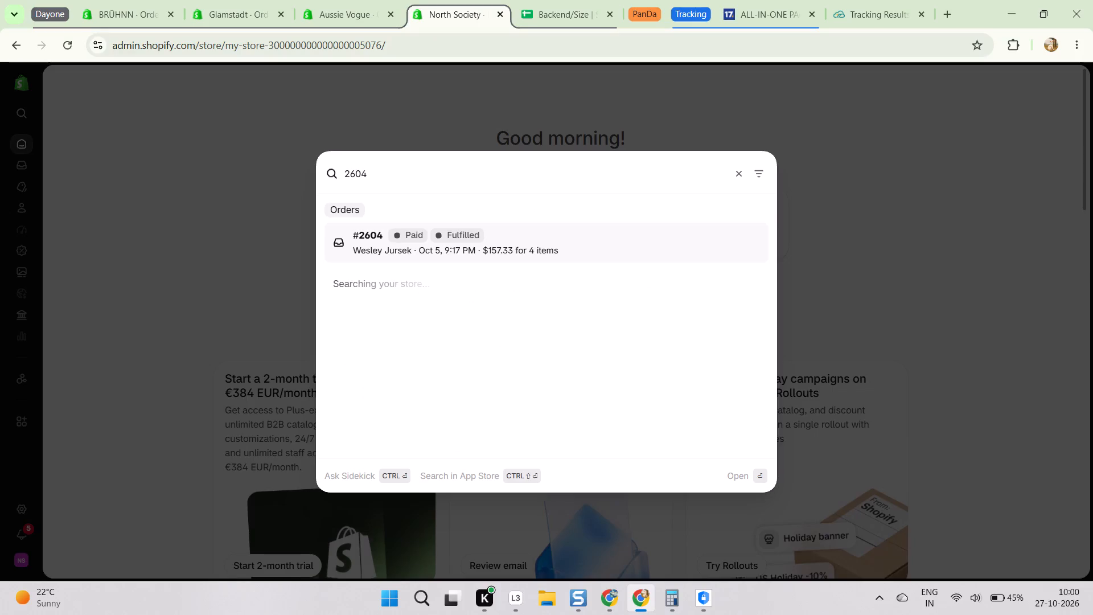
{"action": "left_click", "coordinate": [371, 237]}
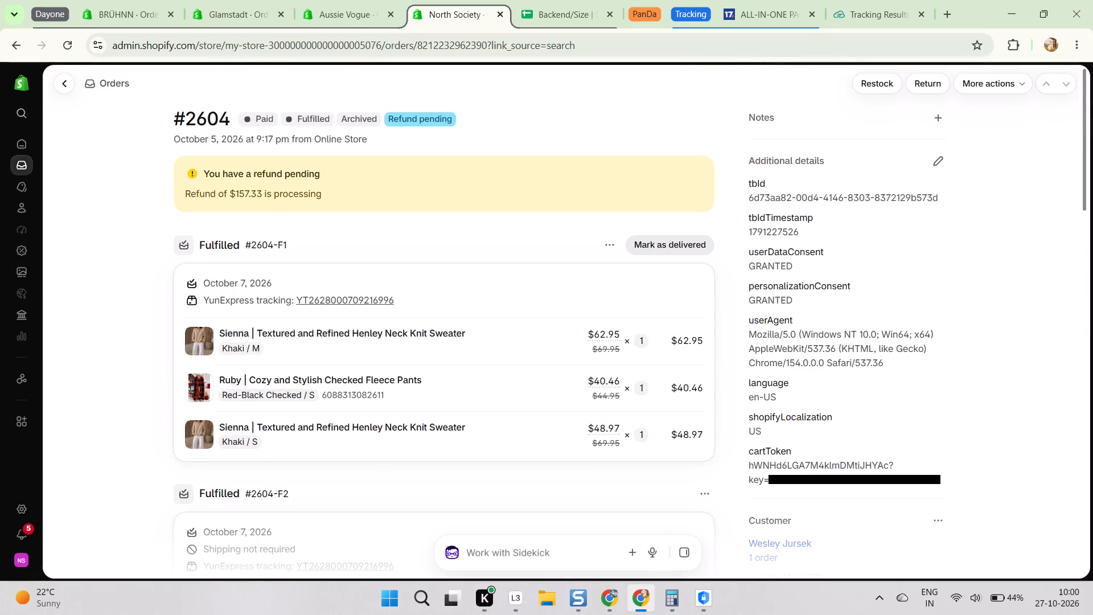
{"action": "scroll", "coordinate": [432, 251], "scroll_direction": "down", "scroll_amount": 9}
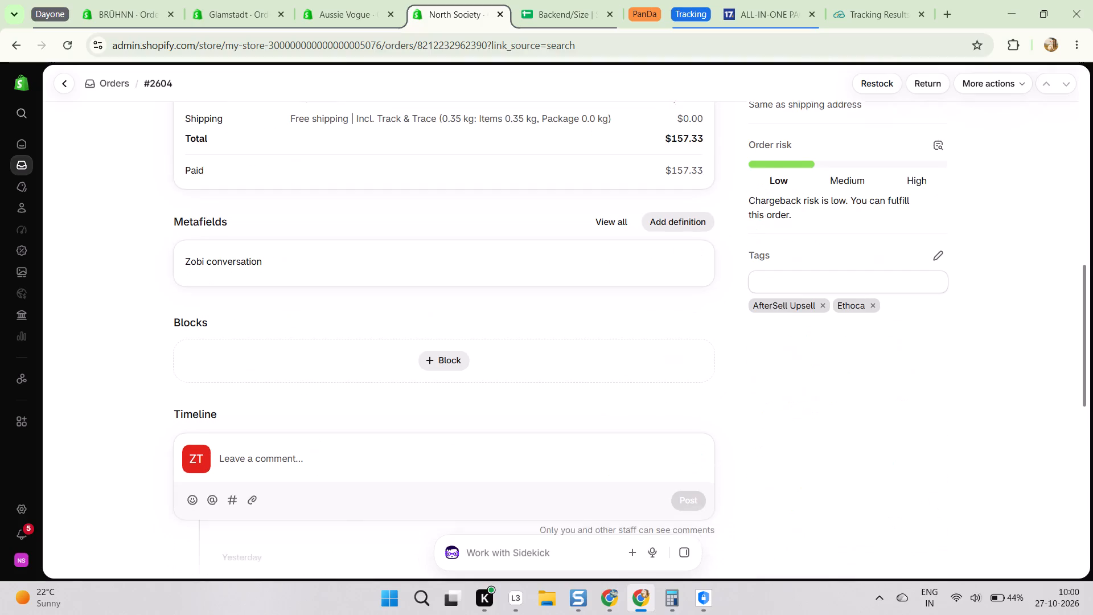
{"action": "scroll", "coordinate": [458, 266], "scroll_direction": "up", "scroll_amount": 4}
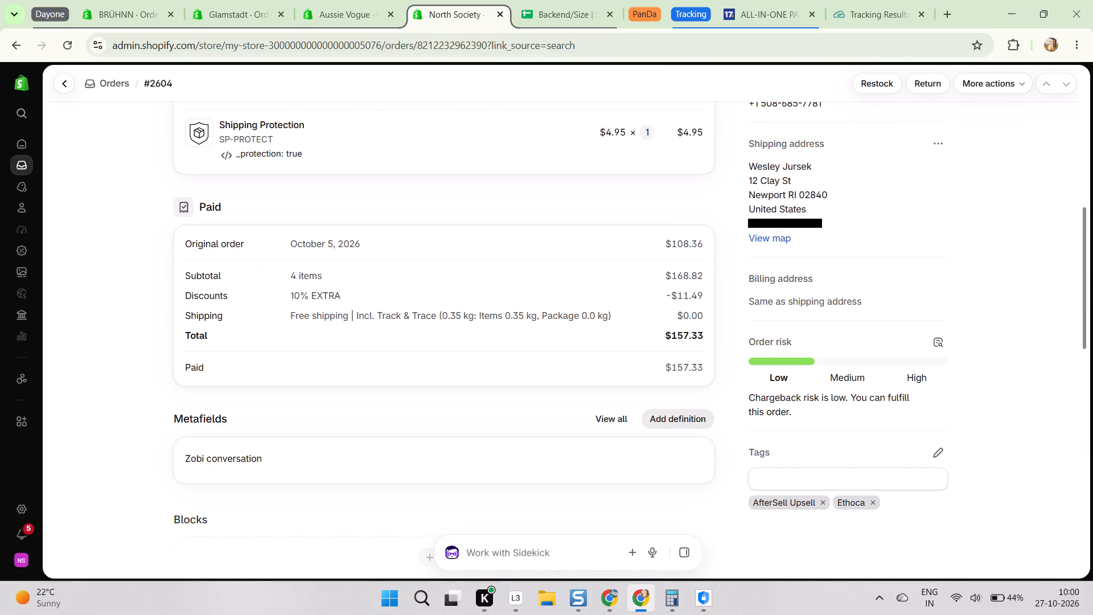
{"action": "scroll", "coordinate": [458, 266], "scroll_direction": "down", "scroll_amount": 6}
{"action": "key", "text": "alt+Tab"}
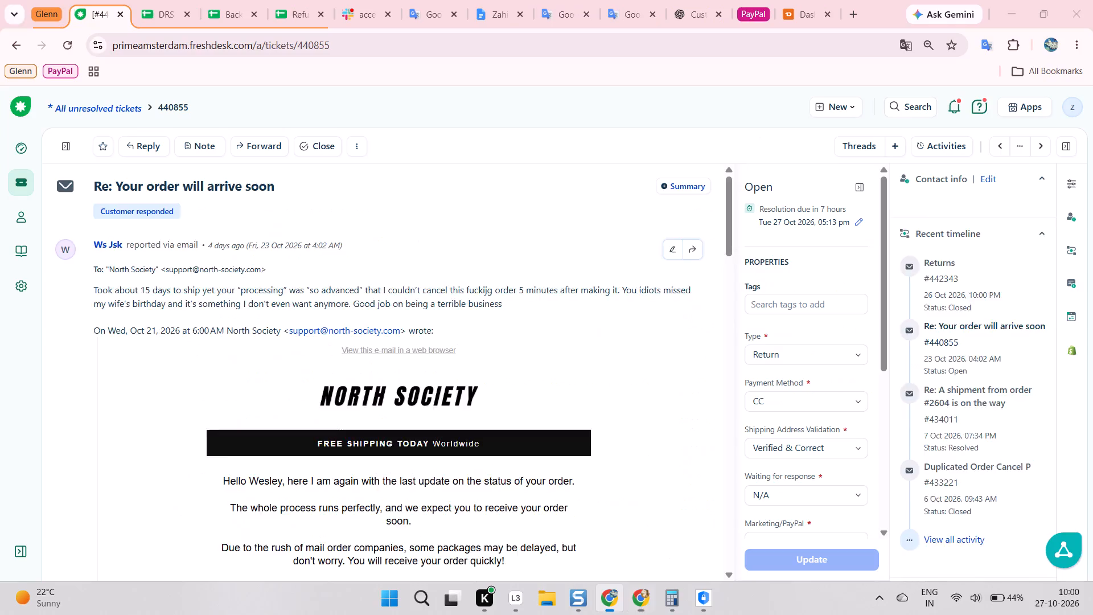
{"action": "scroll", "coordinate": [269, 332], "scroll_direction": "down", "scroll_amount": 20}
{"action": "scroll", "coordinate": [269, 332], "scroll_direction": "down", "scroll_amount": 5}
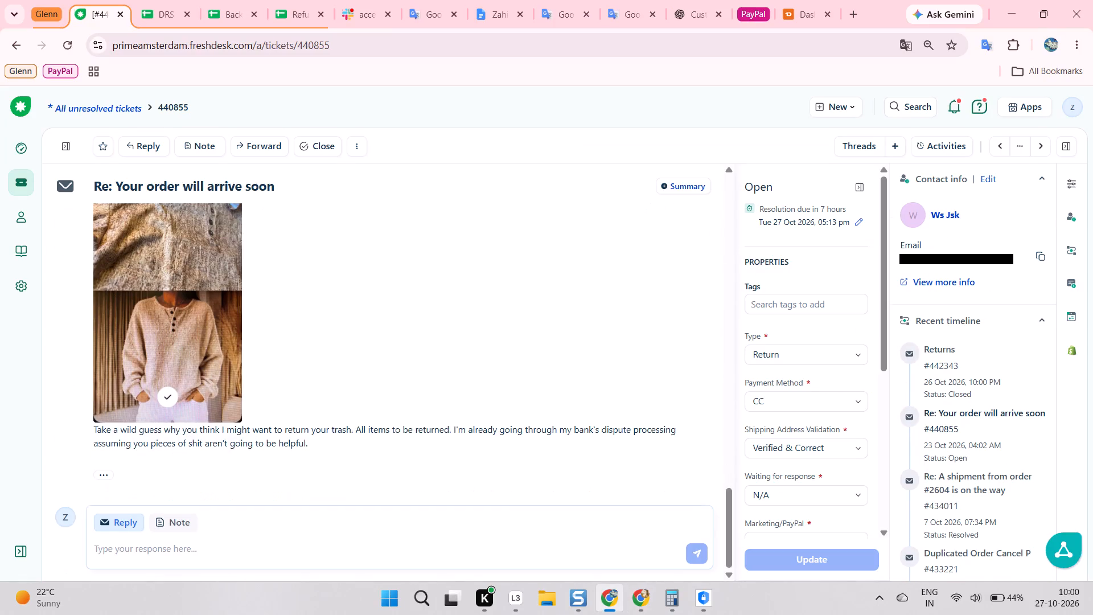
{"action": "scroll", "coordinate": [270, 369], "scroll_direction": "up", "scroll_amount": 2}
{"action": "scroll", "coordinate": [388, 368], "scroll_direction": "down", "scroll_amount": 4}
{"action": "scroll", "coordinate": [169, 308], "scroll_direction": "up", "scroll_amount": 1}
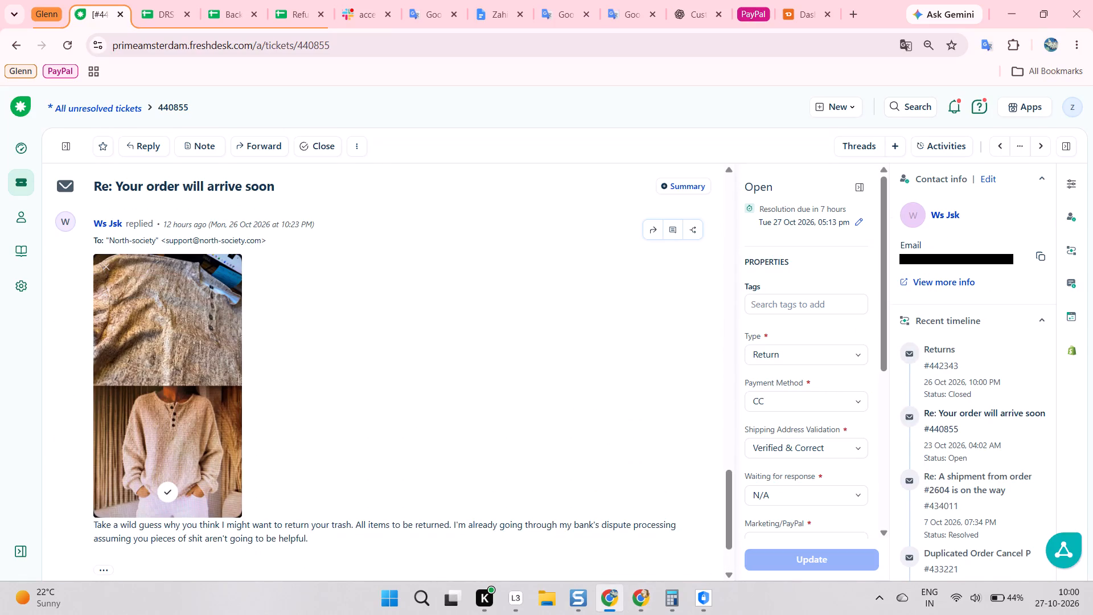
{"action": "left_click_drag", "start_coordinate": [84, 214], "coordinate": [286, 239]}
{"action": "key", "text": "ctrl+c"}
{"action": "key", "text": "ctrl+c"}
{"action": "left_click", "coordinate": [696, 0]}
{"action": "key", "text": "ctrl+v"}
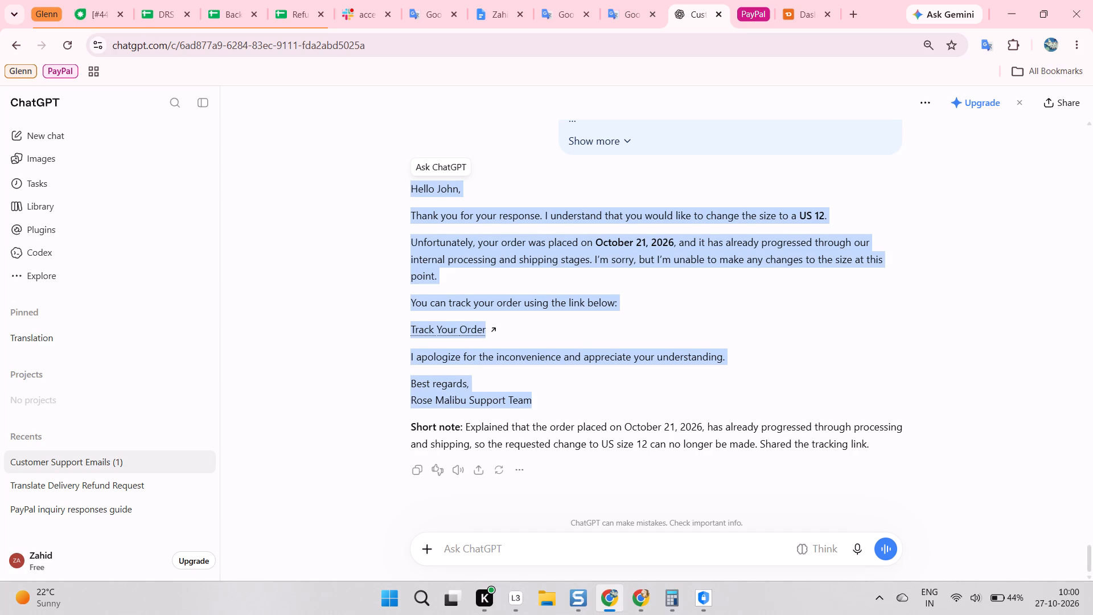
{"action": "scroll", "coordinate": [497, 502], "scroll_direction": "down", "scroll_amount": 3}
{"action": "scroll", "coordinate": [610, 513], "scroll_direction": "down", "scroll_amount": 3}
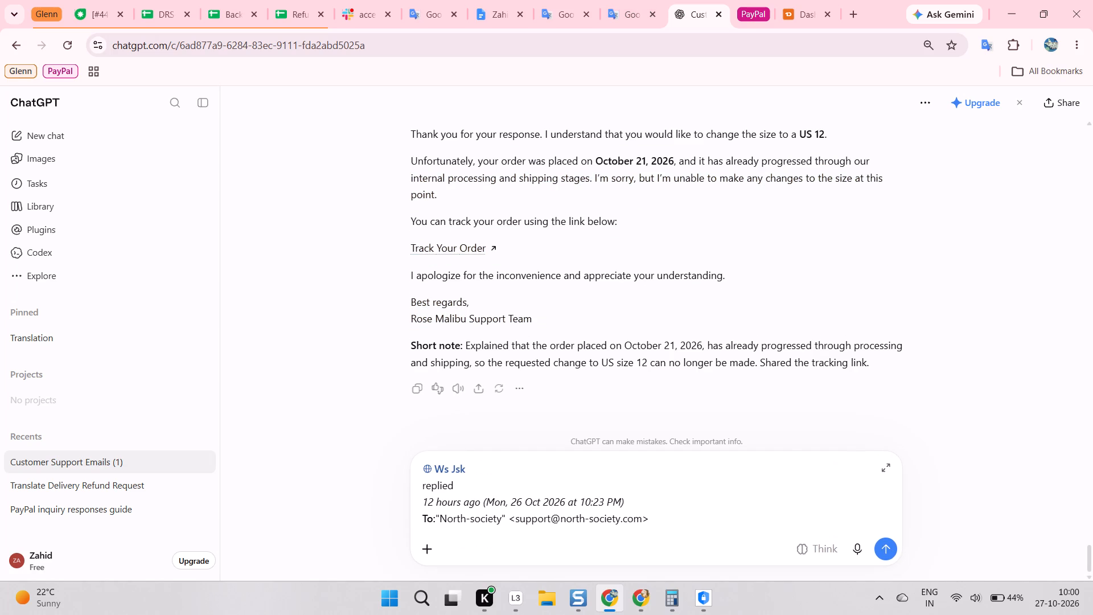
{"action": "key", "text": "shift+Return"}
{"action": "key", "text": "shift+Return"}
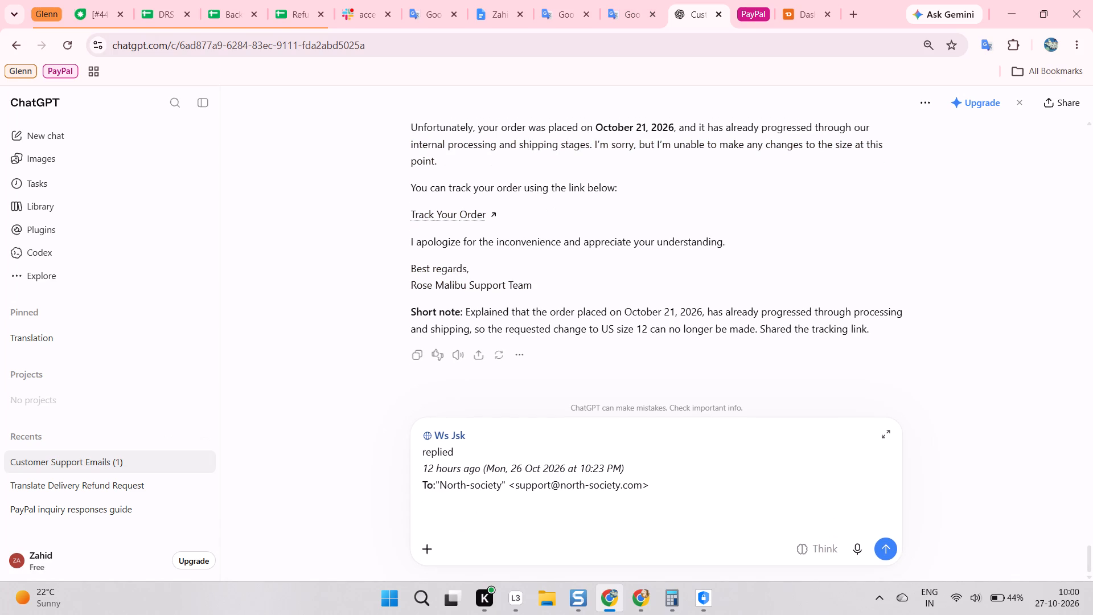
Add the customer's message about returning all items and the bank dispute below the header in the ChatGPT prompt.
{"action": "left_click", "coordinate": [94, 1]}
{"action": "scroll", "coordinate": [306, 347], "scroll_direction": "down", "scroll_amount": 3}
{"action": "scroll", "coordinate": [189, 395], "scroll_direction": "down", "scroll_amount": 1}
{"action": "left_click_drag", "start_coordinate": [83, 433], "coordinate": [330, 454]}
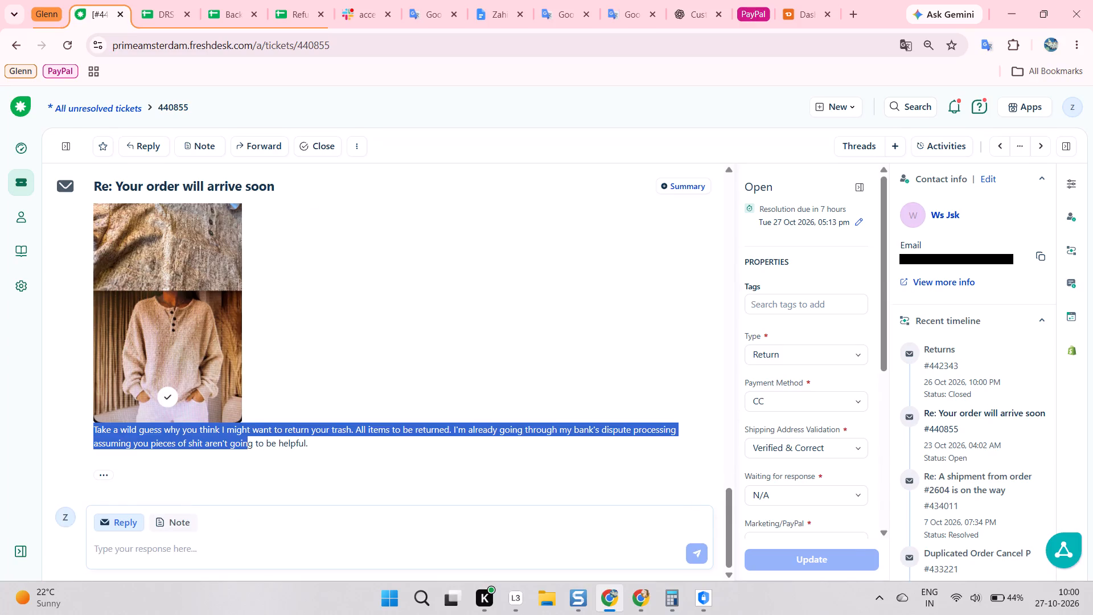
{"action": "key", "text": "ctrl+c"}
{"action": "key", "text": "ctrl+c"}
{"action": "left_click", "coordinate": [707, 0]}
{"action": "key", "text": "ctrl+v"}
{"action": "key", "text": "shift+Return"}
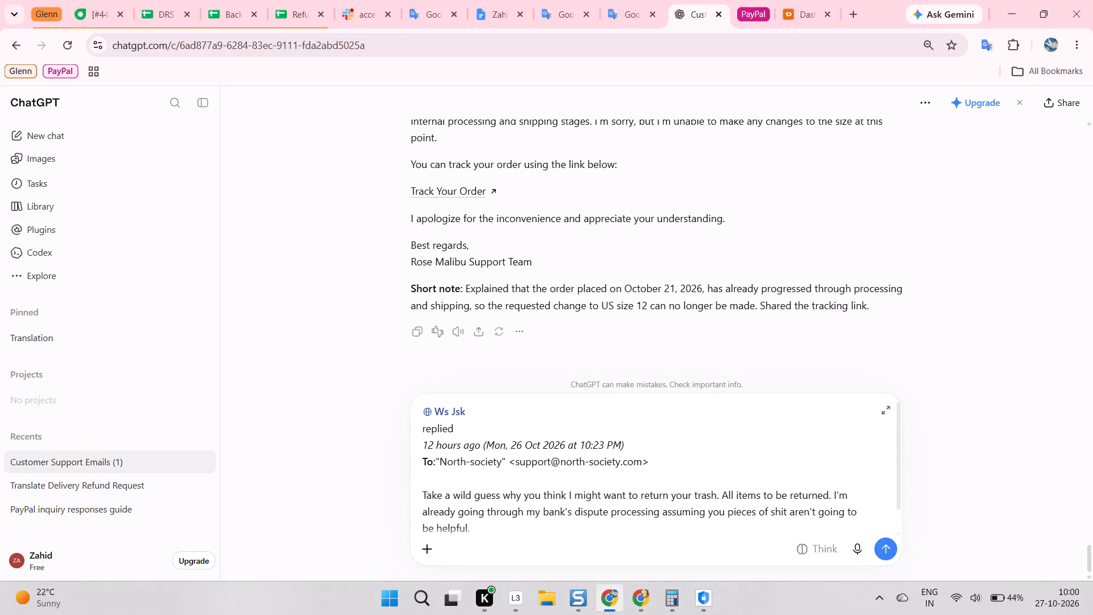
{"action": "key", "text": "shift+Return"}
{"action": "key", "text": "shift+Return"}
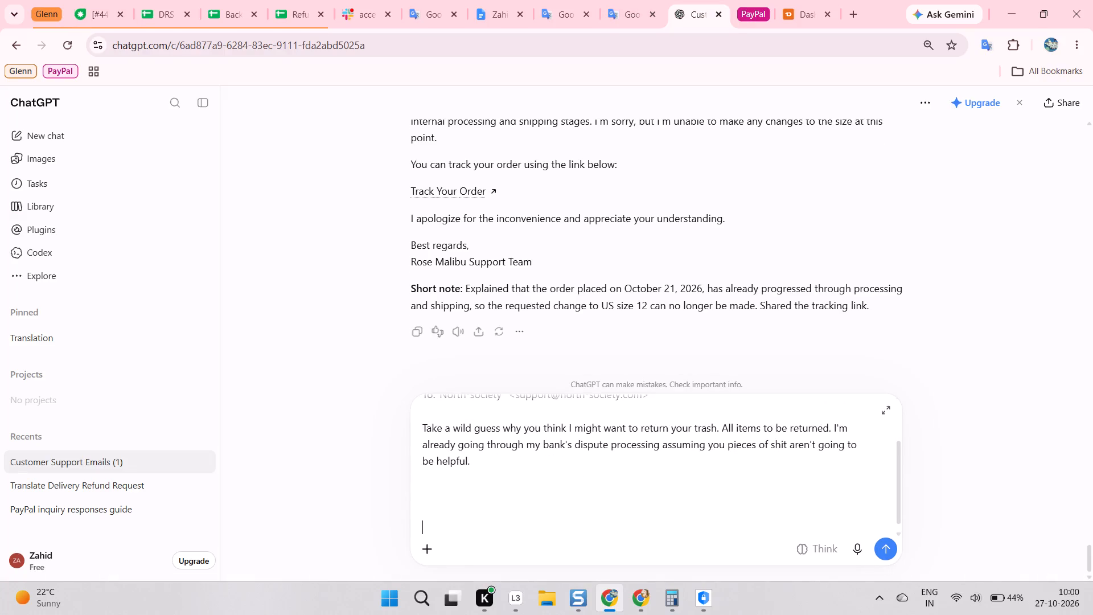
{"action": "scroll", "coordinate": [627, 535], "scroll_direction": "down", "scroll_amount": 1}
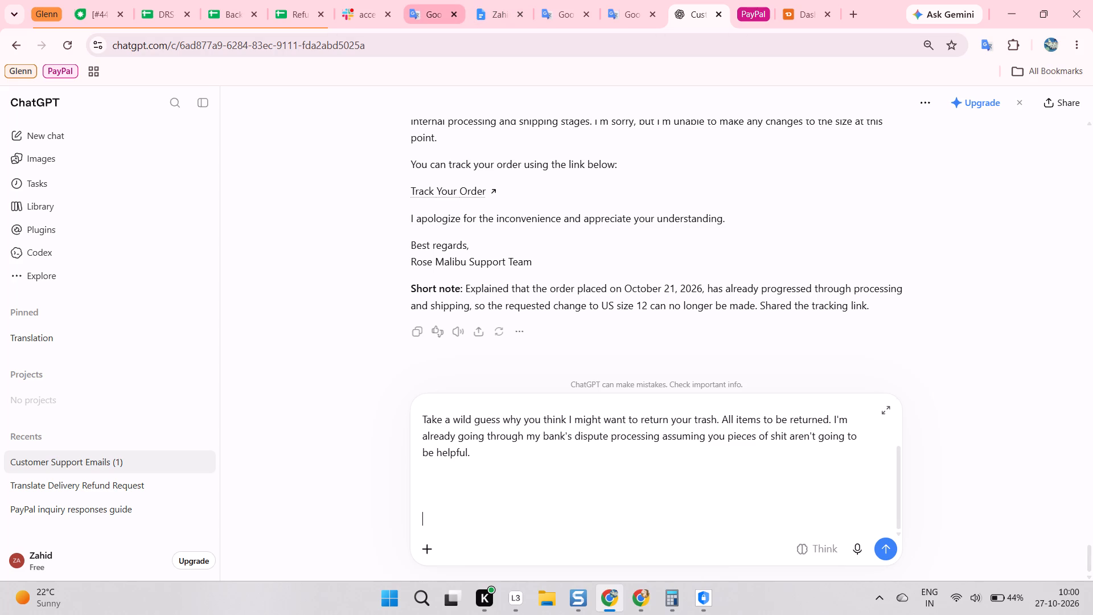
Start a reply on ticket 440855 and replace its greeting with the canned response gqrp.
{"action": "left_click", "coordinate": [104, 0]}
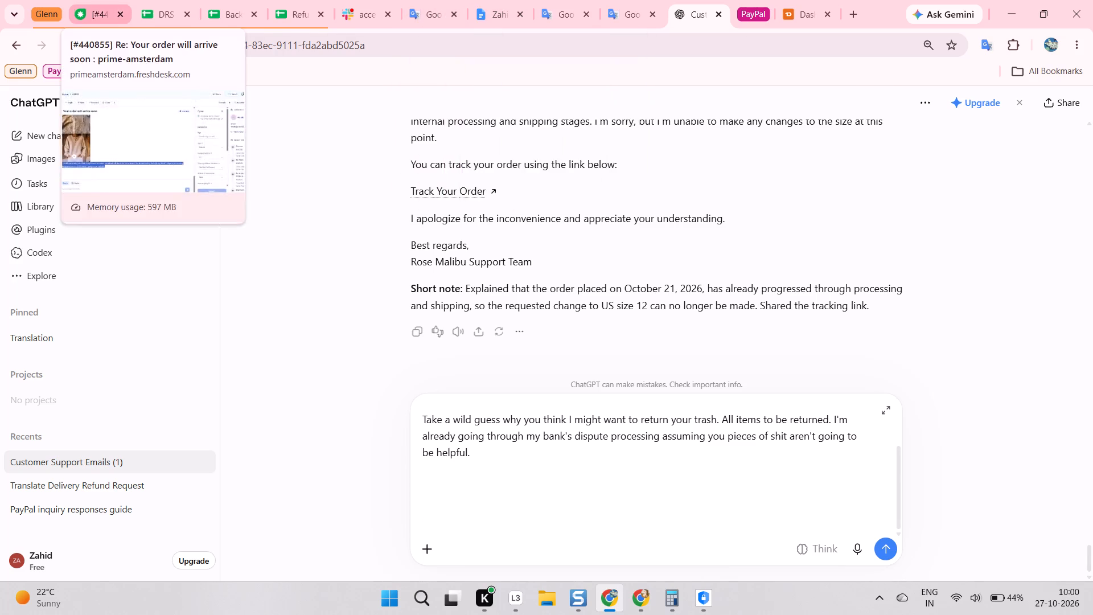
{"action": "left_click", "coordinate": [496, 370]}
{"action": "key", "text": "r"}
{"action": "scroll", "coordinate": [321, 397], "scroll_direction": "down", "scroll_amount": 7}
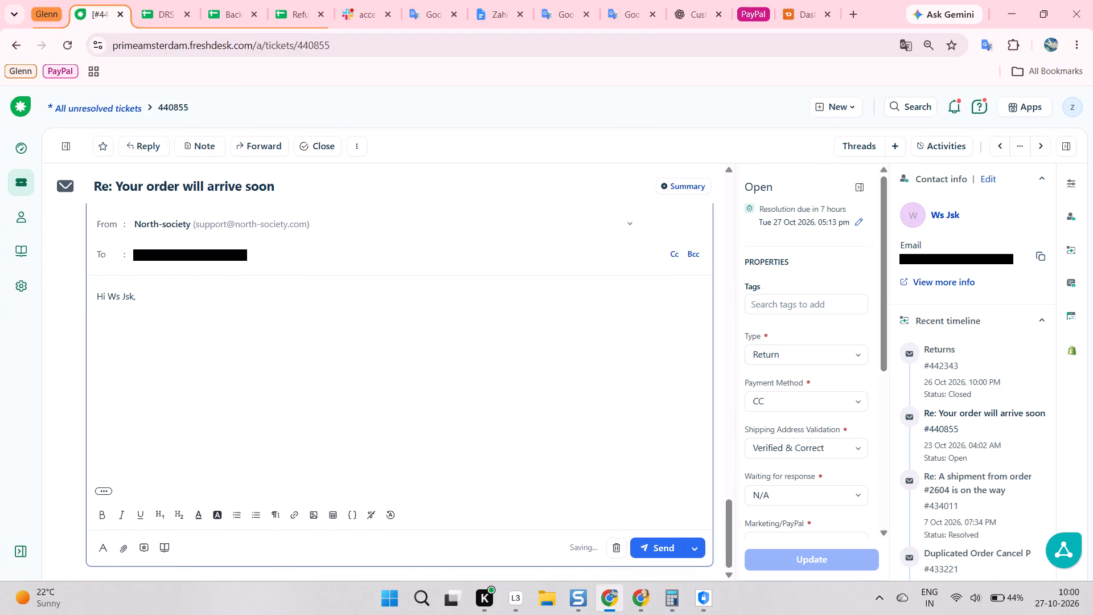
{"action": "left_click", "coordinate": [122, 492]}
{"action": "left_click_drag", "start_coordinate": [125, 487], "coordinate": [134, 482], "text": "ctrl"}
{"action": "key", "text": "ctrl+a"}
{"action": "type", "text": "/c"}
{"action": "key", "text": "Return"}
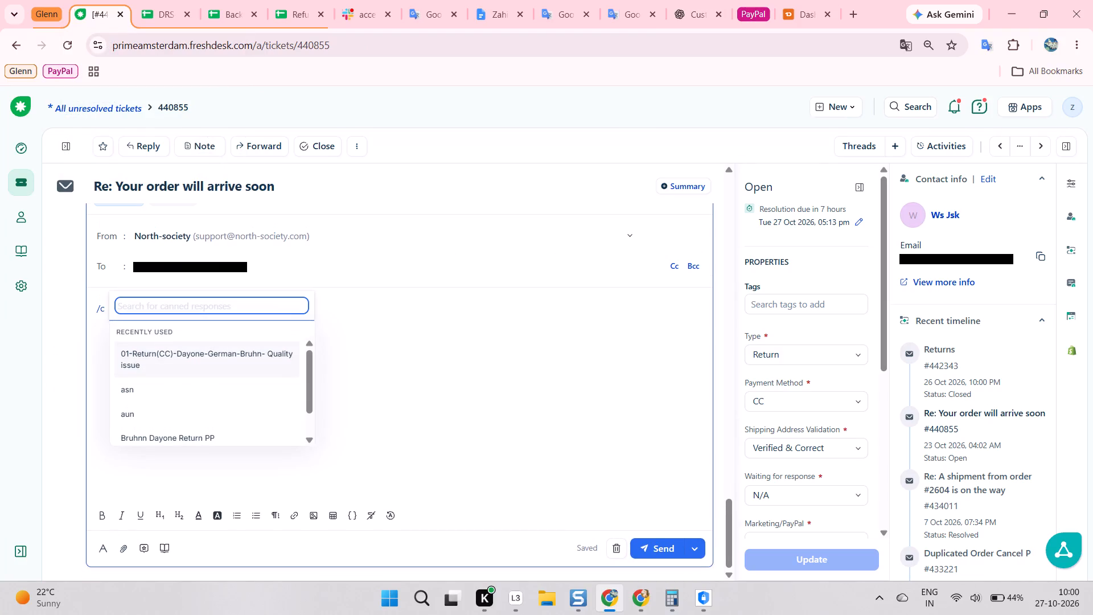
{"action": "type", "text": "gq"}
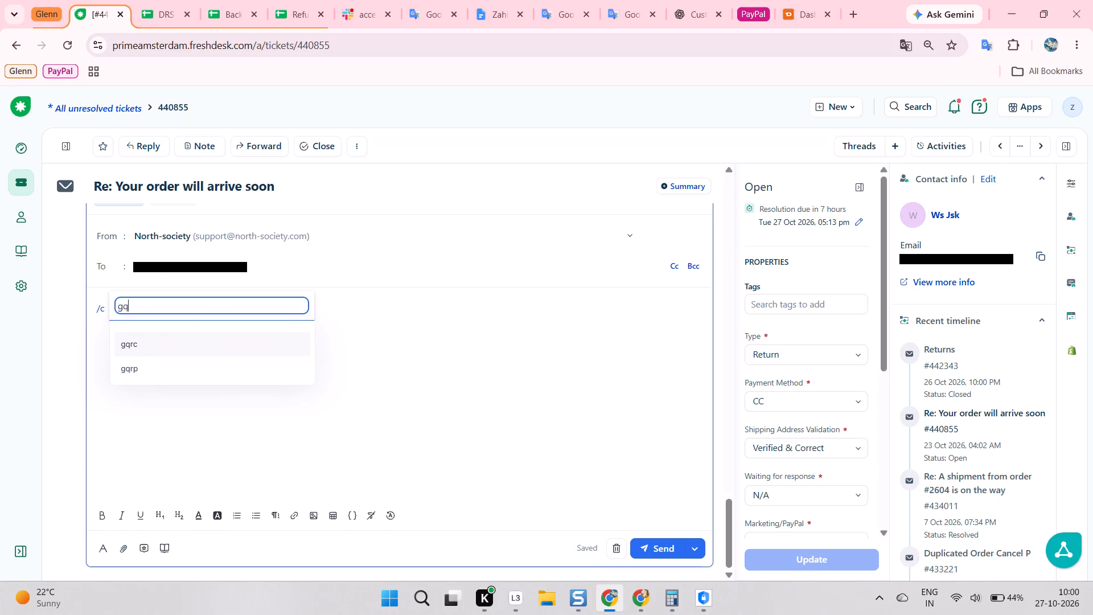
{"action": "left_click", "coordinate": [176, 371]}
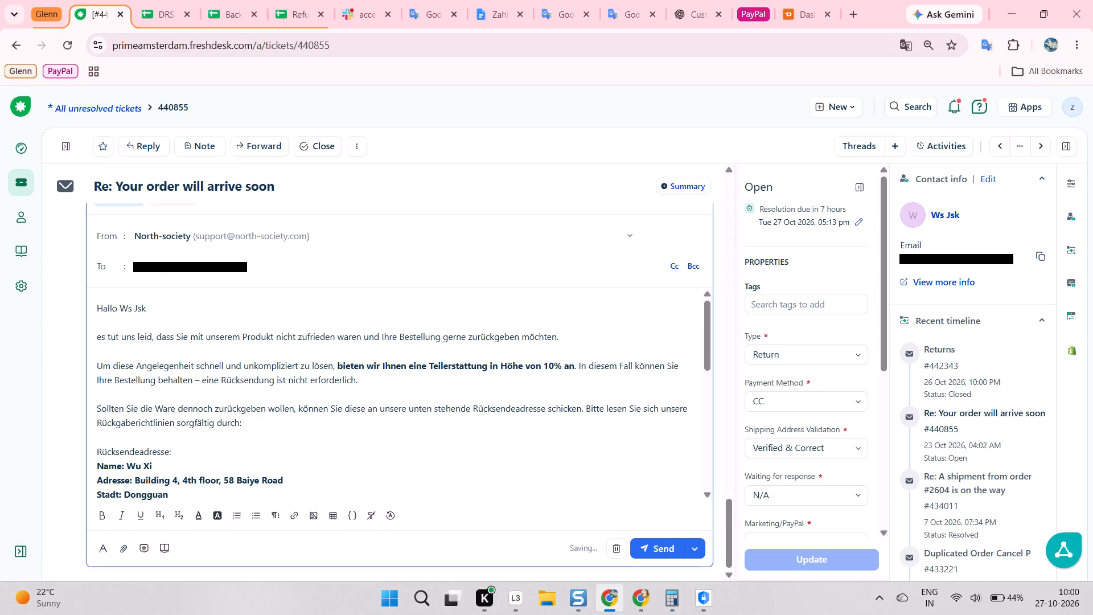
Translate the ticket page into English and delete the 10% partial refund paragraph from the reply draft.
{"action": "right_click", "coordinate": [457, 134]}
{"action": "scroll", "coordinate": [527, 309], "scroll_direction": "down", "scroll_amount": 4}
{"action": "left_click", "coordinate": [548, 431]}
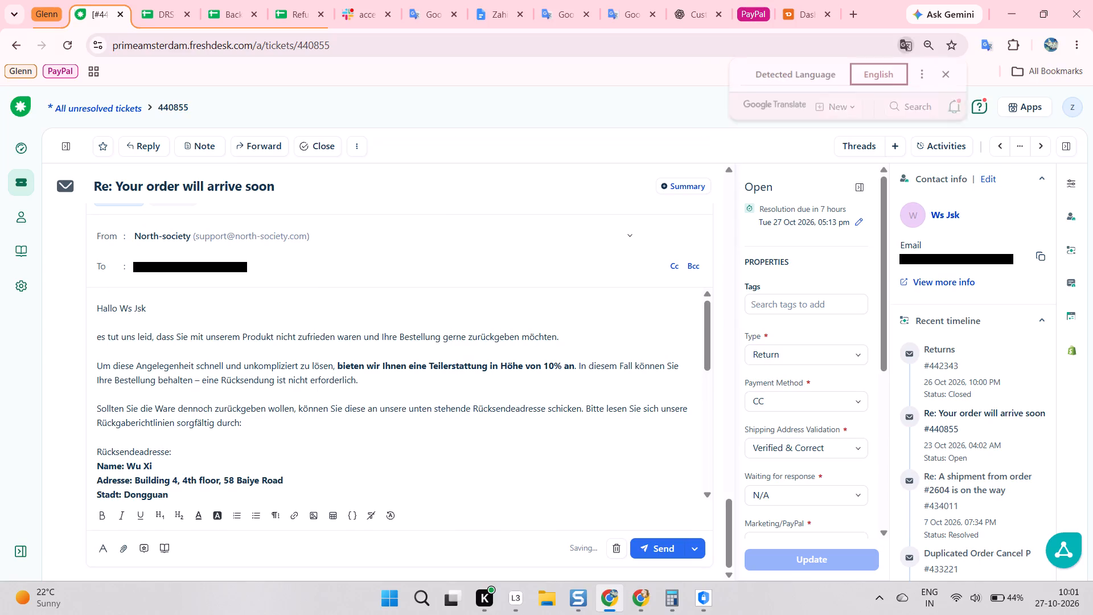
{"action": "scroll", "coordinate": [244, 387], "scroll_direction": "down", "scroll_amount": 6}
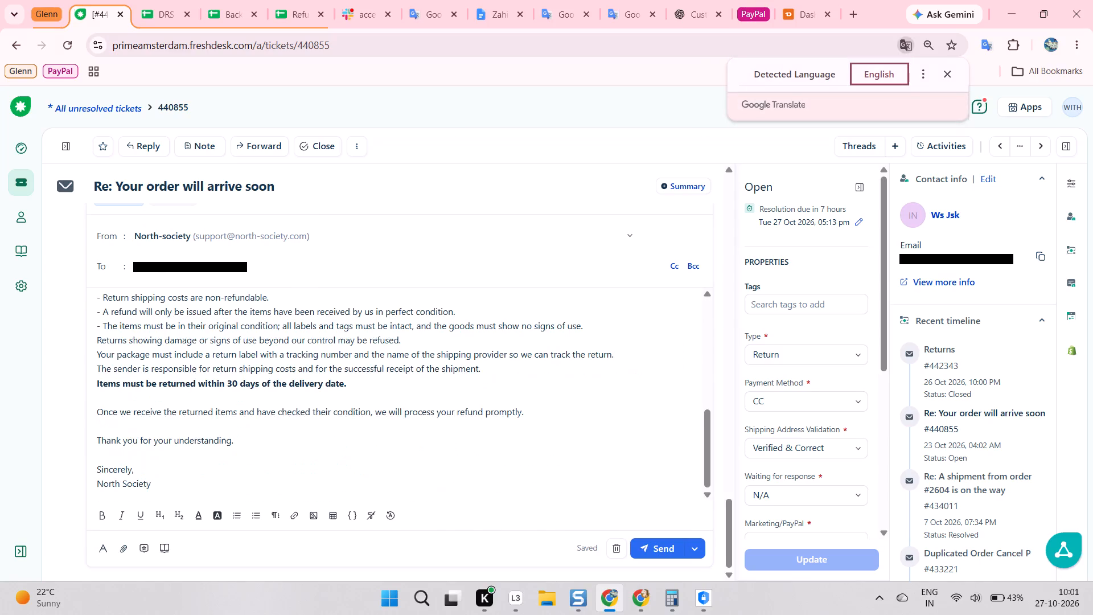
{"action": "scroll", "coordinate": [260, 402], "scroll_direction": "up", "scroll_amount": 4}
{"action": "triple_click", "coordinate": [310, 367]}
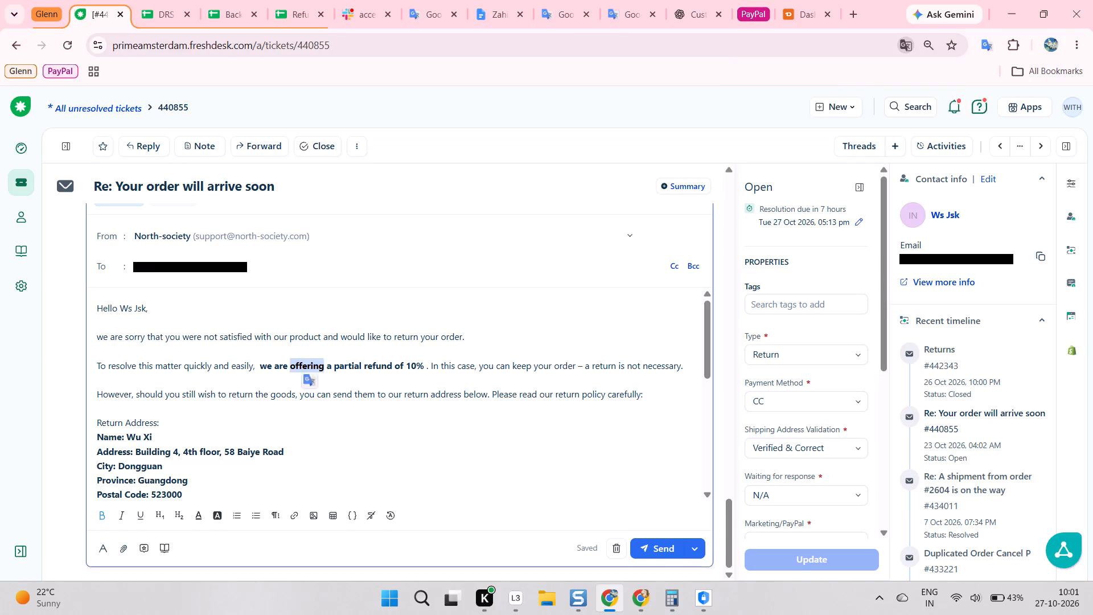
{"action": "key", "text": "BackSpace"}
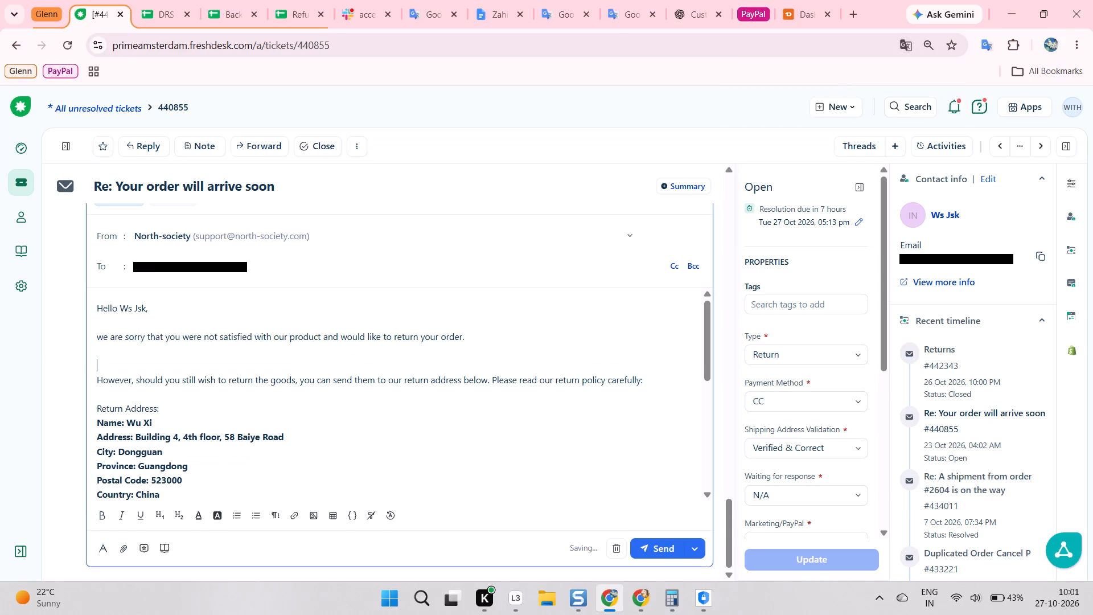
{"action": "left_click_drag", "start_coordinate": [93, 337], "coordinate": [217, 434]}
{"action": "scroll", "coordinate": [212, 415], "scroll_direction": "down", "scroll_amount": 2}
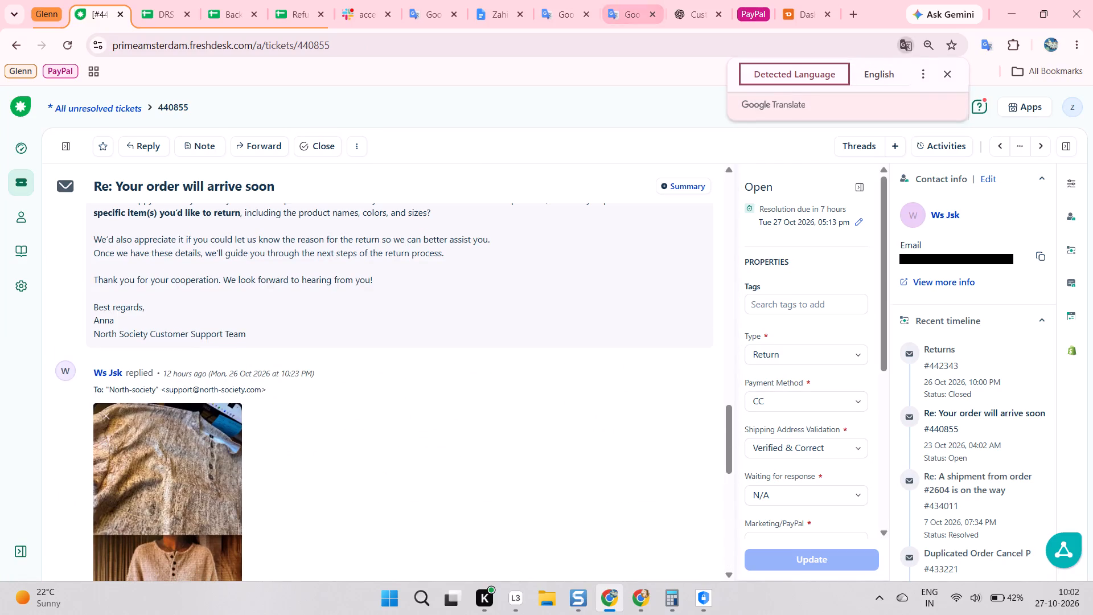
{"action": "scroll", "coordinate": [368, 265], "scroll_direction": "down", "scroll_amount": 8}
{"action": "scroll", "coordinate": [341, 257], "scroll_direction": "up", "scroll_amount": 3}
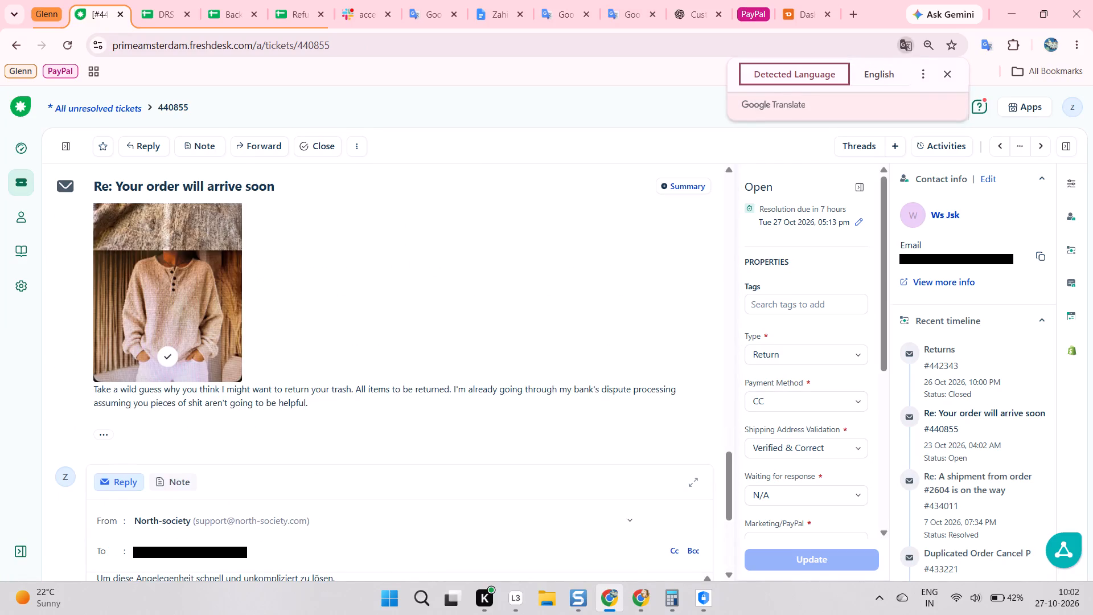
{"action": "scroll", "coordinate": [358, 286], "scroll_direction": "down", "scroll_amount": 5}
{"action": "scroll", "coordinate": [176, 333], "scroll_direction": "up", "scroll_amount": 3}
{"action": "left_click", "coordinate": [239, 368]}
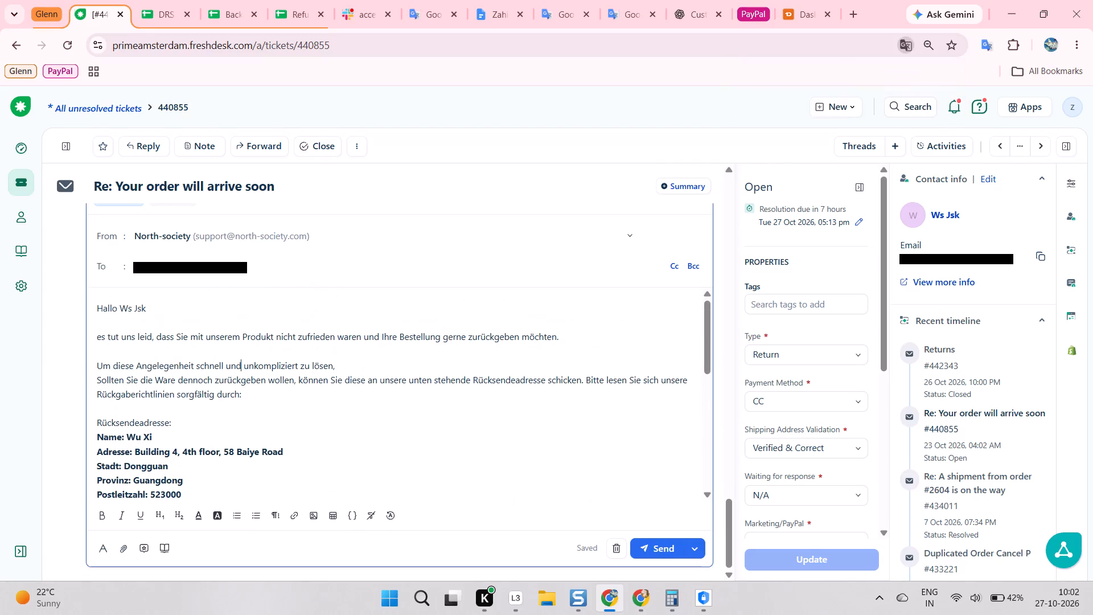
{"action": "key", "text": "ctrl+a"}
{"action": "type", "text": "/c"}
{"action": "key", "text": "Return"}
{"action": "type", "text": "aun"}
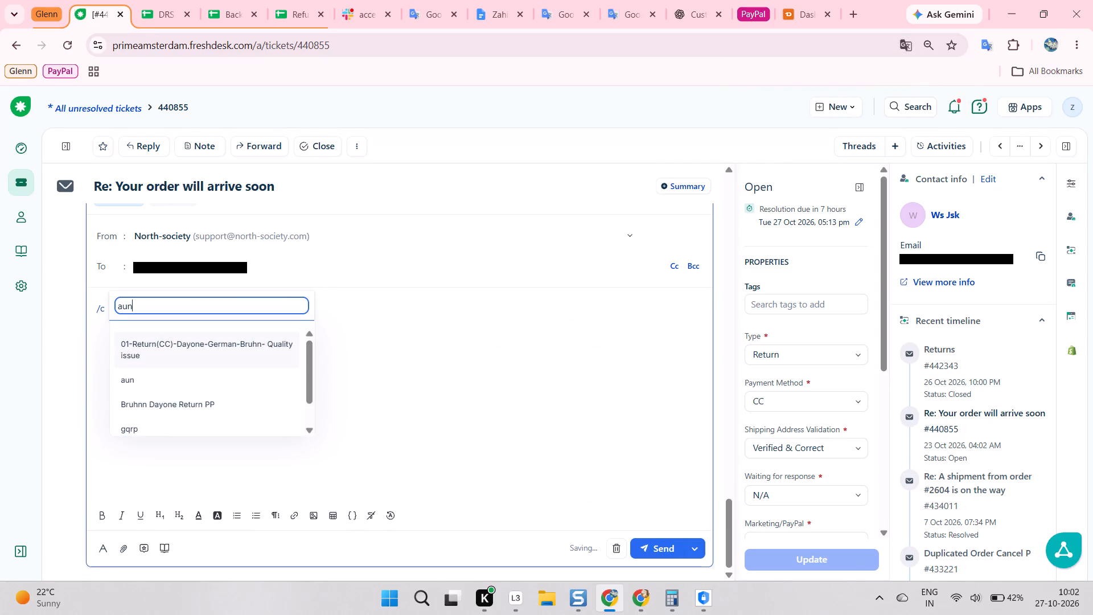
{"action": "left_click", "coordinate": [151, 343]}
{"action": "left_click", "coordinate": [121, 332]}
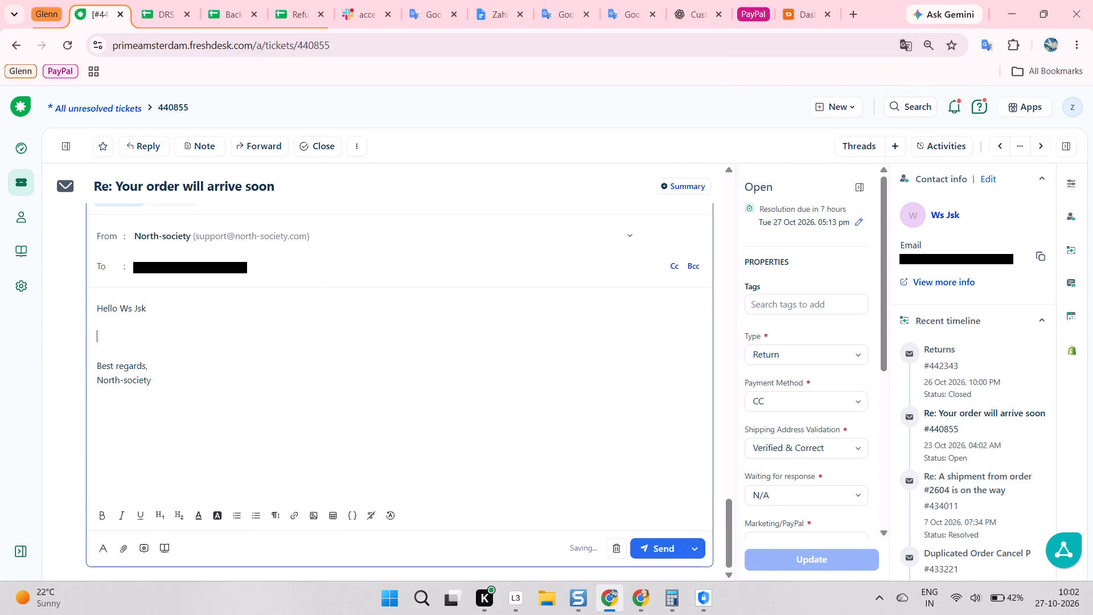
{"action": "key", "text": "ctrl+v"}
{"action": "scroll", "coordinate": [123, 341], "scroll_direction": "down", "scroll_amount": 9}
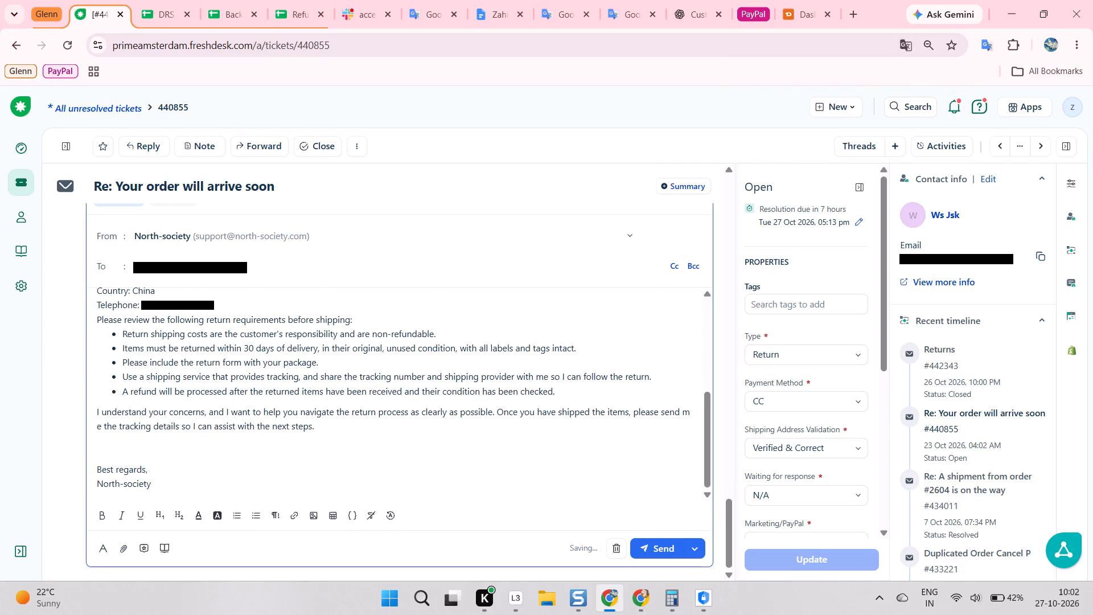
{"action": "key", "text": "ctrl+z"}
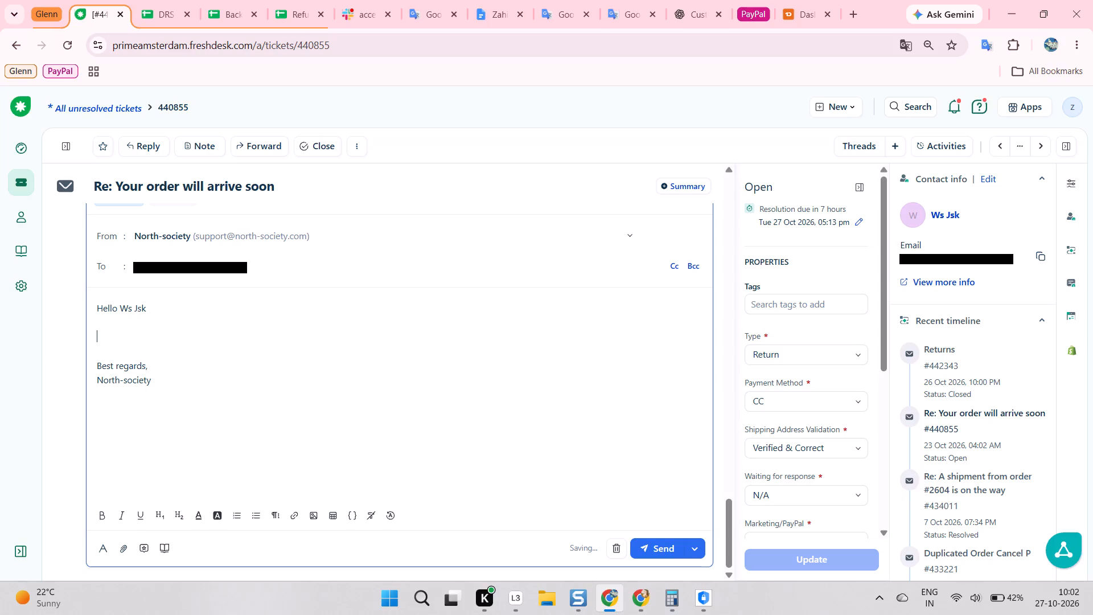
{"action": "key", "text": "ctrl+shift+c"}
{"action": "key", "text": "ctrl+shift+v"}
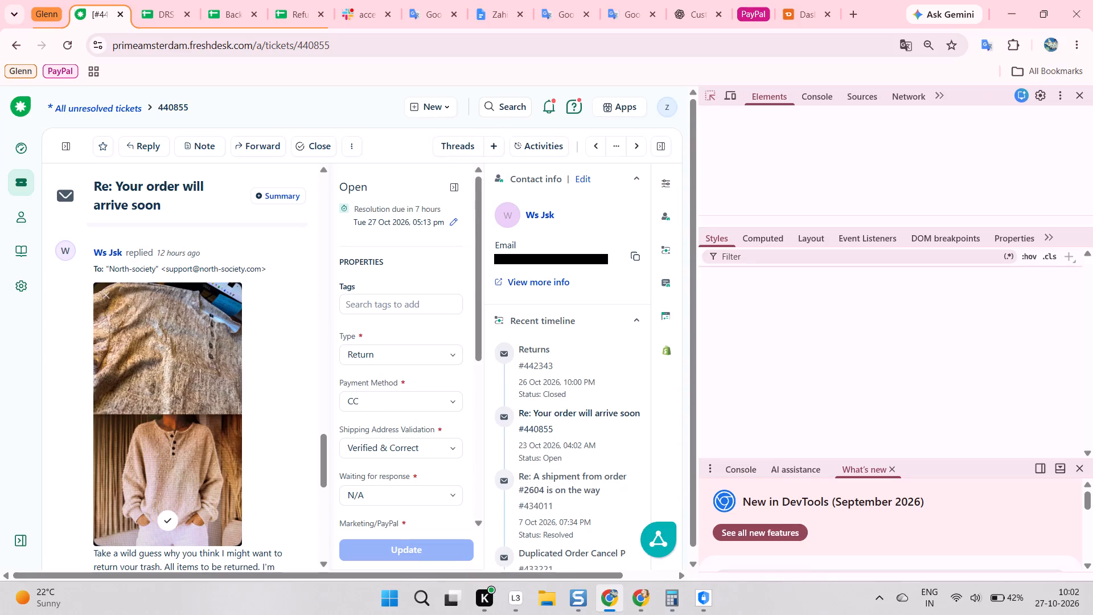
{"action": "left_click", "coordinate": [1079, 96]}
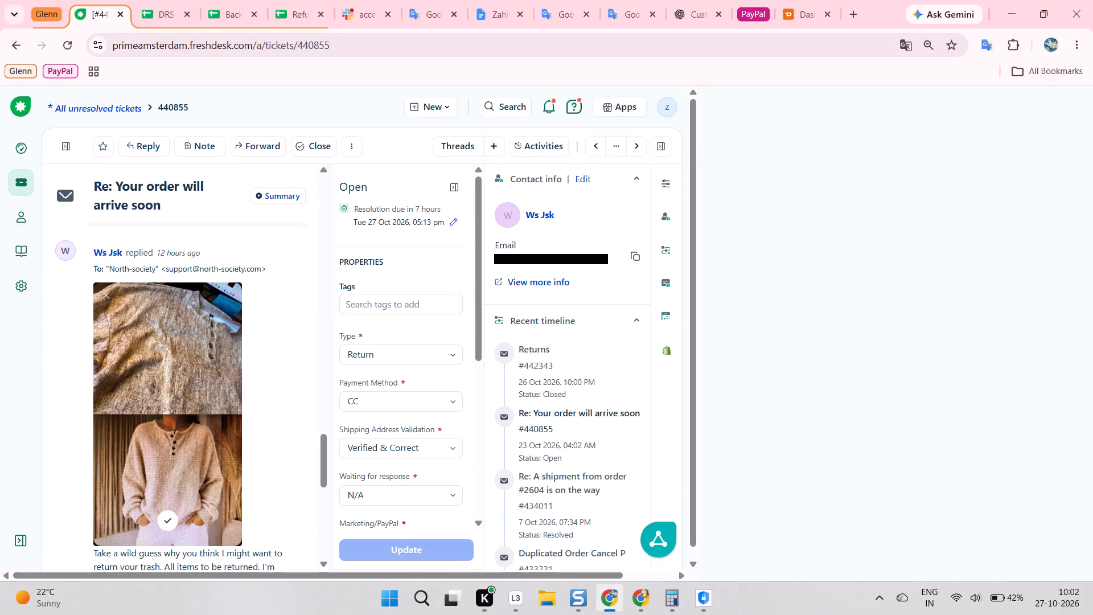
Paste the ChatGPT reply as plain text below the greeting, removing the extra line before the sign-off and adding one after the requirements list.
{"action": "scroll", "coordinate": [258, 335], "scroll_direction": "down", "scroll_amount": 3}
{"action": "key", "text": "ctrl+shift+v"}
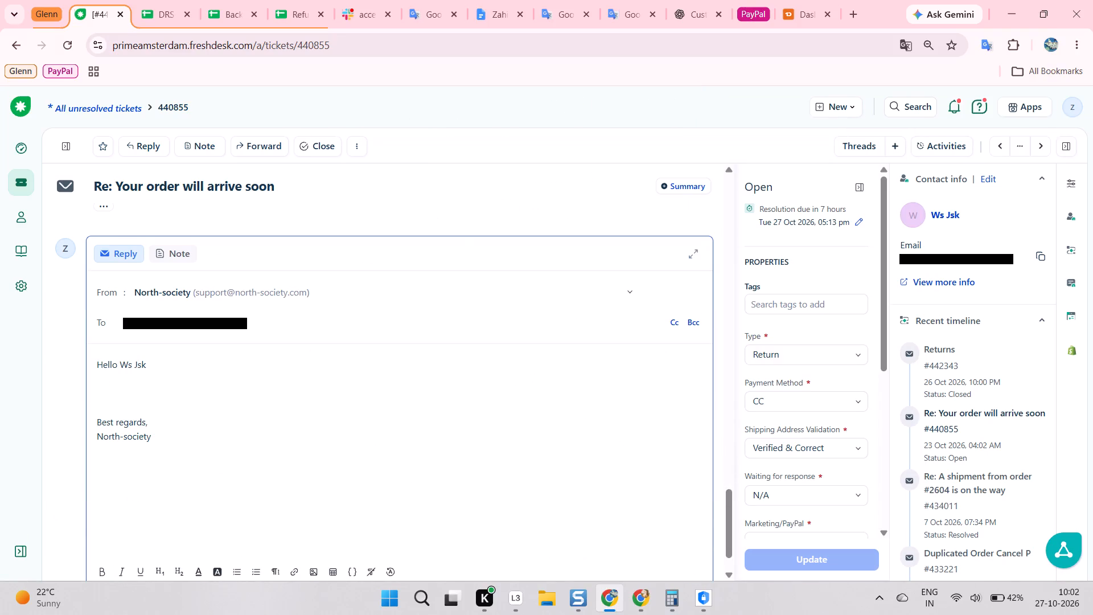
{"action": "scroll", "coordinate": [134, 395], "scroll_direction": "down", "scroll_amount": 4}
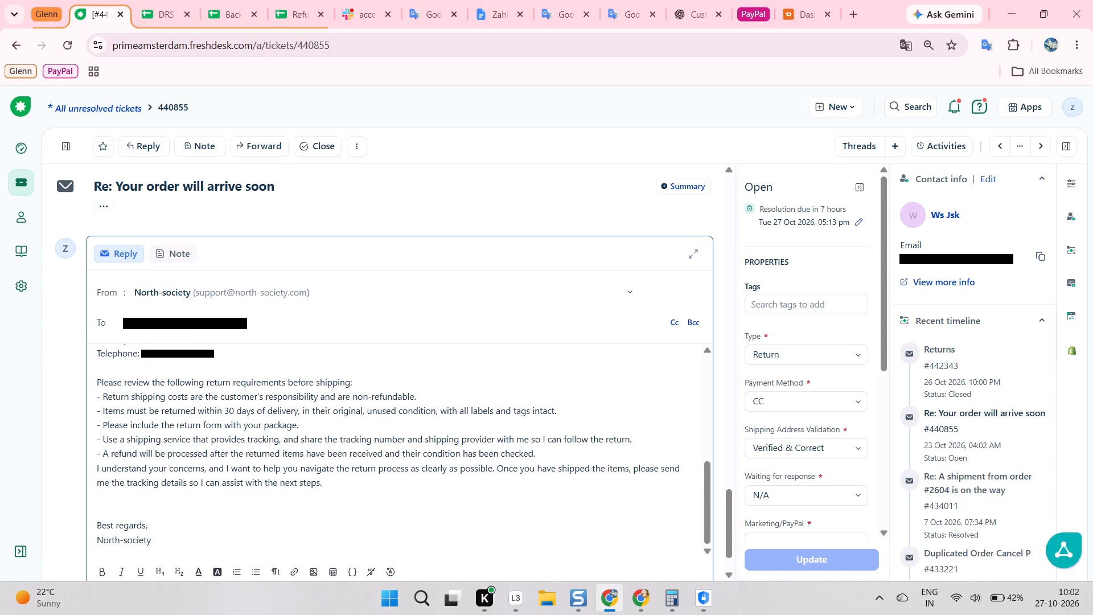
{"action": "left_click", "coordinate": [112, 512]}
{"action": "key", "text": "BackSpace"}
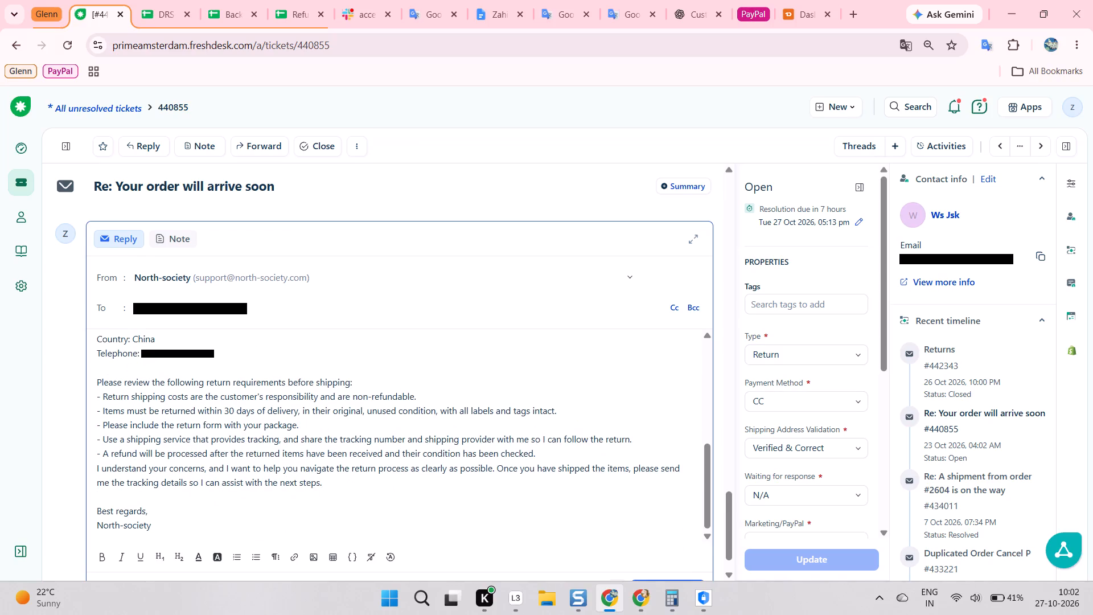
{"action": "left_click", "coordinate": [545, 451]}
{"action": "key", "text": "Return"}
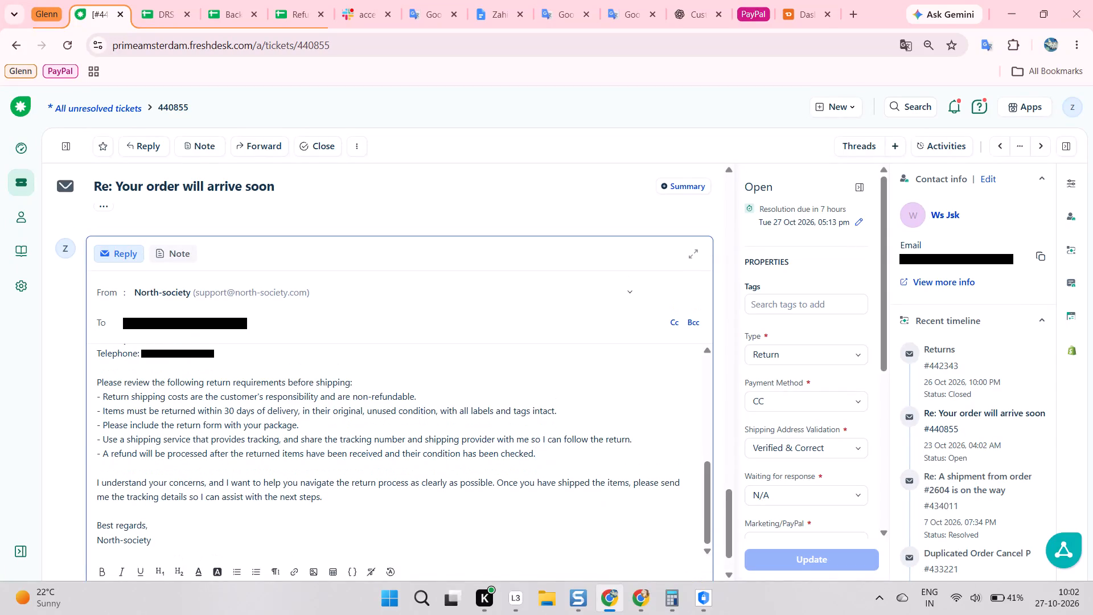
{"action": "scroll", "coordinate": [250, 444], "scroll_direction": "up", "scroll_amount": 1}
{"action": "scroll", "coordinate": [197, 429], "scroll_direction": "up", "scroll_amount": 3}
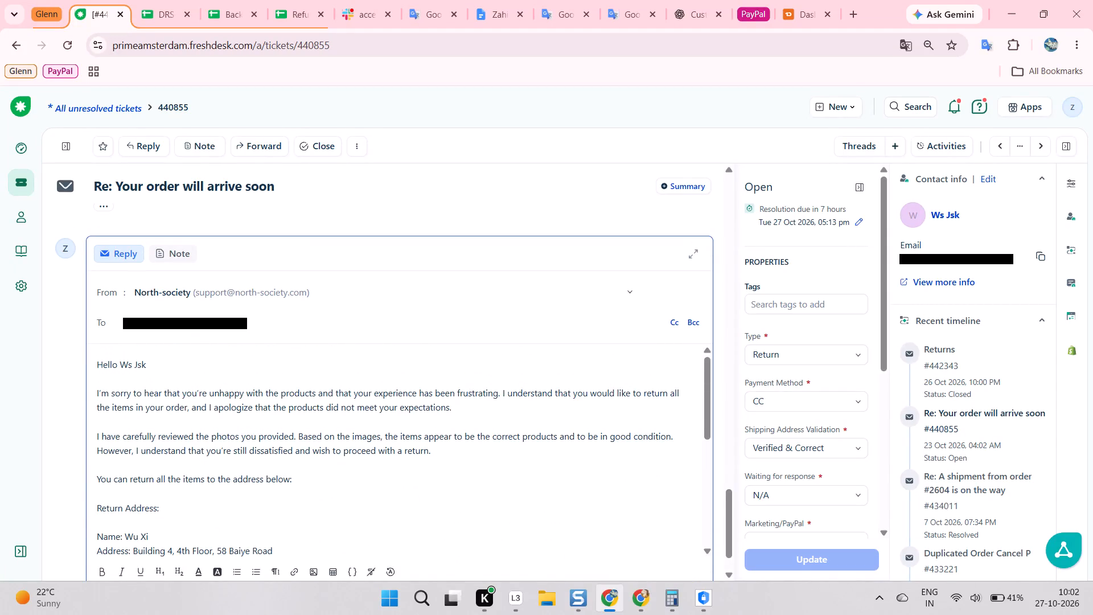
{"action": "left_click", "coordinate": [651, 598]}
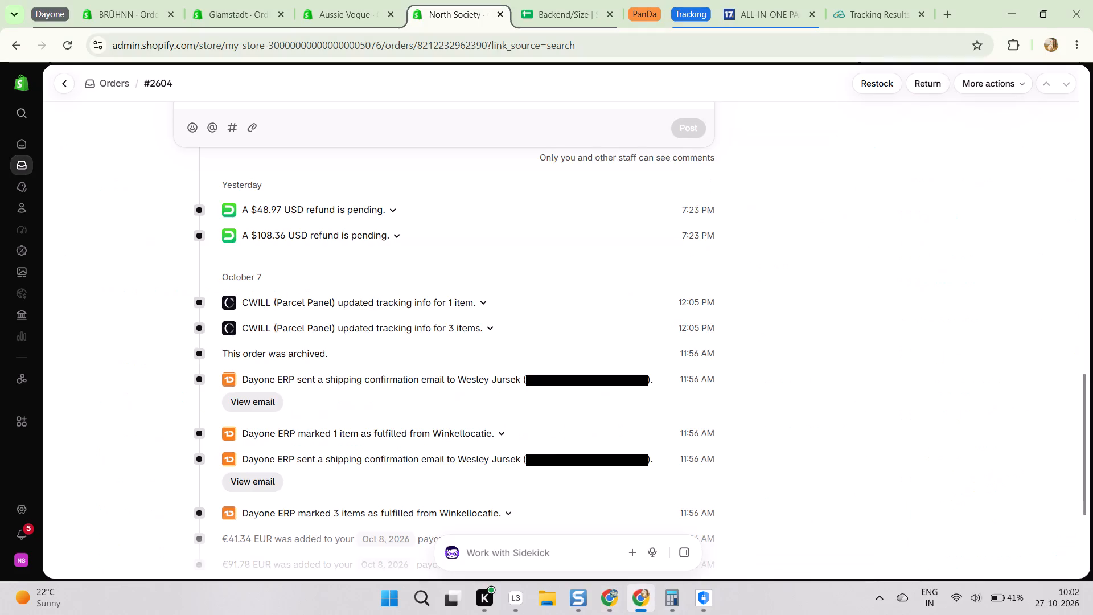
{"action": "scroll", "coordinate": [596, 339], "scroll_direction": "down", "scroll_amount": 3}
{"action": "scroll", "coordinate": [634, 304], "scroll_direction": "up", "scroll_amount": 8}
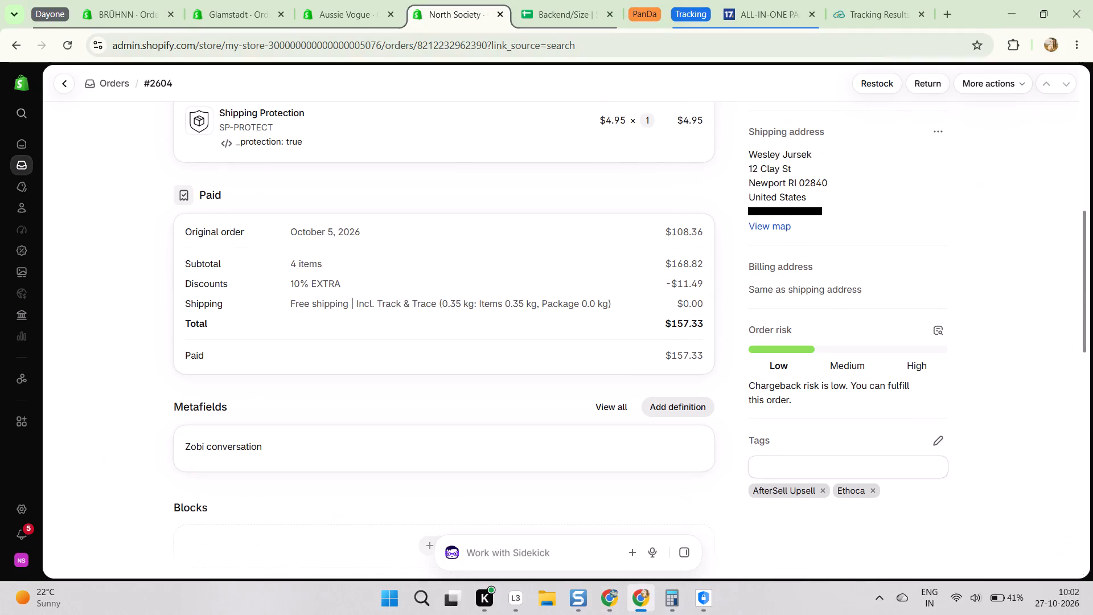
{"action": "scroll", "coordinate": [753, 329], "scroll_direction": "up", "scroll_amount": 3}
{"action": "key", "text": "alt+Tab"}
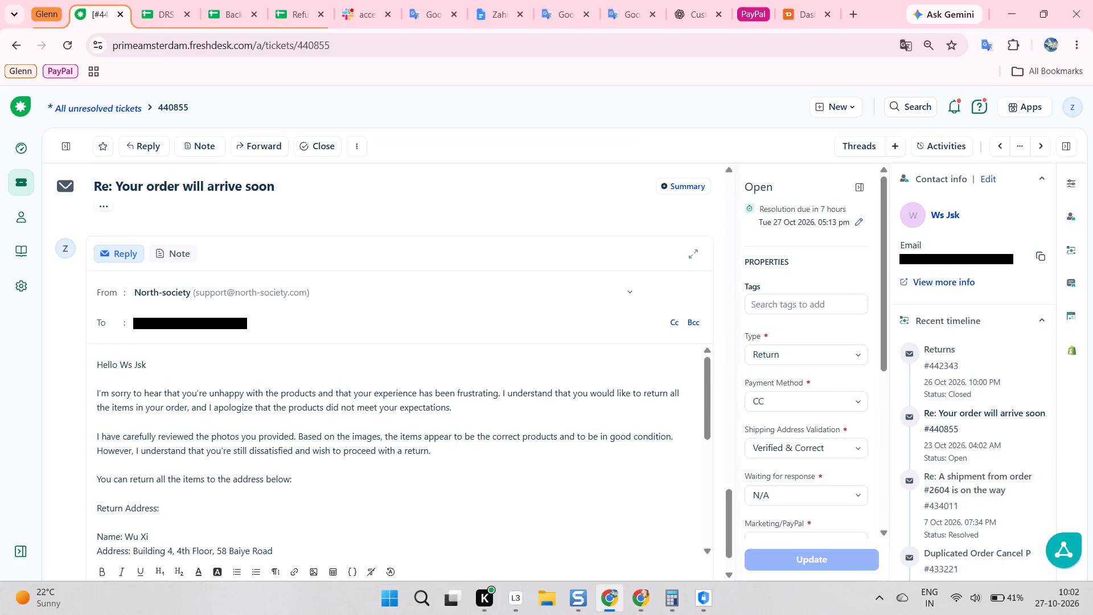
{"action": "left_click", "coordinate": [162, 361]}
{"action": "key", "text": "BackSpace"}
{"action": "key", "text": "BackSpace"}
{"action": "key", "text": "BackSpace"}
{"action": "key", "text": "BackSpace"}
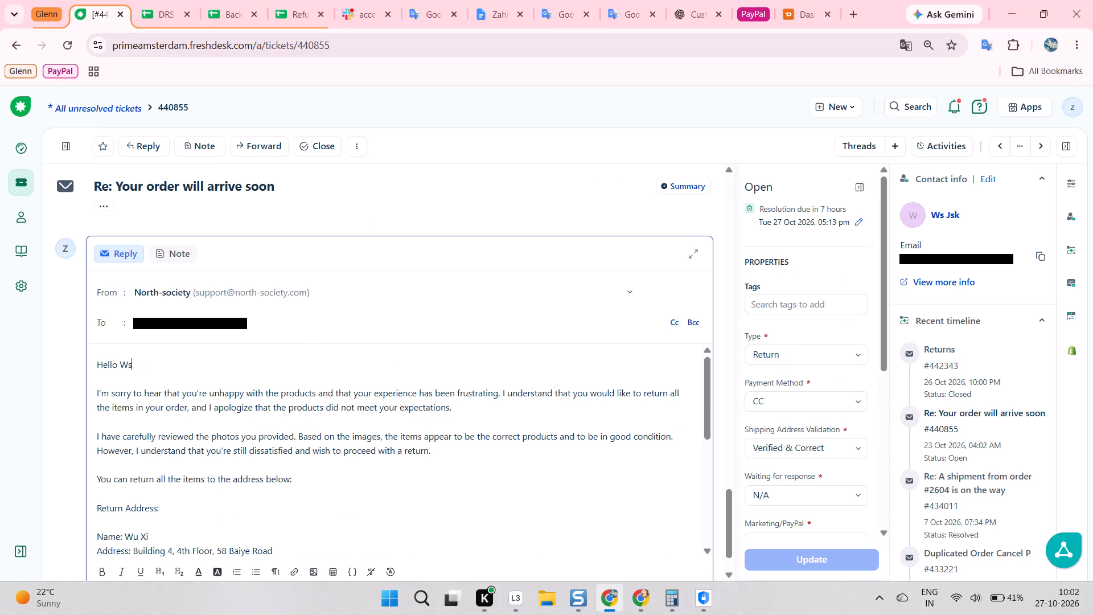
{"action": "key", "text": "BackSpace"}
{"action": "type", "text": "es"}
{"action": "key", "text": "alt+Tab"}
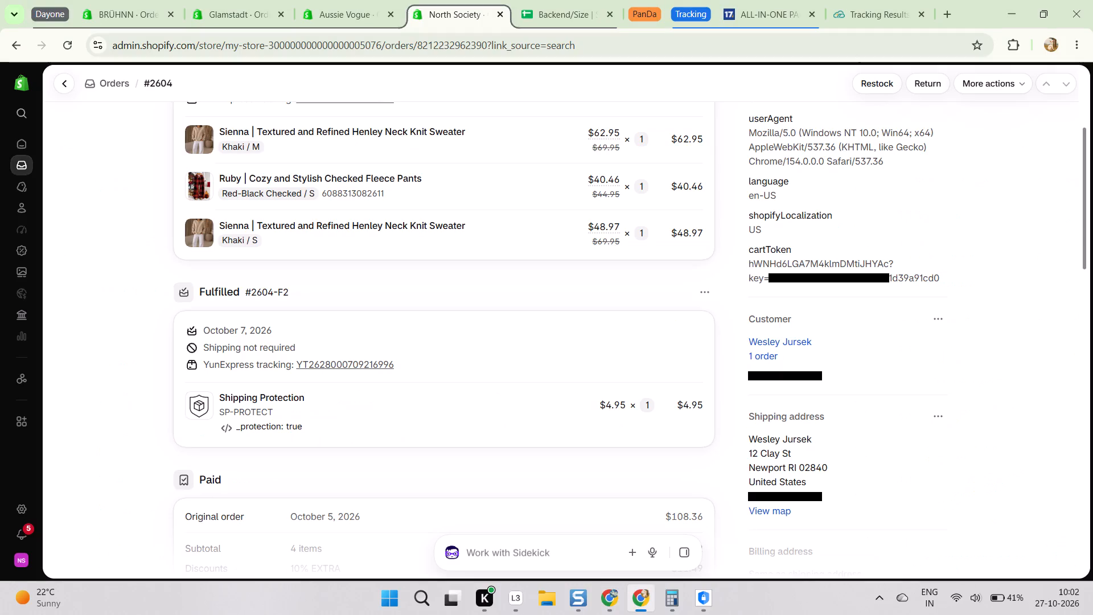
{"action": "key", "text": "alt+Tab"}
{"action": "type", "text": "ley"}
Make the "Return Address:" heading in the reply bold.
{"action": "scroll", "coordinate": [372, 358], "scroll_direction": "down", "scroll_amount": 4}
{"action": "scroll", "coordinate": [298, 369], "scroll_direction": "up", "scroll_amount": 2}
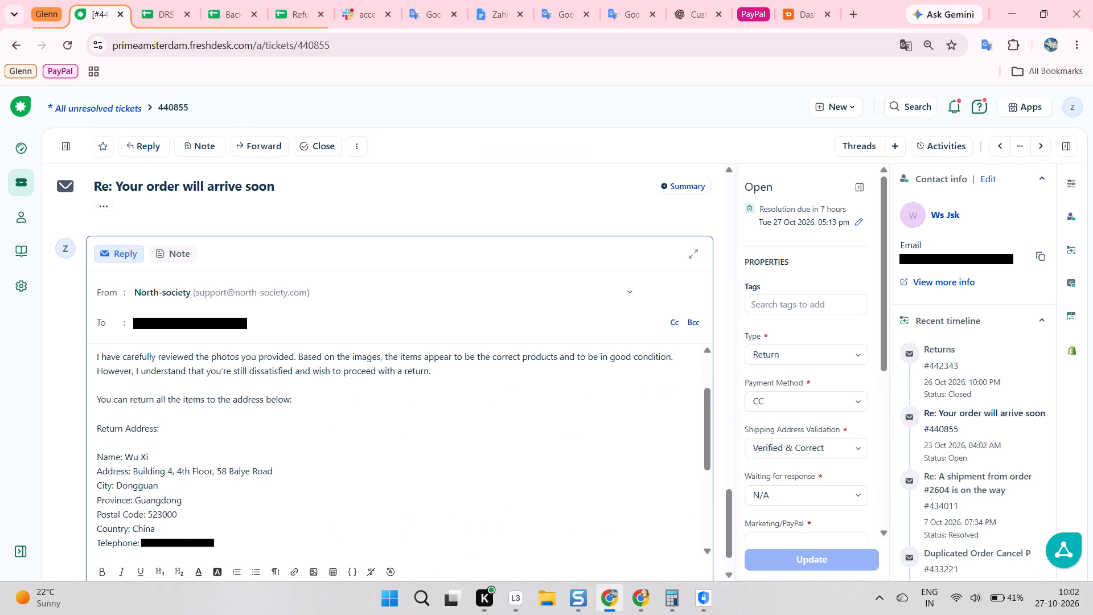
{"action": "triple_click", "coordinate": [157, 430]}
{"action": "key", "text": "ctrl+b"}
Send the finished return reply to the customer.
{"action": "scroll", "coordinate": [241, 444], "scroll_direction": "down", "scroll_amount": 5}
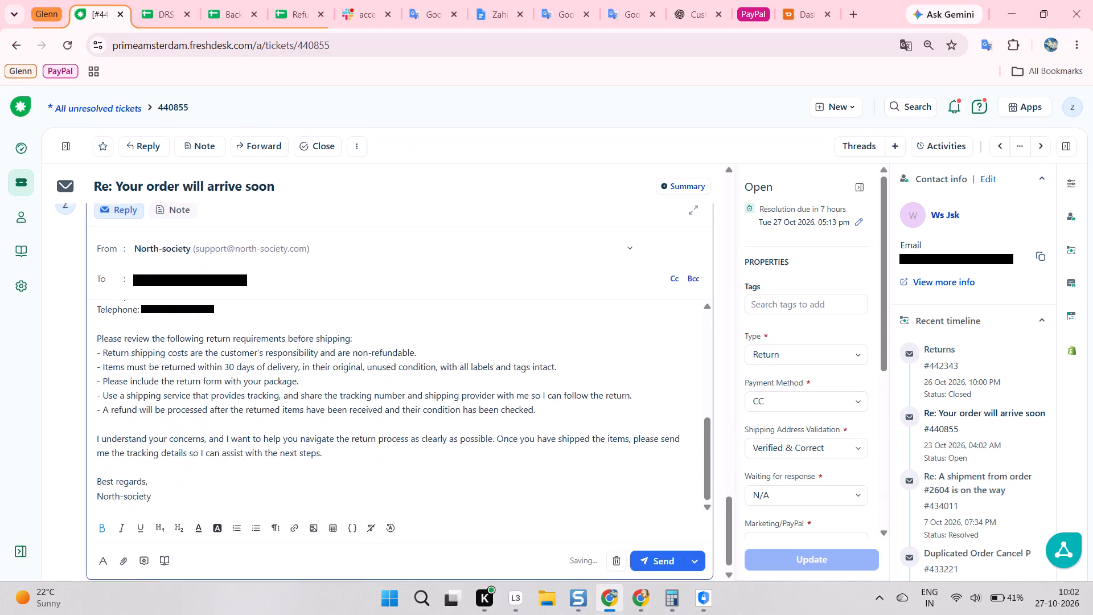
{"action": "scroll", "coordinate": [250, 436], "scroll_direction": "down", "scroll_amount": 5}
{"action": "left_click", "coordinate": [668, 555]}
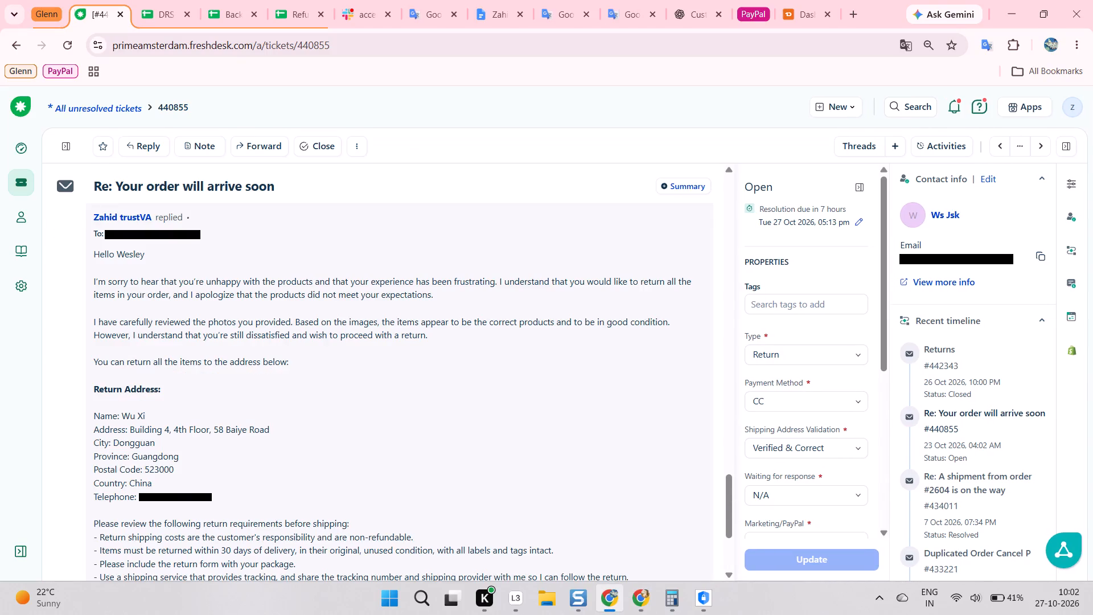
Undo the sending of the return reply on ticket 440855 to reopen it for editing.
{"action": "scroll", "coordinate": [643, 354], "scroll_direction": "up", "scroll_amount": 3}
{"action": "left_click", "coordinate": [689, 474]}
Attach the file north-society return form.pdf from Downloads to the reopened reply.
{"action": "scroll", "coordinate": [290, 362], "scroll_direction": "down", "scroll_amount": 3}
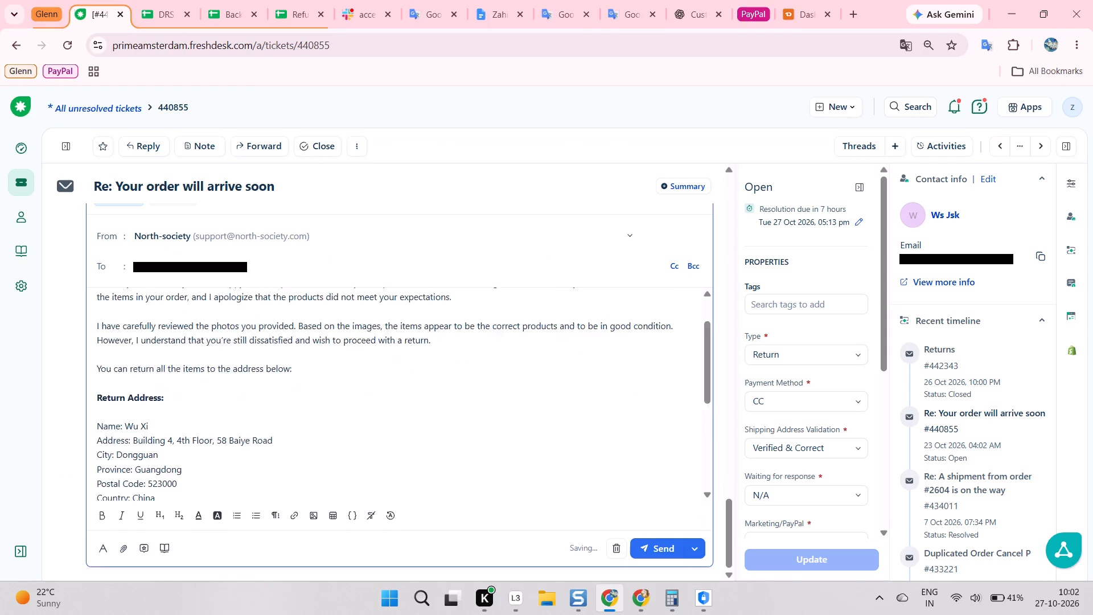
{"action": "scroll", "coordinate": [261, 351], "scroll_direction": "down", "scroll_amount": 7}
{"action": "left_click", "coordinate": [120, 545]}
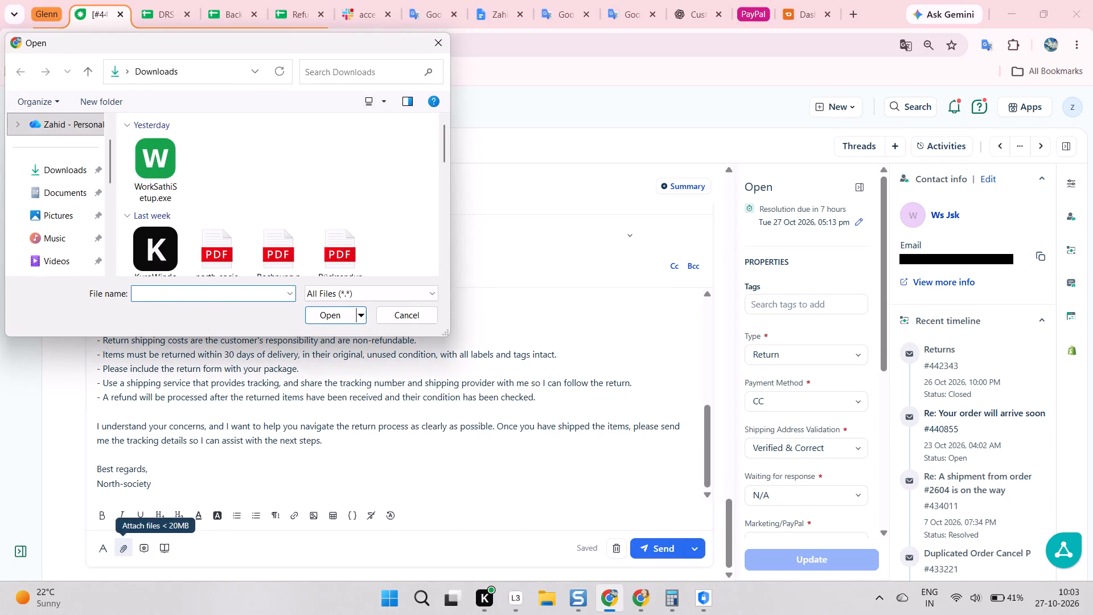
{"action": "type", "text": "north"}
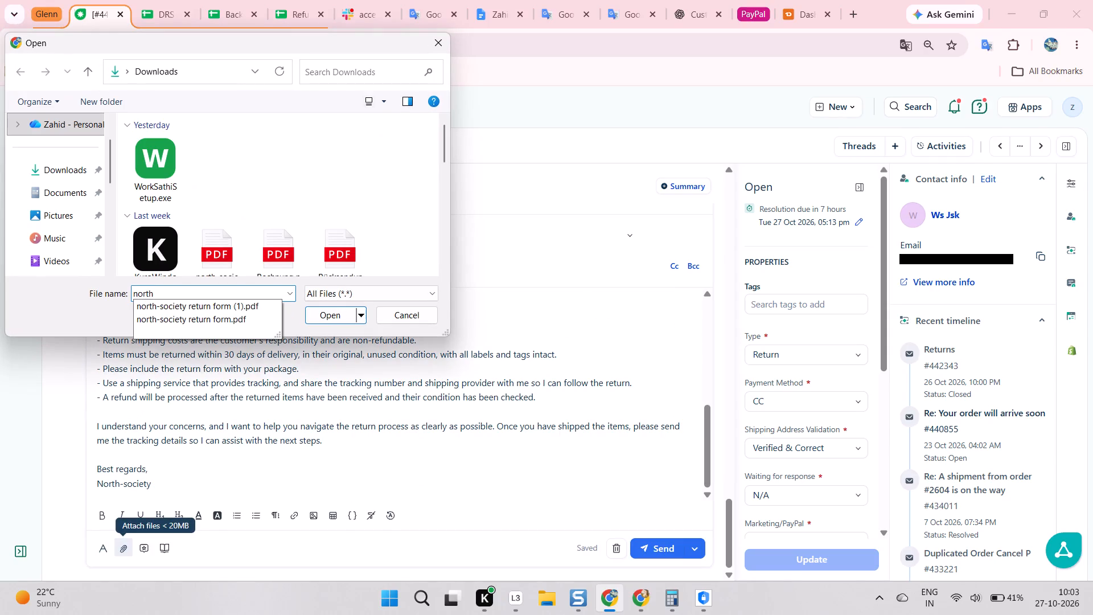
{"action": "left_click", "coordinate": [203, 323]}
{"action": "left_click", "coordinate": [327, 317]}
{"action": "scroll", "coordinate": [570, 476], "scroll_direction": "down", "scroll_amount": 2}
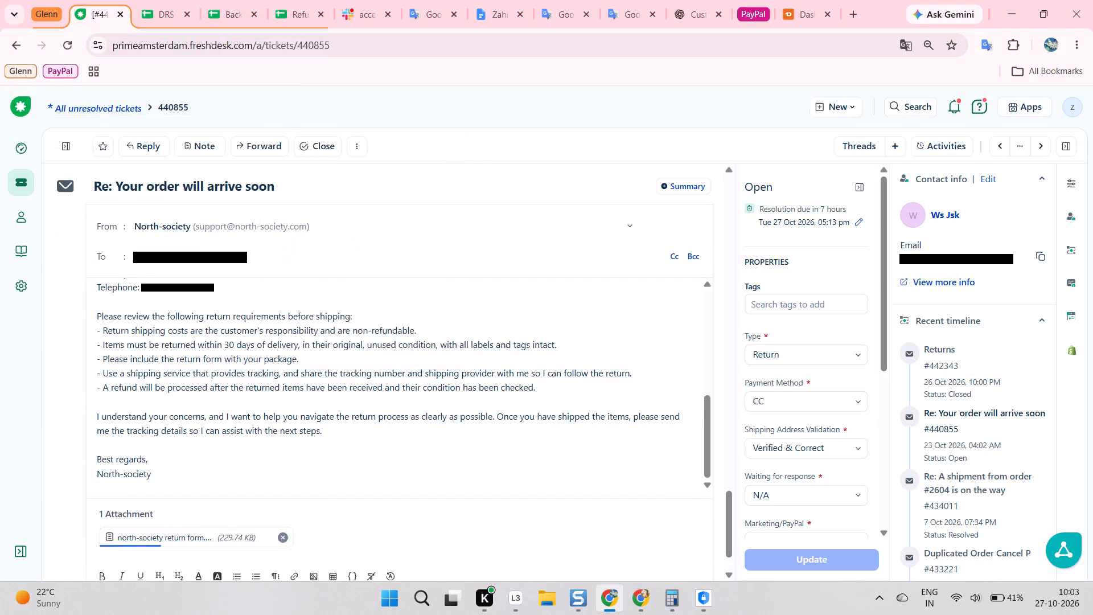
Send the return reply with its attached form to the customer.
{"action": "scroll", "coordinate": [571, 481], "scroll_direction": "down", "scroll_amount": 1}
{"action": "left_click", "coordinate": [663, 547]}
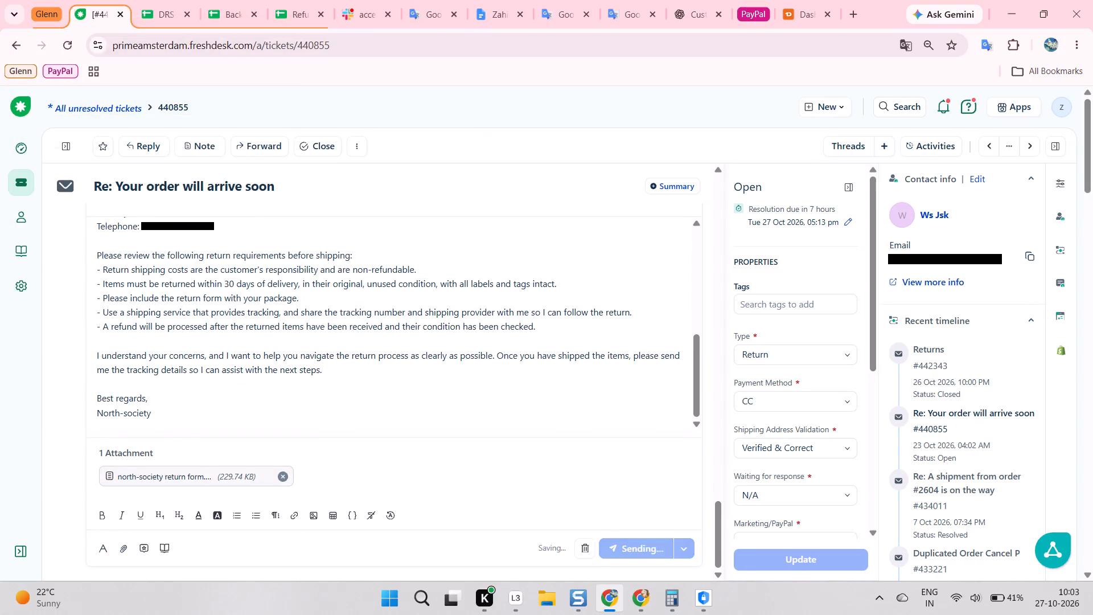
Set ticket 440855's status to Resolved with agent Zahid trustVA, and update the ticket properties.
{"action": "scroll", "coordinate": [578, 370], "scroll_direction": "down", "scroll_amount": 5}
{"action": "scroll", "coordinate": [900, 338], "scroll_direction": "down", "scroll_amount": 3}
{"action": "scroll", "coordinate": [815, 294], "scroll_direction": "down", "scroll_amount": 5}
{"action": "left_click", "coordinate": [788, 286]}
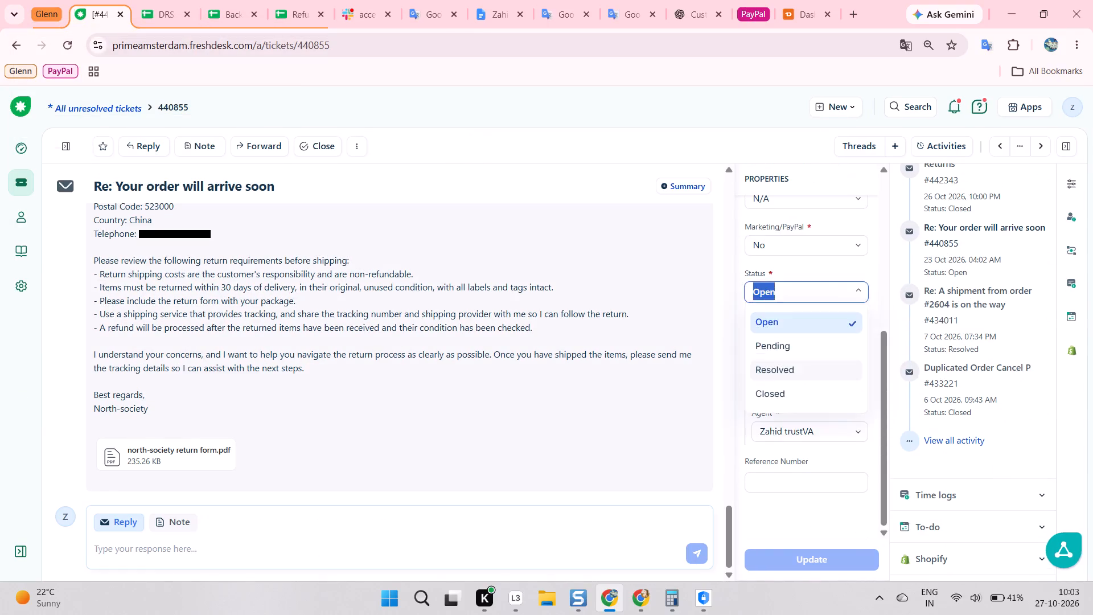
{"action": "left_click", "coordinate": [792, 371]}
{"action": "key", "text": "Tab"}
{"action": "key", "text": "Tab"}
{"action": "key", "text": "Tab"}
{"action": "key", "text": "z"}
{"action": "scroll", "coordinate": [812, 483], "scroll_direction": "down", "scroll_amount": 7}
{"action": "left_click", "coordinate": [821, 557]}
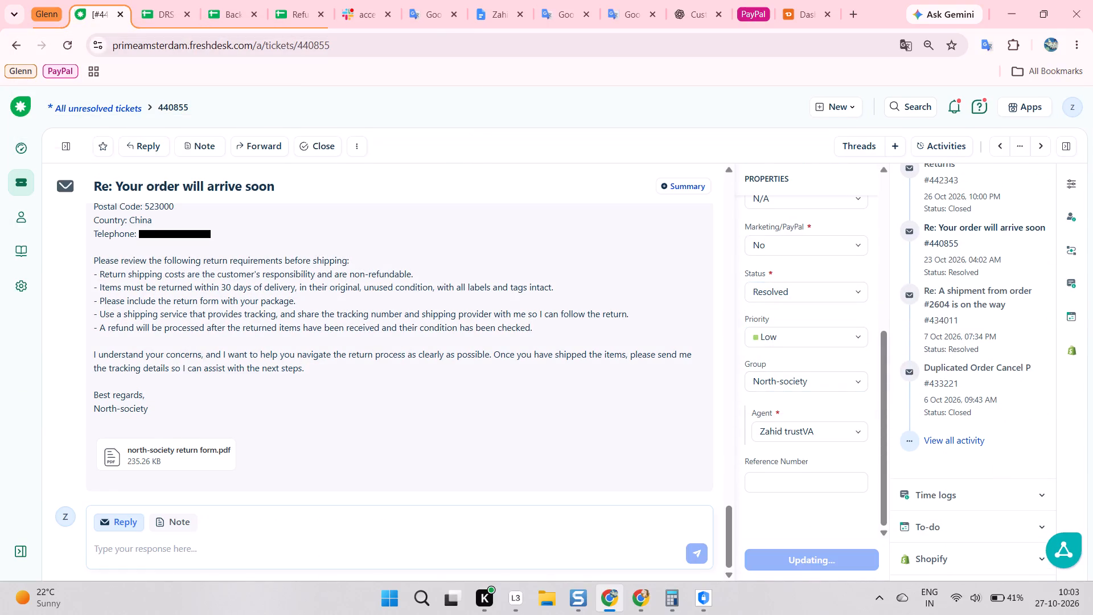
{"action": "scroll", "coordinate": [523, 388], "scroll_direction": "down", "scroll_amount": 4}
{"action": "left_click", "coordinate": [168, 94]}
{"action": "double_click", "coordinate": [173, 100]}
{"action": "key", "text": "ctrl+c"}
{"action": "key", "text": "ctrl+c"}
{"action": "left_click", "coordinate": [153, 0]}
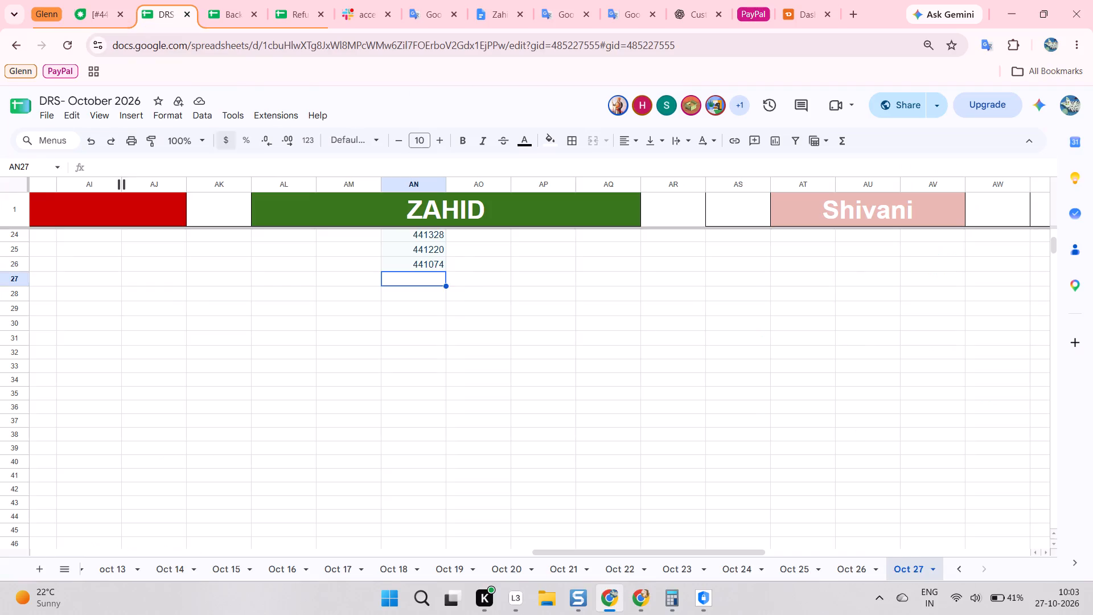
{"action": "key", "text": "ctrl+v"}
{"action": "left_click", "coordinate": [412, 296]}
{"action": "scroll", "coordinate": [435, 300], "scroll_direction": "down", "scroll_amount": 1}
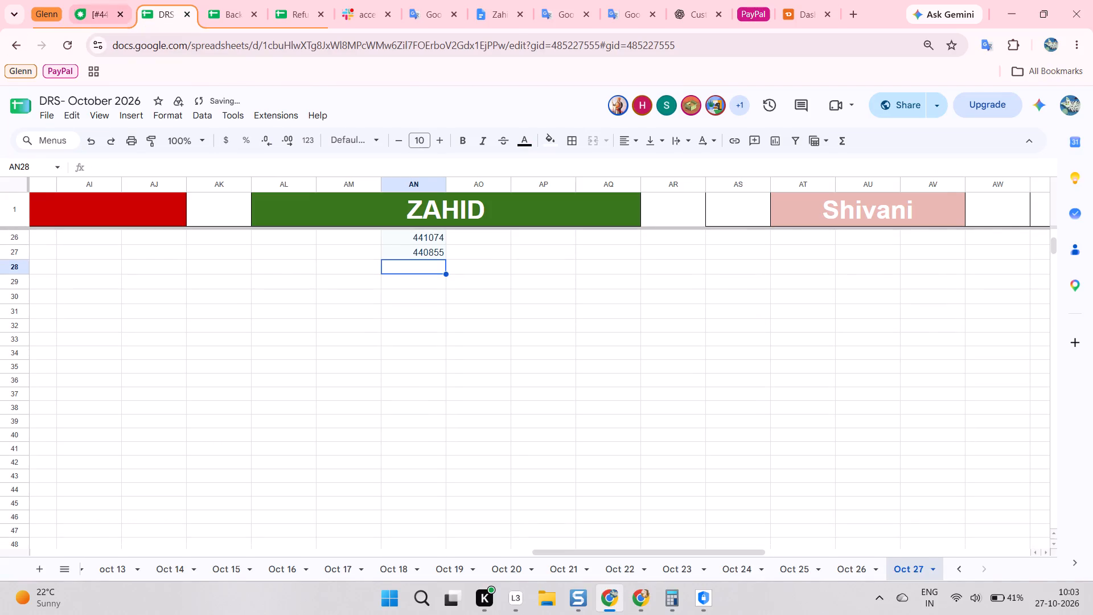
Open the next ticket, 440375, and go back to ticket 440855 to check its status.
{"action": "left_click", "coordinate": [112, 0]}
{"action": "left_click", "coordinate": [479, 335]}
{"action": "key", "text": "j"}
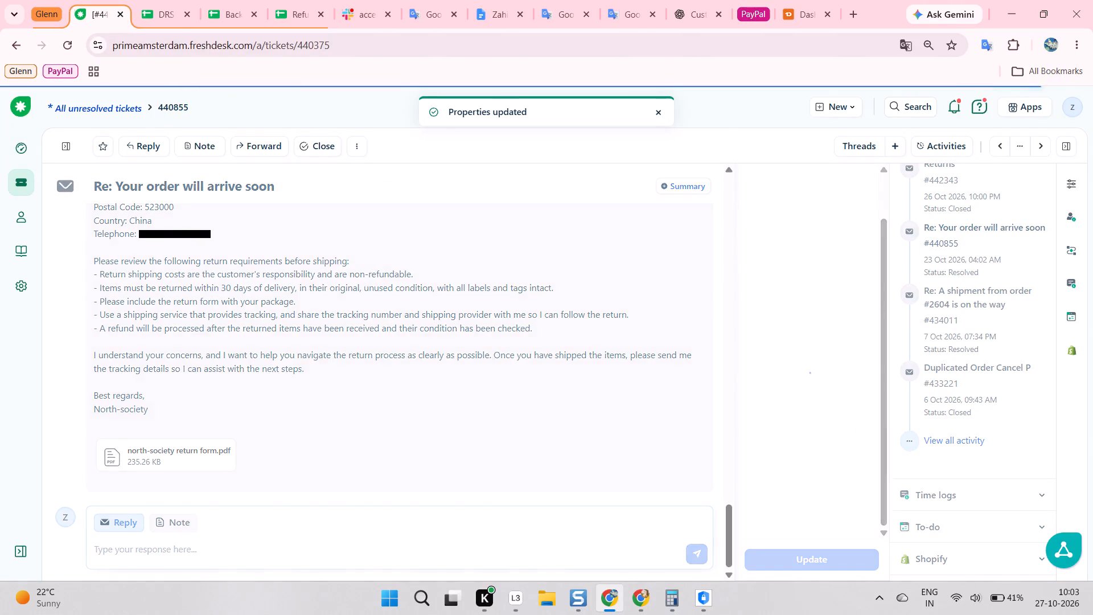
{"action": "scroll", "coordinate": [480, 321], "scroll_direction": "down", "scroll_amount": 15}
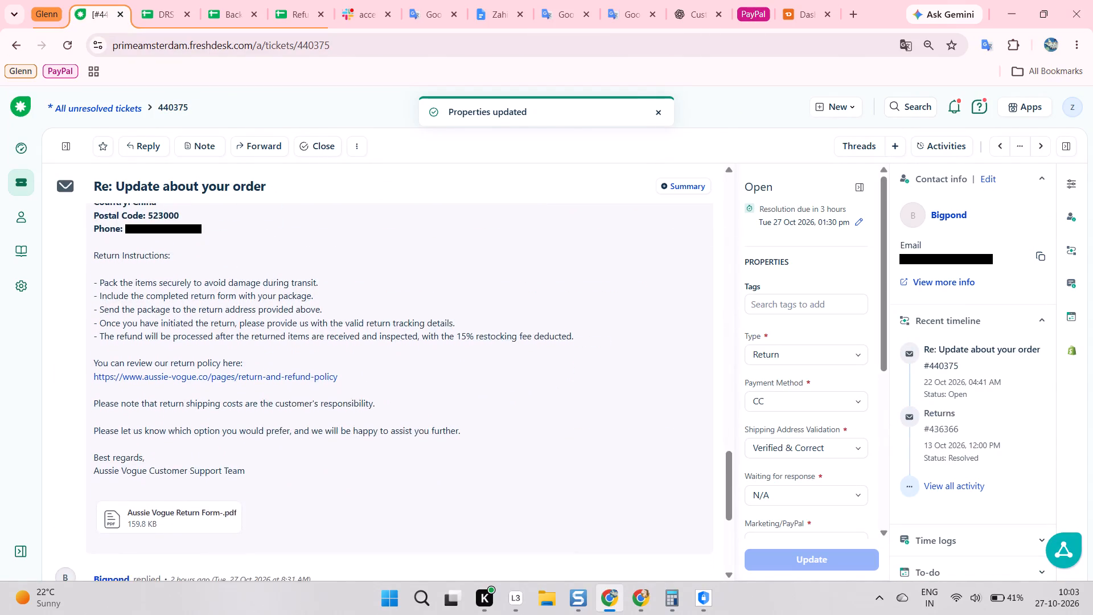
{"action": "scroll", "coordinate": [462, 335], "scroll_direction": "down", "scroll_amount": 1}
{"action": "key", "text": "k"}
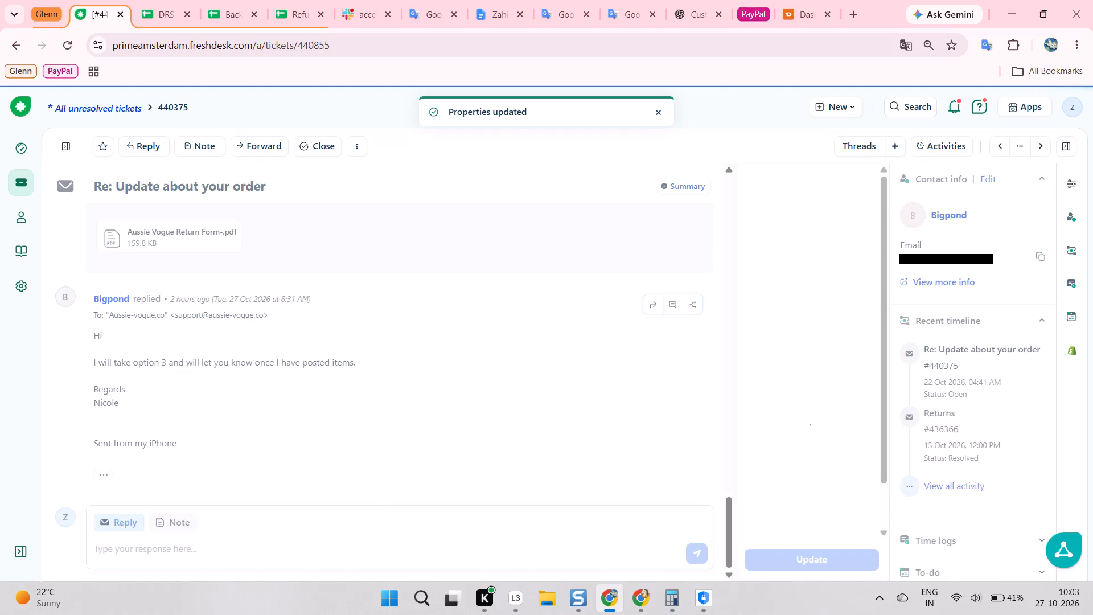
{"action": "scroll", "coordinate": [773, 339], "scroll_direction": "up", "scroll_amount": 1}
{"action": "left_click", "coordinate": [541, 229]}
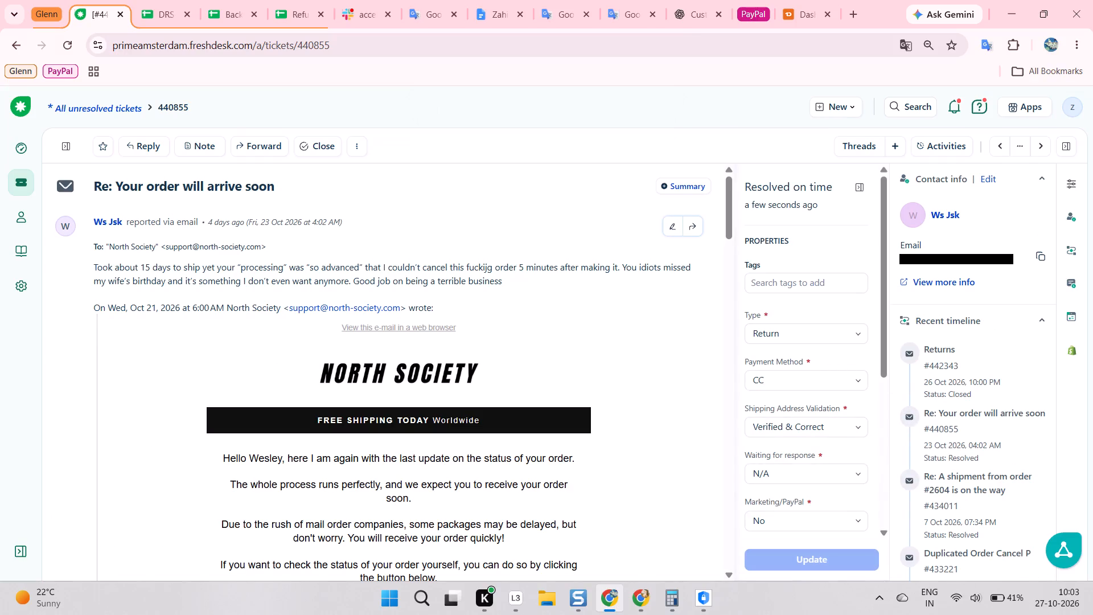
Open ticket 440375 and read the customer's latest message and the return options offered in the earlier reply.
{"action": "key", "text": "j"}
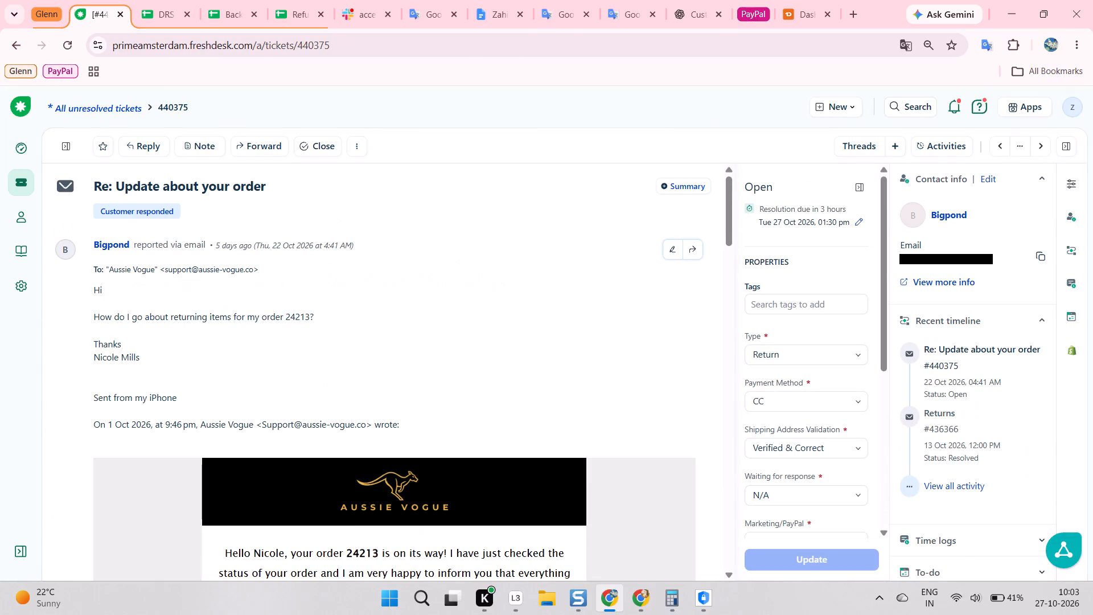
{"action": "scroll", "coordinate": [358, 333], "scroll_direction": "down", "scroll_amount": 20}
{"action": "scroll", "coordinate": [358, 333], "scroll_direction": "down", "scroll_amount": 6}
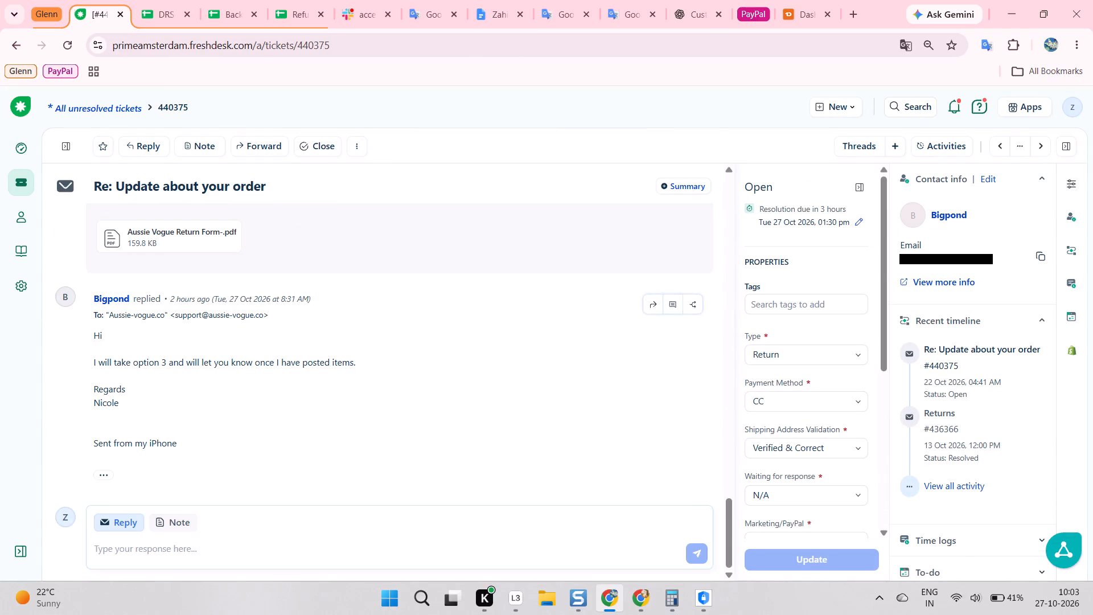
{"action": "scroll", "coordinate": [411, 348], "scroll_direction": "up", "scroll_amount": 7}
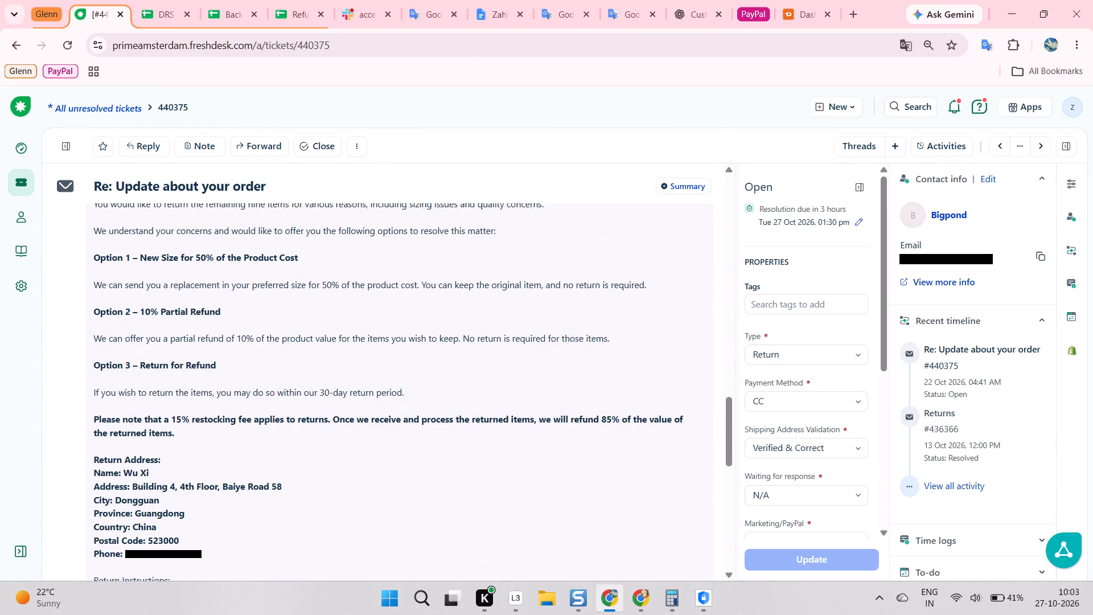
{"action": "scroll", "coordinate": [377, 360], "scroll_direction": "up", "scroll_amount": 1}
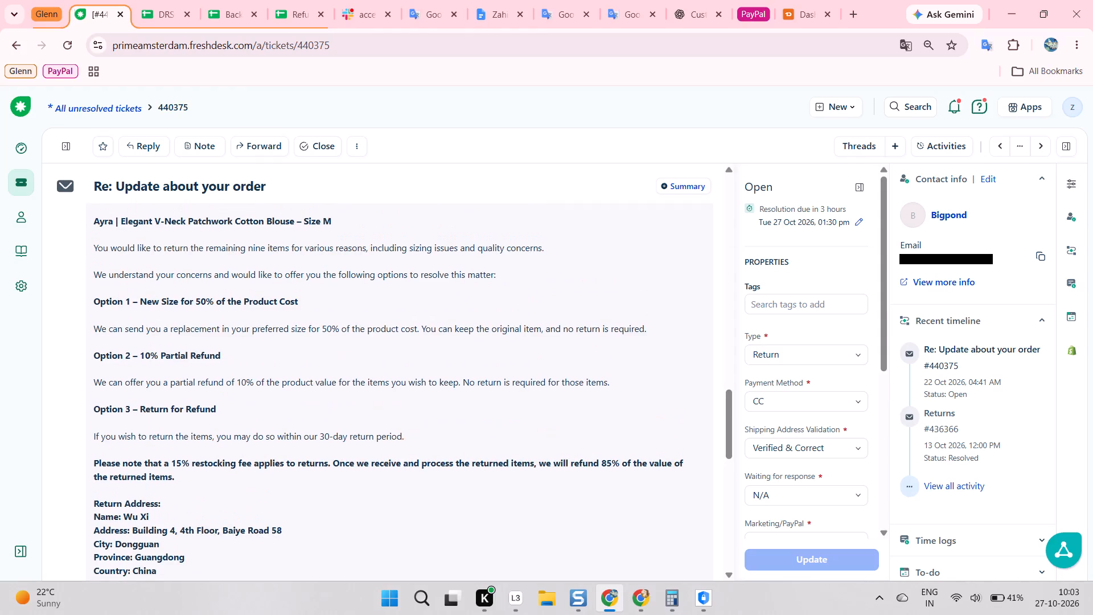
{"action": "scroll", "coordinate": [377, 348], "scroll_direction": "down", "scroll_amount": 14}
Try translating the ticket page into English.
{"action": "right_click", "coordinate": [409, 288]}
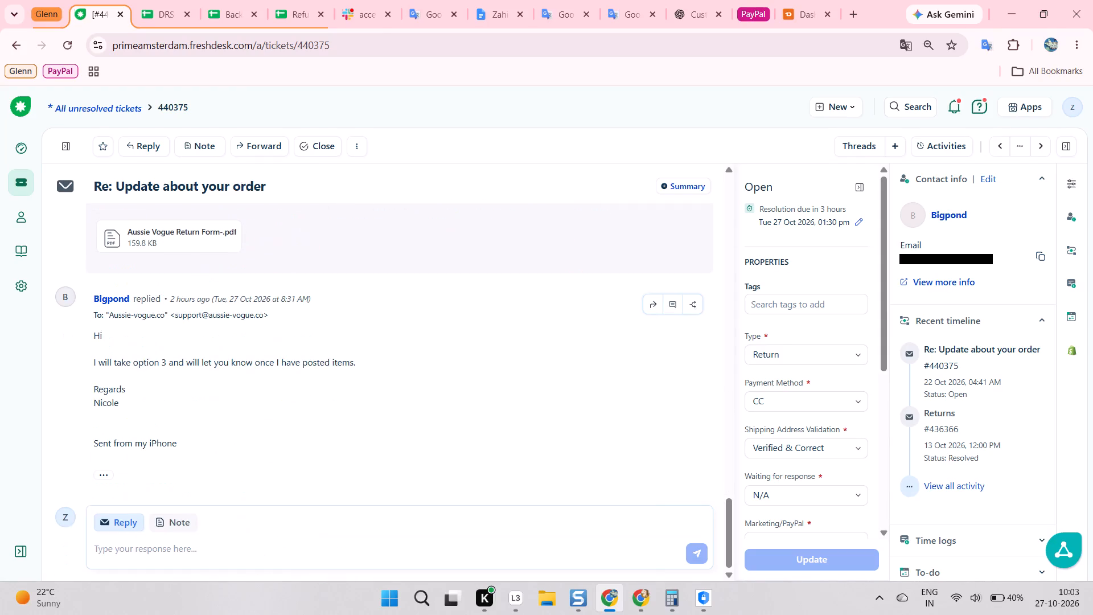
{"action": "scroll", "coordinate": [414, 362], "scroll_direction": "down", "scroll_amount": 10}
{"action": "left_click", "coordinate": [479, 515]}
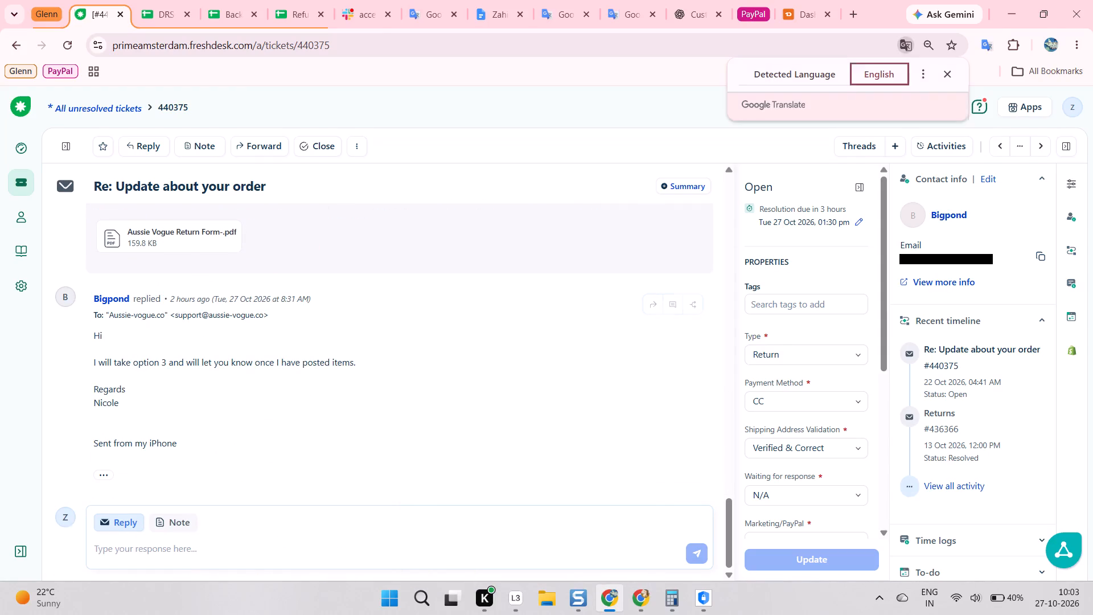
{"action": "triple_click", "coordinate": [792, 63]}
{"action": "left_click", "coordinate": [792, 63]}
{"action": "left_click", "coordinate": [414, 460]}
Copy the body of the "Asking return tracking no. with PRO" template from the New Return section of the Zahid temp. document.
{"action": "left_click", "coordinate": [515, 0]}
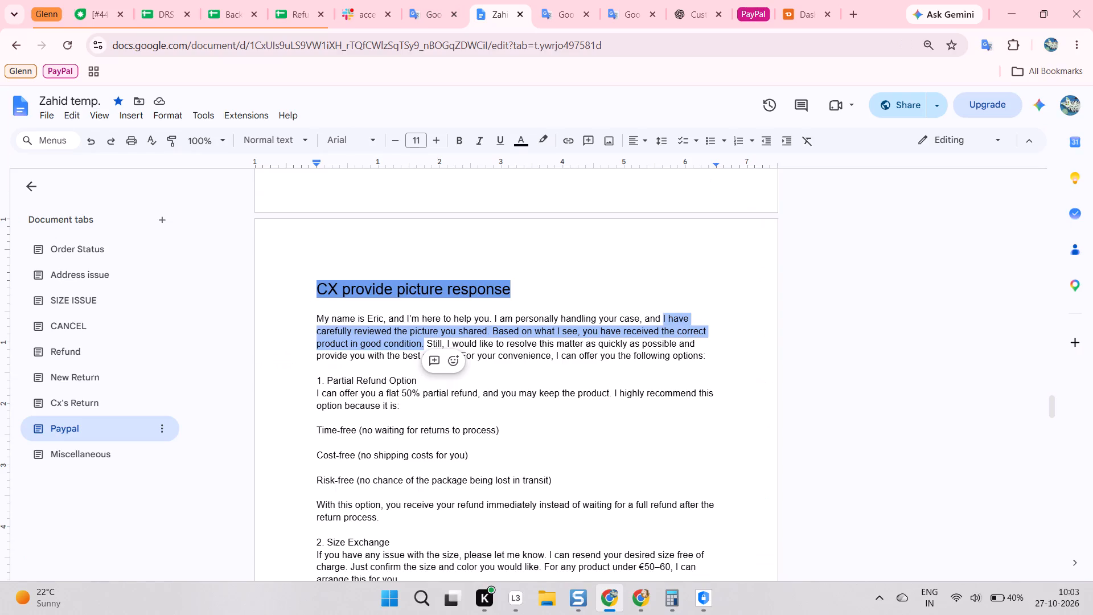
{"action": "scroll", "coordinate": [0, 262], "scroll_direction": "up", "scroll_amount": 1}
{"action": "left_click", "coordinate": [81, 380]}
{"action": "scroll", "coordinate": [405, 324], "scroll_direction": "up", "scroll_amount": 15}
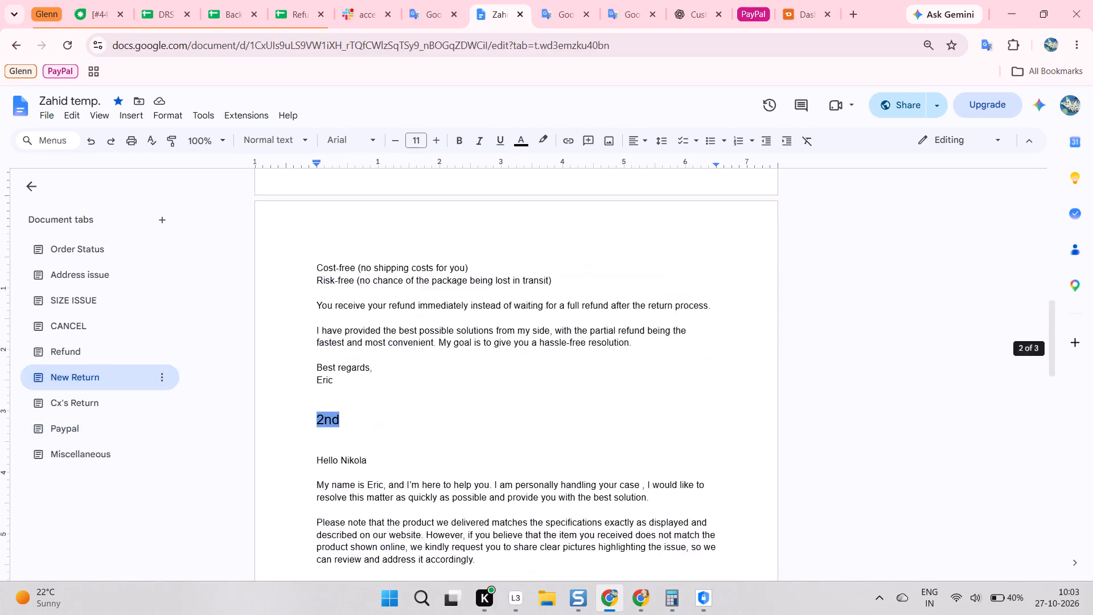
{"action": "scroll", "coordinate": [399, 276], "scroll_direction": "up", "scroll_amount": 12}
{"action": "left_click_drag", "start_coordinate": [299, 278], "coordinate": [635, 473]}
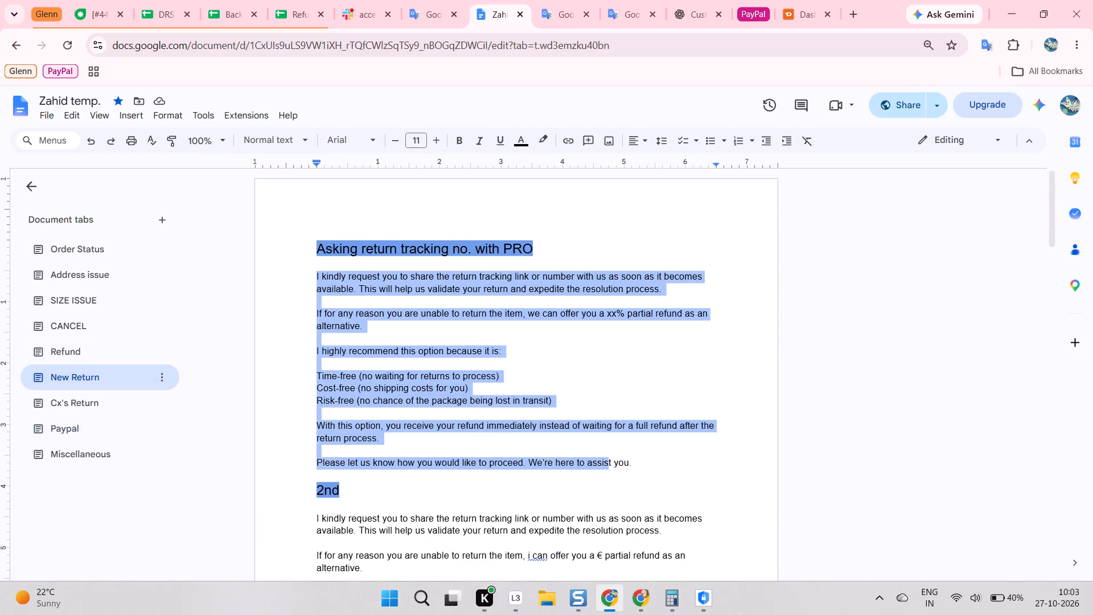
{"action": "left_click_drag", "start_coordinate": [635, 473], "coordinate": [633, 468]}
{"action": "key", "text": "ctrl+c"}
{"action": "key", "text": "ctrl+c"}
Replace the old source text in Google Translate with the copied return tracking template.
{"action": "left_click", "coordinate": [642, 0]}
{"action": "scroll", "coordinate": [512, 159], "scroll_direction": "up", "scroll_amount": 8}
{"action": "left_click", "coordinate": [517, 214]}
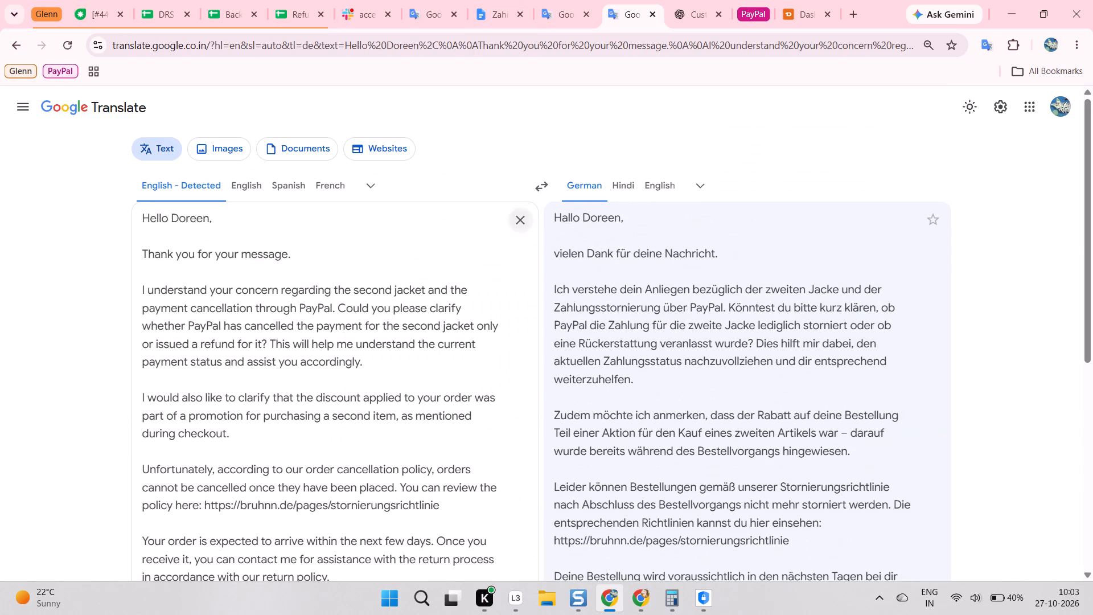
{"action": "key", "text": "ctrl+v"}
{"action": "key", "text": "BackSpace"}
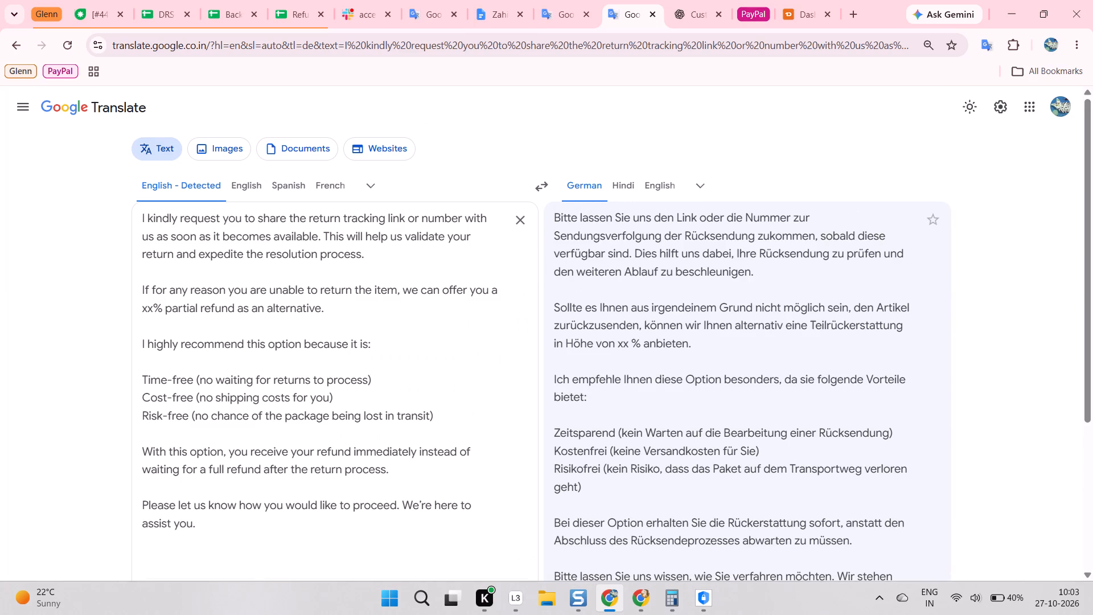
Replace the xx placeholder in the partial refund offer with 15, making it a 15% partial refund.
{"action": "double_click", "coordinate": [143, 309]}
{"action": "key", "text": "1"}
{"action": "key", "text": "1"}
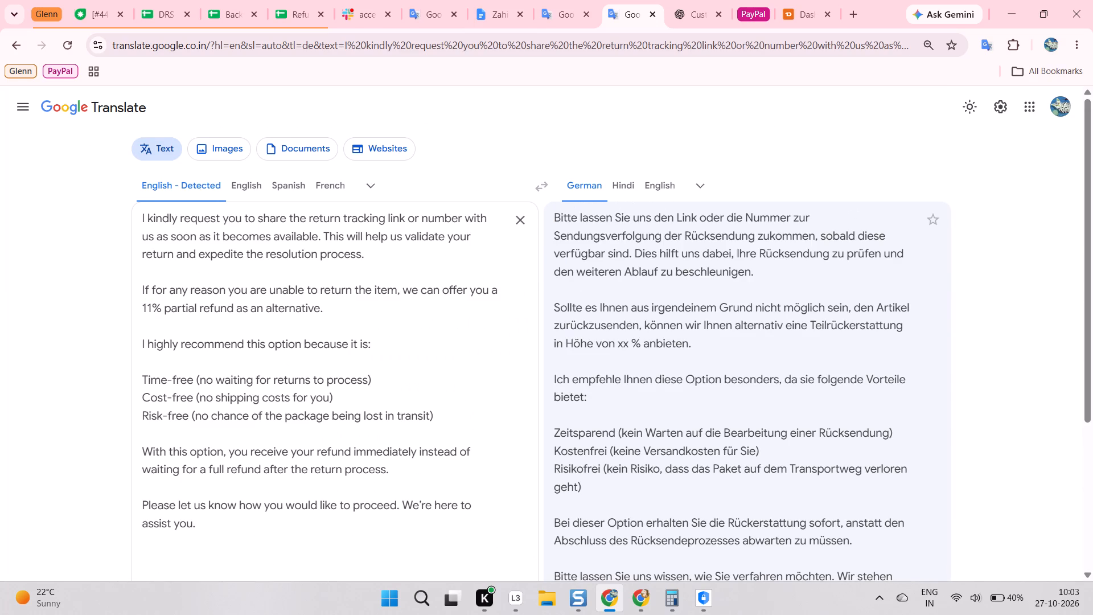
{"action": "key", "text": "BackSpace"}
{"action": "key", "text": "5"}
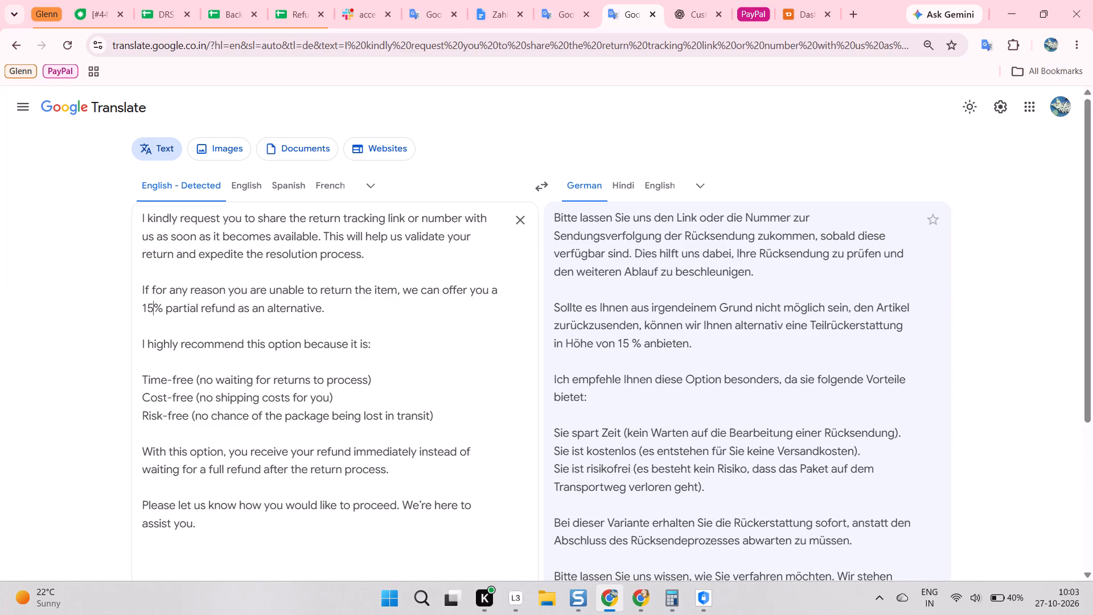
{"action": "left_click", "coordinate": [96, 0]}
{"action": "left_click", "coordinate": [617, 0]}
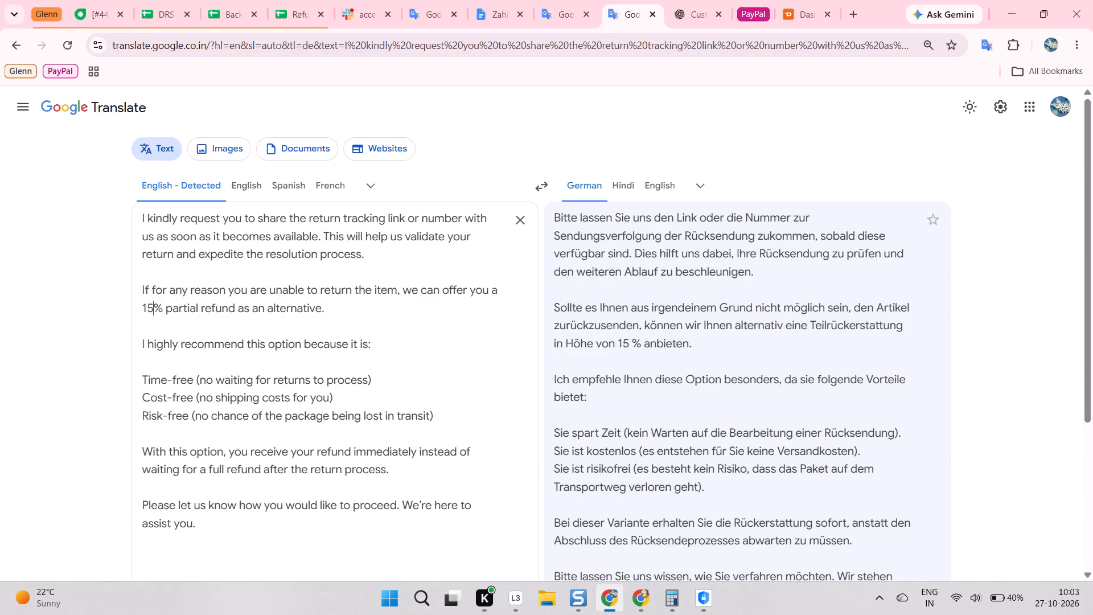
Copy the whole edited English text from Google Translate and return to ticket 440375.
{"action": "left_click", "coordinate": [345, 312]}
{"action": "key", "text": "ctrl+a"}
{"action": "key", "text": "ctrl+c"}
{"action": "key", "text": "ctrl+c"}
{"action": "left_click", "coordinate": [106, 13]}
Start a reply on ticket 440375 and replace its content with the canned greeting and sign-off response found by searching "aun".
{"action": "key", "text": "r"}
{"action": "scroll", "coordinate": [221, 413], "scroll_direction": "down", "scroll_amount": 3}
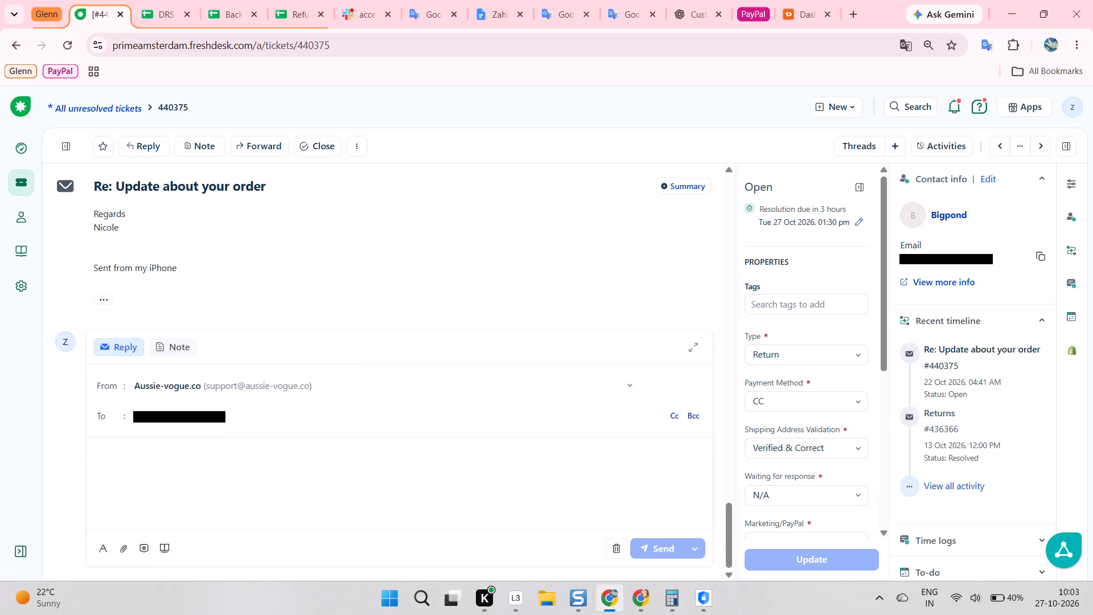
{"action": "scroll", "coordinate": [180, 454], "scroll_direction": "down", "scroll_amount": 10}
{"action": "left_click", "coordinate": [121, 491]}
{"action": "left_click_drag", "start_coordinate": [141, 468], "coordinate": [146, 464], "text": "ctrl"}
{"action": "key", "text": "ctrl+a"}
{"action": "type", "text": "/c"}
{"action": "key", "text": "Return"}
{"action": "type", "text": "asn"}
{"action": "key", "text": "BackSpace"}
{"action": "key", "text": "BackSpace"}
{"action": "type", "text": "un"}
{"action": "left_click", "coordinate": [147, 344]}
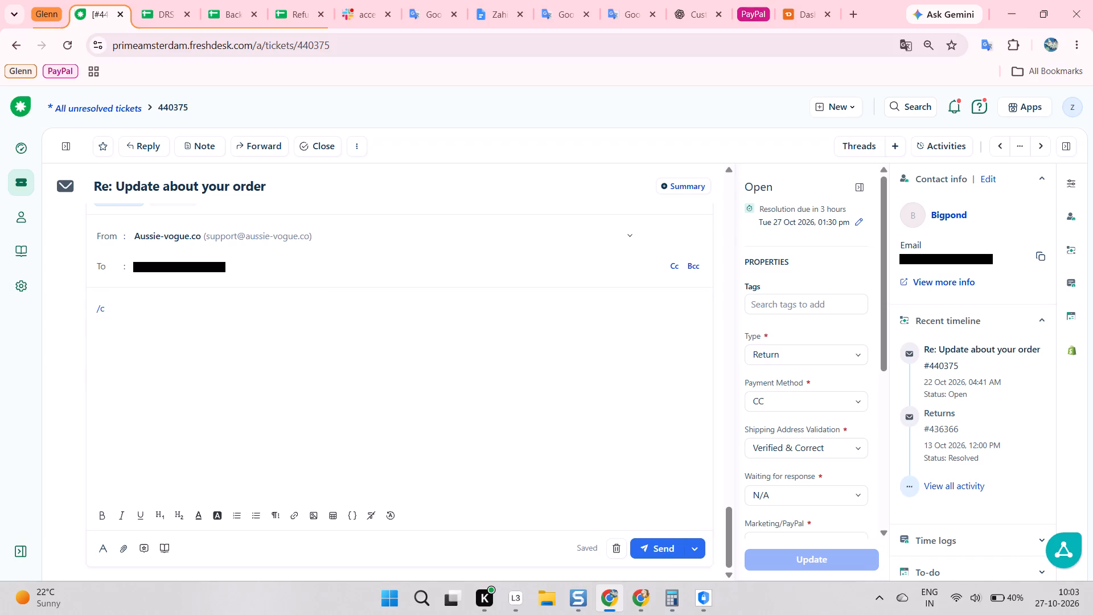
Paste the return tracking text below the greeting and remove the extra line before the sign-off.
{"action": "left_click", "coordinate": [121, 335]}
{"action": "key", "text": "ctrl+v"}
{"action": "scroll", "coordinate": [155, 348], "scroll_direction": "down", "scroll_amount": 7}
{"action": "left_click", "coordinate": [133, 450]}
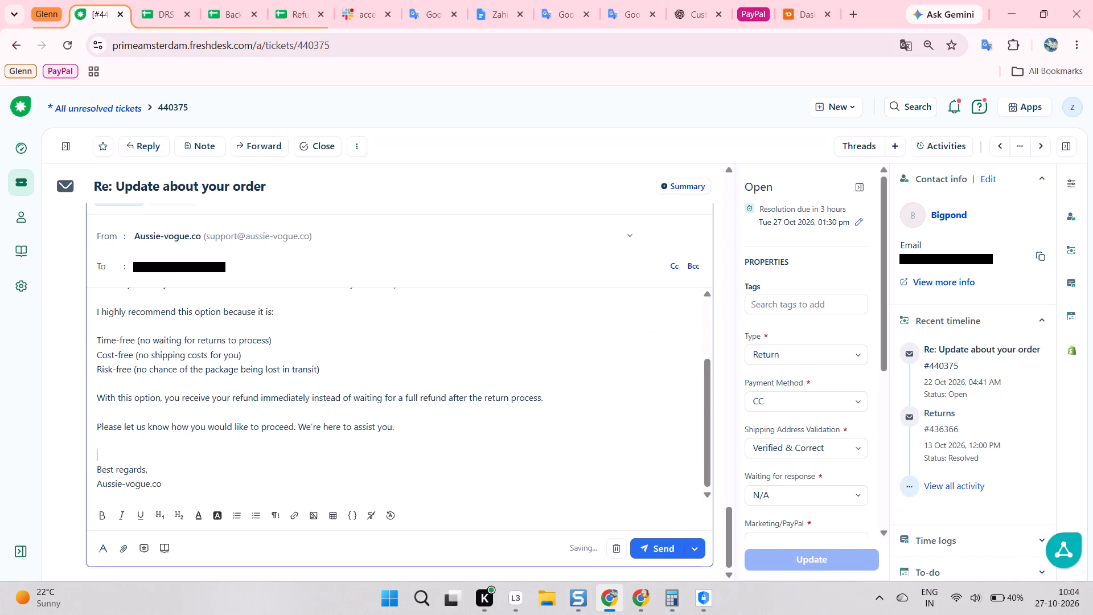
{"action": "key", "text": "BackSpace"}
Copy the first name Nicole from the earlier reply's greeting and pass it through Google Translate to get plain text.
{"action": "scroll", "coordinate": [187, 412], "scroll_direction": "up", "scroll_amount": 12}
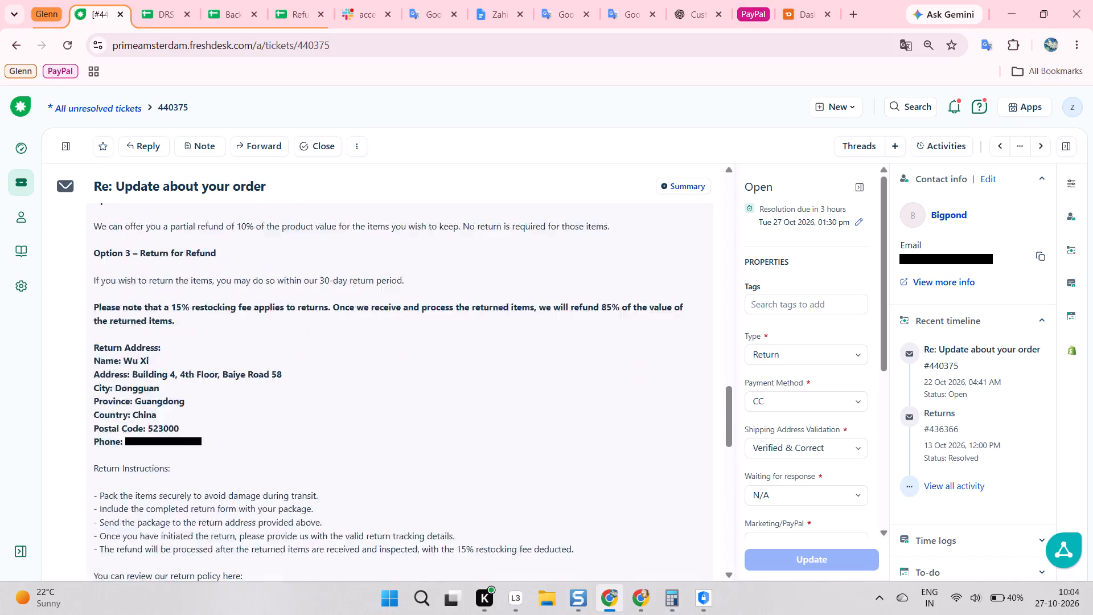
{"action": "scroll", "coordinate": [143, 417], "scroll_direction": "up", "scroll_amount": 5}
{"action": "double_click", "coordinate": [126, 279]}
{"action": "key", "text": "ctrl+c"}
{"action": "key", "text": "ctrl+c"}
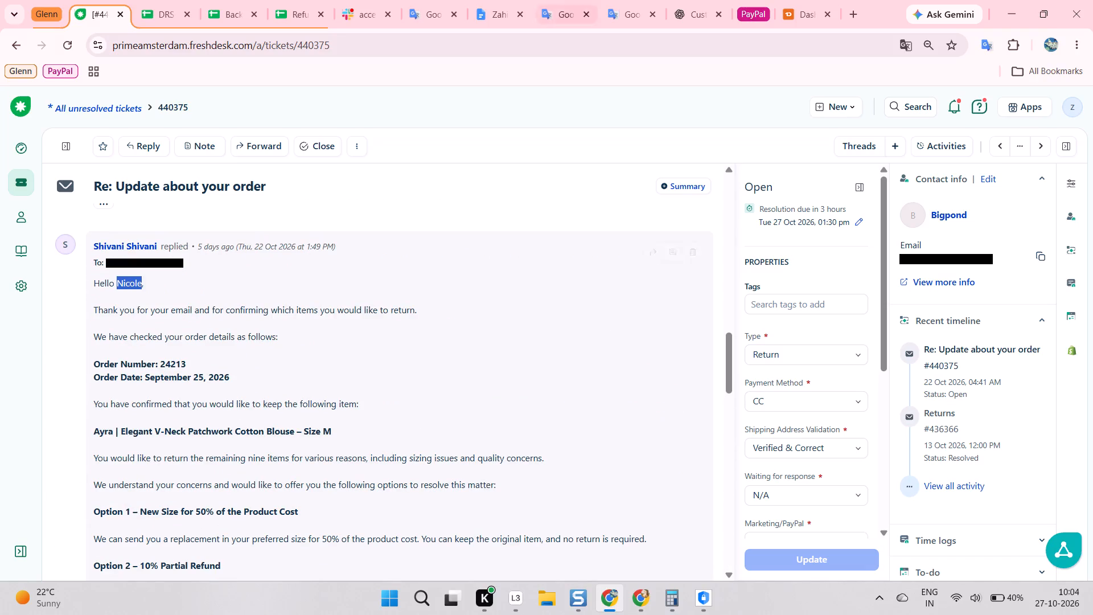
{"action": "left_click", "coordinate": [663, 0]}
{"action": "scroll", "coordinate": [429, 194], "scroll_direction": "up", "scroll_amount": 6}
{"action": "left_click", "coordinate": [499, 217]}
{"action": "left_click", "coordinate": [516, 221]}
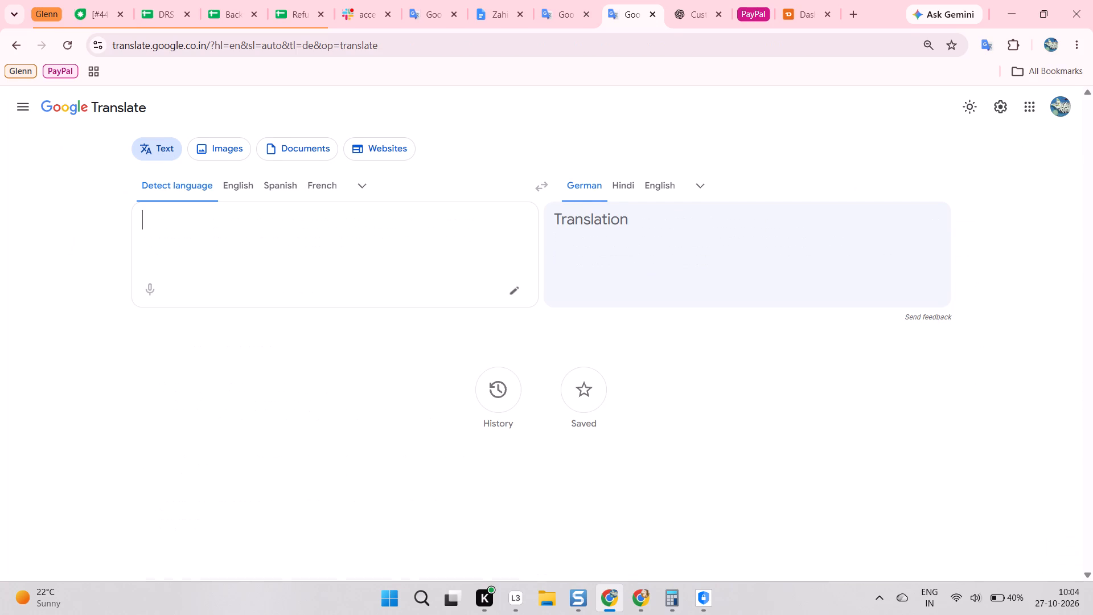
{"action": "key", "text": "ctrl+v"}
{"action": "key", "text": "ctrl+a"}
{"action": "key", "text": "ctrl+x"}
Replace the name Bigpond in the reply's greeting with Nicole and send the reply on ticket 440375.
{"action": "left_click", "coordinate": [121, 0]}
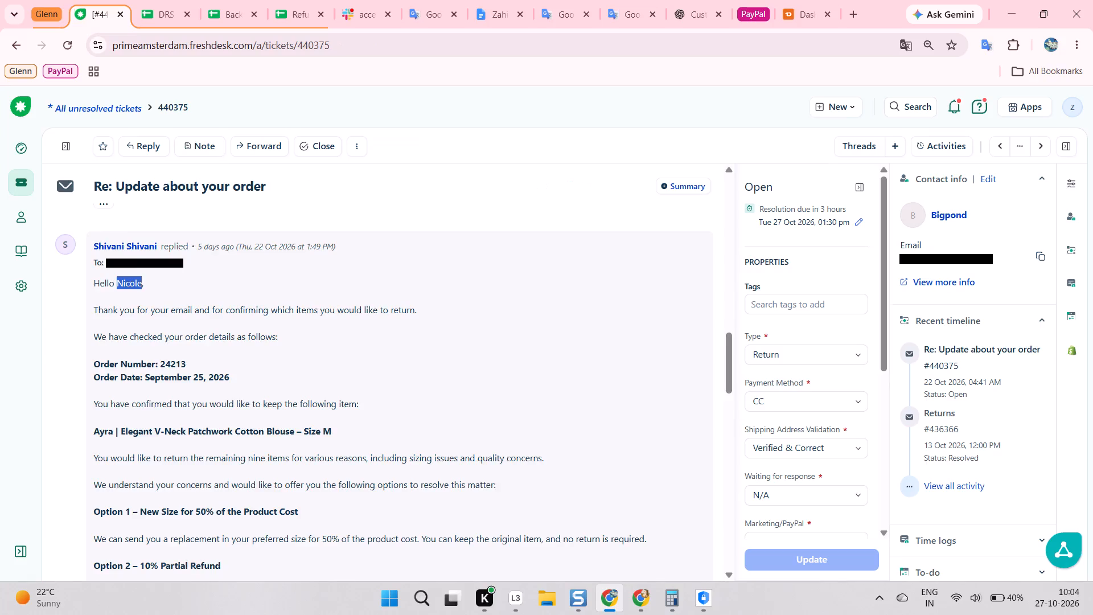
{"action": "scroll", "coordinate": [194, 321], "scroll_direction": "down", "scroll_amount": 13}
{"action": "double_click", "coordinate": [138, 310]}
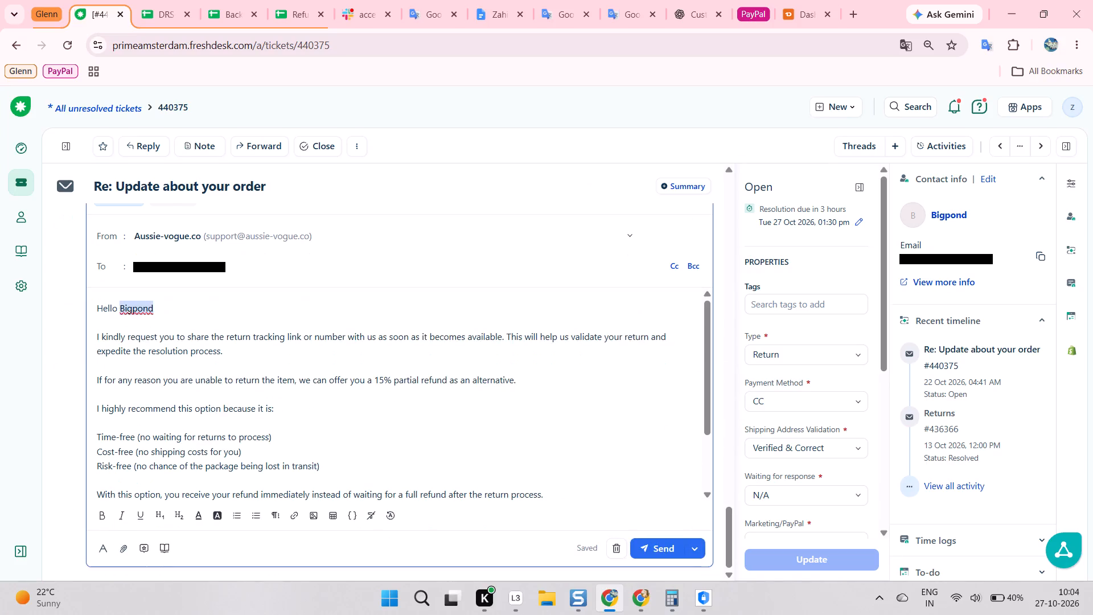
{"action": "key", "text": "ctrl+v"}
{"action": "scroll", "coordinate": [276, 428], "scroll_direction": "down", "scroll_amount": 8}
{"action": "left_click", "coordinate": [649, 548]}
{"action": "scroll", "coordinate": [338, 366], "scroll_direction": "down", "scroll_amount": 4}
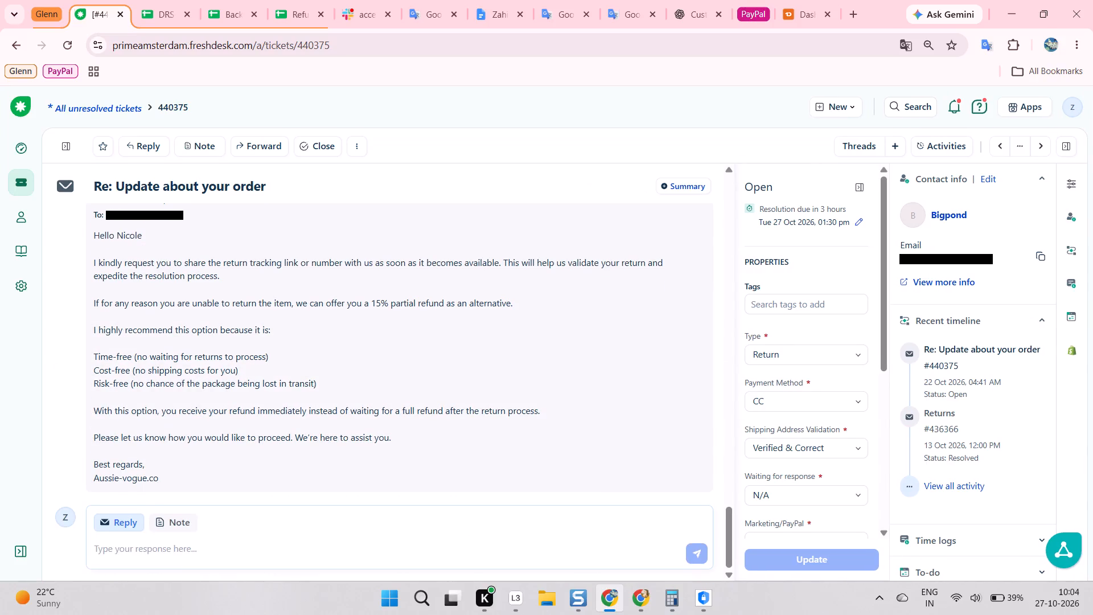
{"action": "scroll", "coordinate": [675, 386], "scroll_direction": "down", "scroll_amount": 8}
{"action": "left_click", "coordinate": [789, 293]}
{"action": "left_click", "coordinate": [783, 367]}
{"action": "key", "text": "Tab"}
{"action": "key", "text": "Tab"}
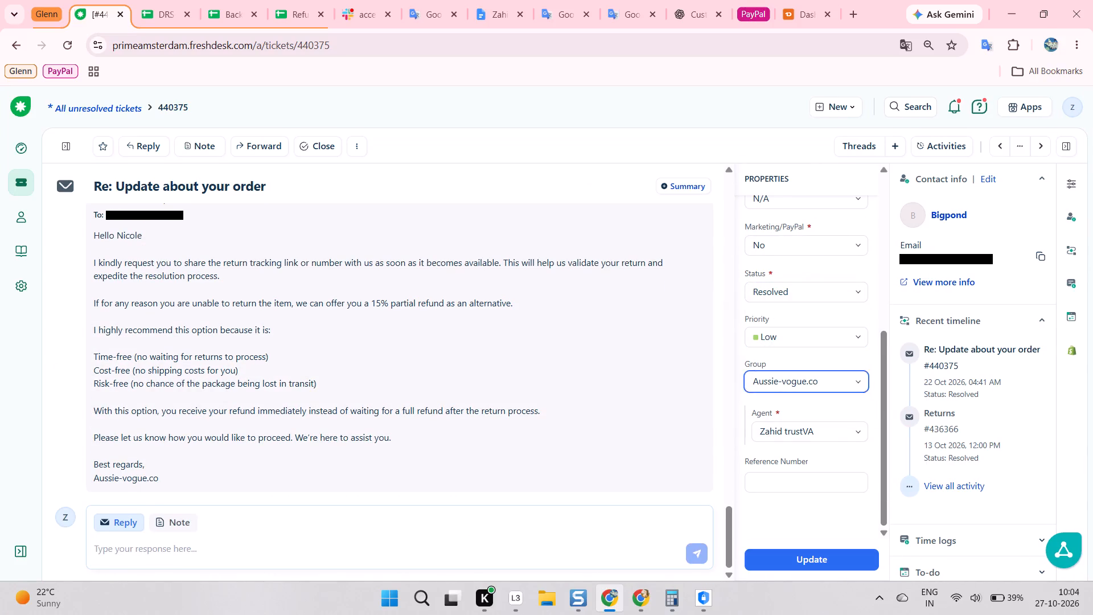
{"action": "key", "text": "Tab"}
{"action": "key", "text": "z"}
{"action": "scroll", "coordinate": [804, 493], "scroll_direction": "down", "scroll_amount": 4}
{"action": "left_click", "coordinate": [813, 560]}
{"action": "scroll", "coordinate": [428, 311], "scroll_direction": "down", "scroll_amount": 3}
{"action": "double_click", "coordinate": [163, 108]}
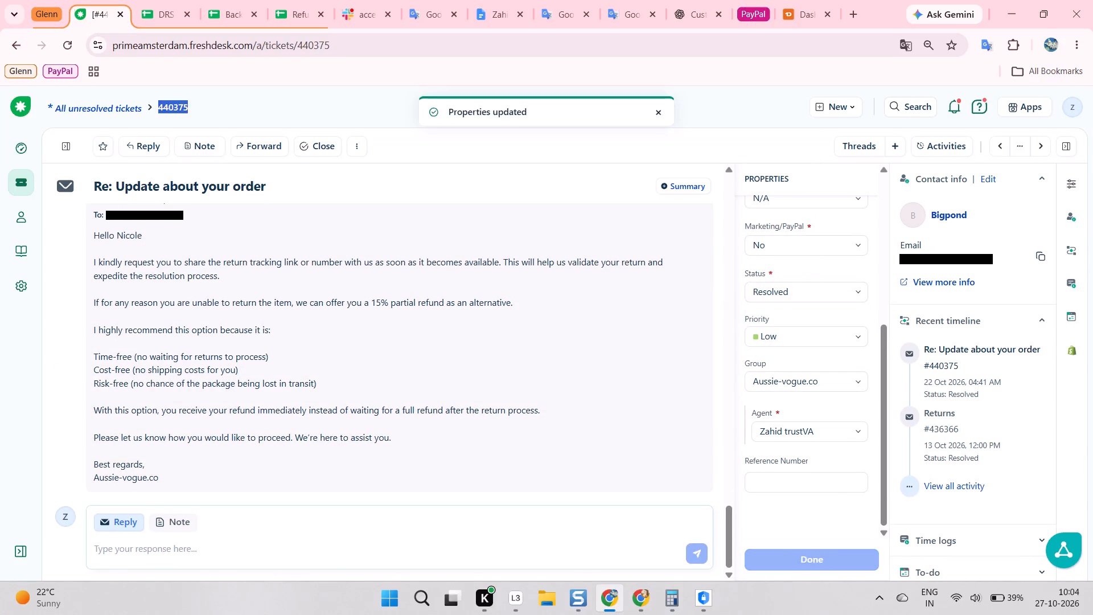
{"action": "key", "text": "ctrl+c"}
{"action": "key", "text": "ctrl+c"}
{"action": "left_click", "coordinate": [164, 0]}
{"action": "key", "text": "ctrl+v"}
{"action": "left_click", "coordinate": [396, 280]}
{"action": "scroll", "coordinate": [378, 283], "scroll_direction": "down", "scroll_amount": 1}
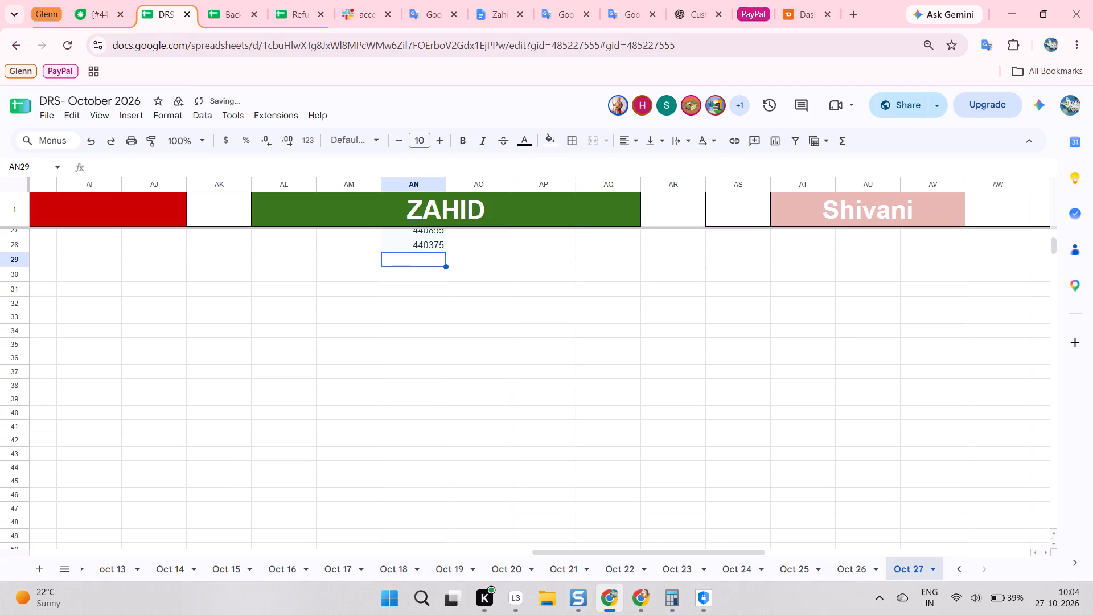
{"action": "left_click", "coordinate": [105, 3]}
{"action": "left_click", "coordinate": [430, 342]}
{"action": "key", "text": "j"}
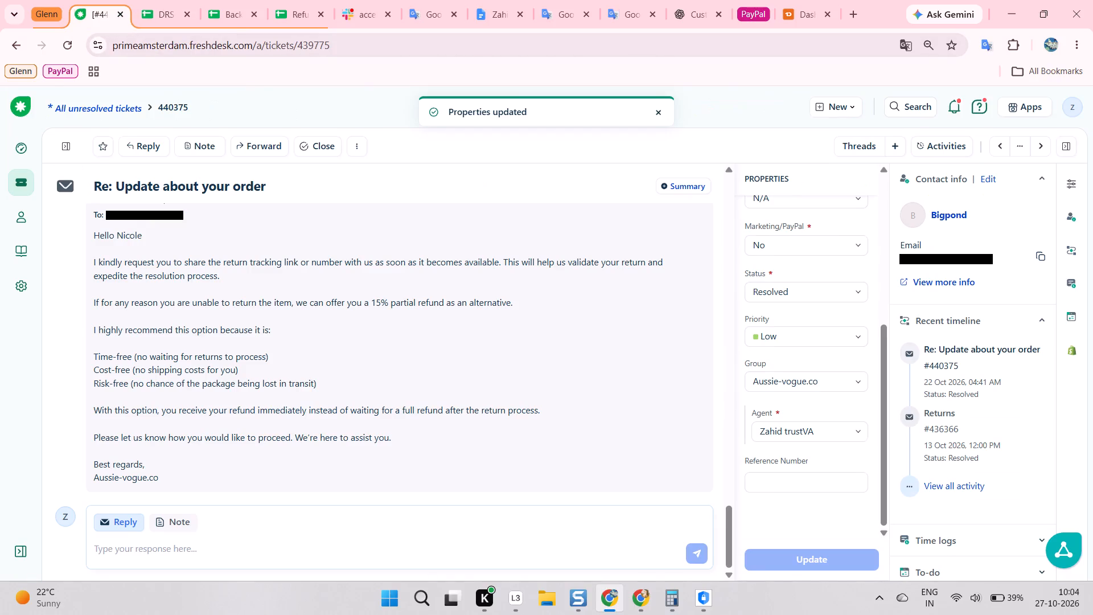
{"action": "scroll", "coordinate": [427, 330], "scroll_direction": "down", "scroll_amount": 14}
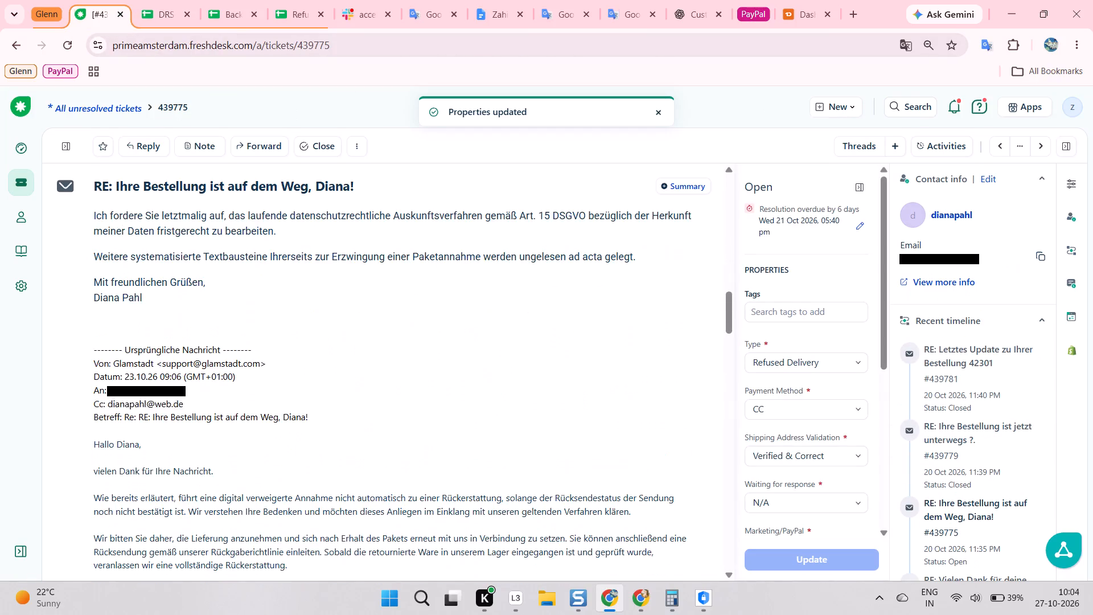
{"action": "scroll", "coordinate": [417, 343], "scroll_direction": "down", "scroll_amount": 13}
{"action": "scroll", "coordinate": [425, 339], "scroll_direction": "down", "scroll_amount": 12}
{"action": "scroll", "coordinate": [425, 339], "scroll_direction": "up", "scroll_amount": 3}
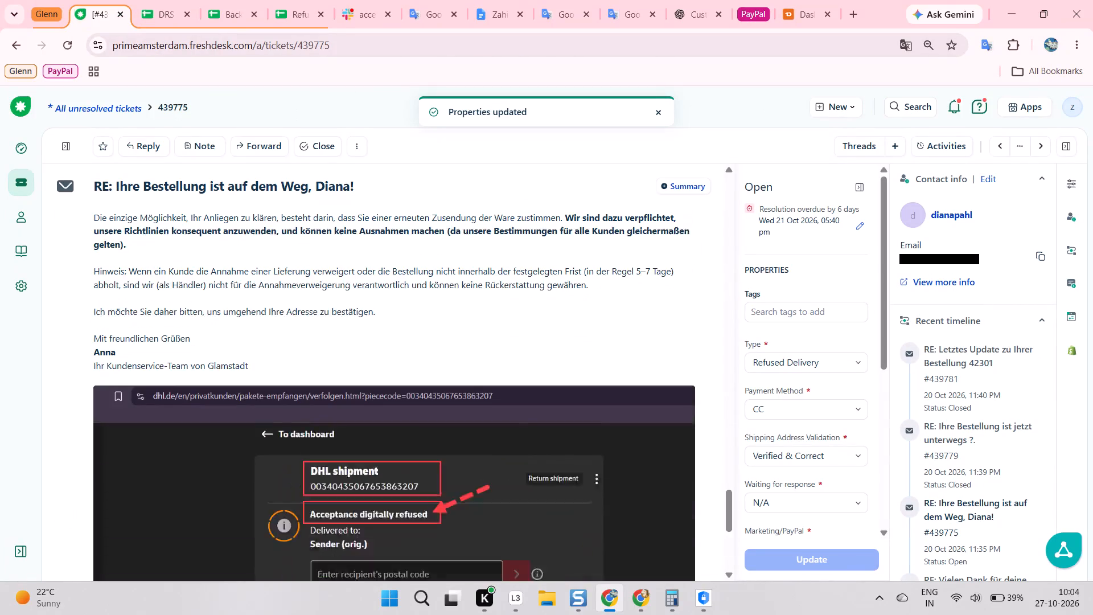
{"action": "scroll", "coordinate": [422, 340], "scroll_direction": "up", "scroll_amount": 2}
{"action": "left_click", "coordinate": [449, 263]}
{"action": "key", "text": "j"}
{"action": "scroll", "coordinate": [441, 317], "scroll_direction": "down", "scroll_amount": 3}
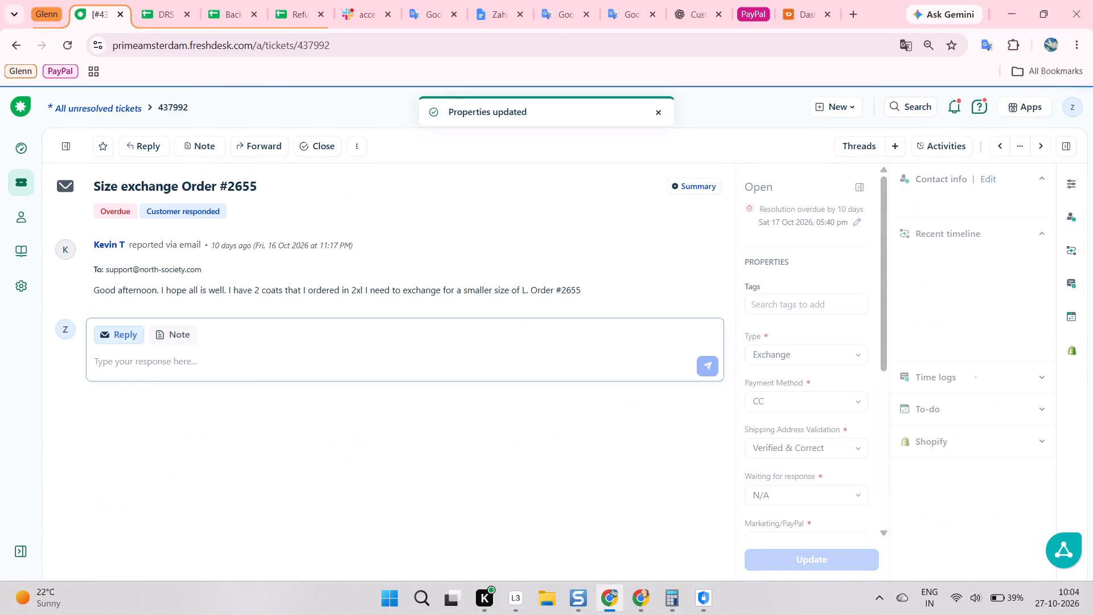
{"action": "scroll", "coordinate": [435, 322], "scroll_direction": "down", "scroll_amount": 8}
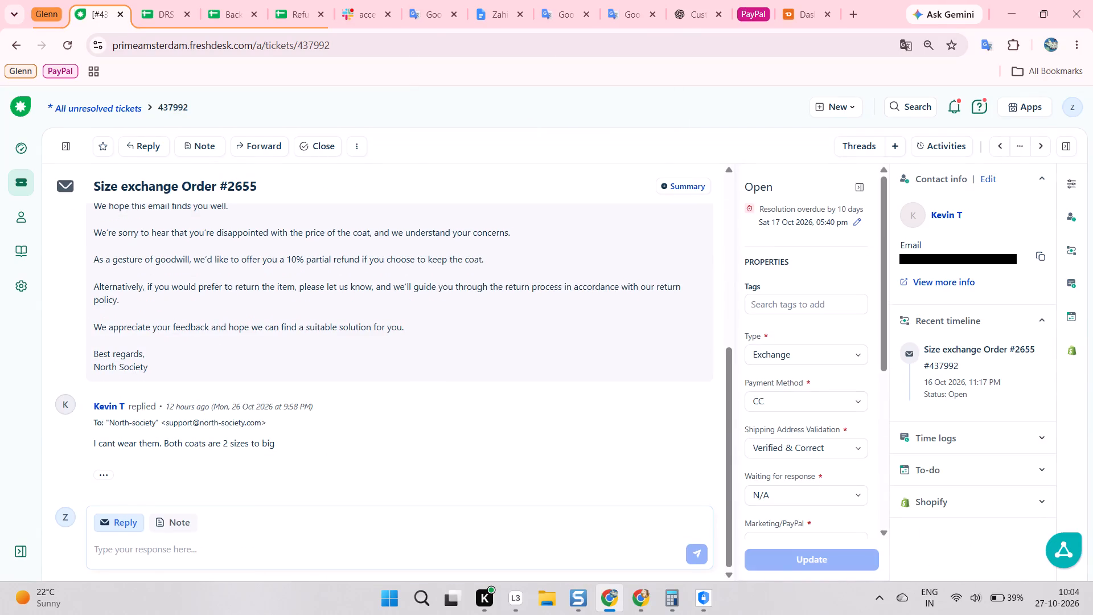
{"action": "scroll", "coordinate": [447, 367], "scroll_direction": "up", "scroll_amount": 1}
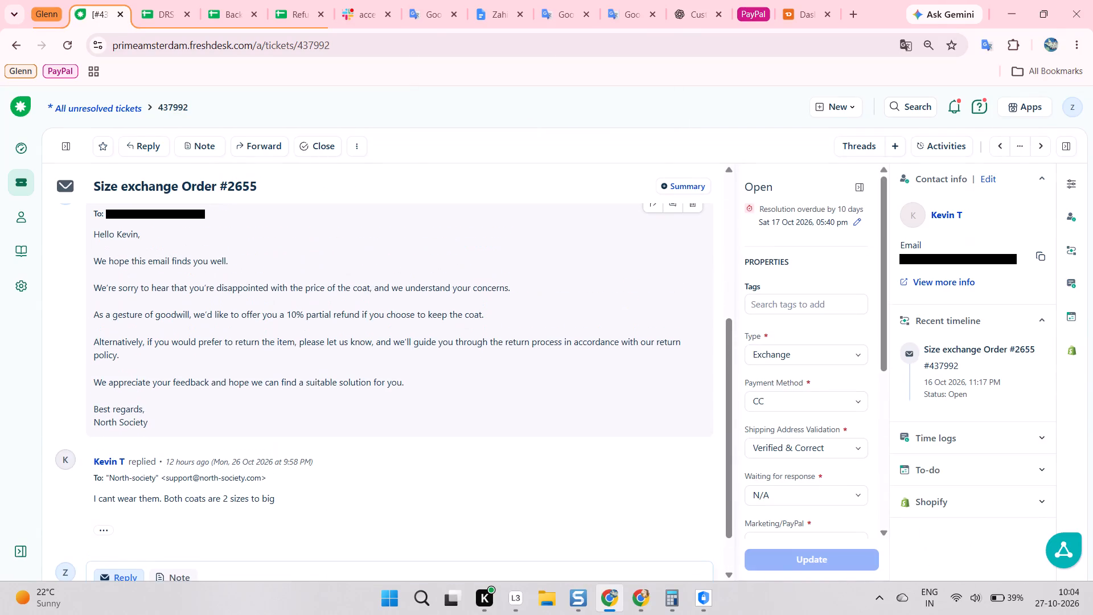
{"action": "scroll", "coordinate": [447, 367], "scroll_direction": "up", "scroll_amount": 2}
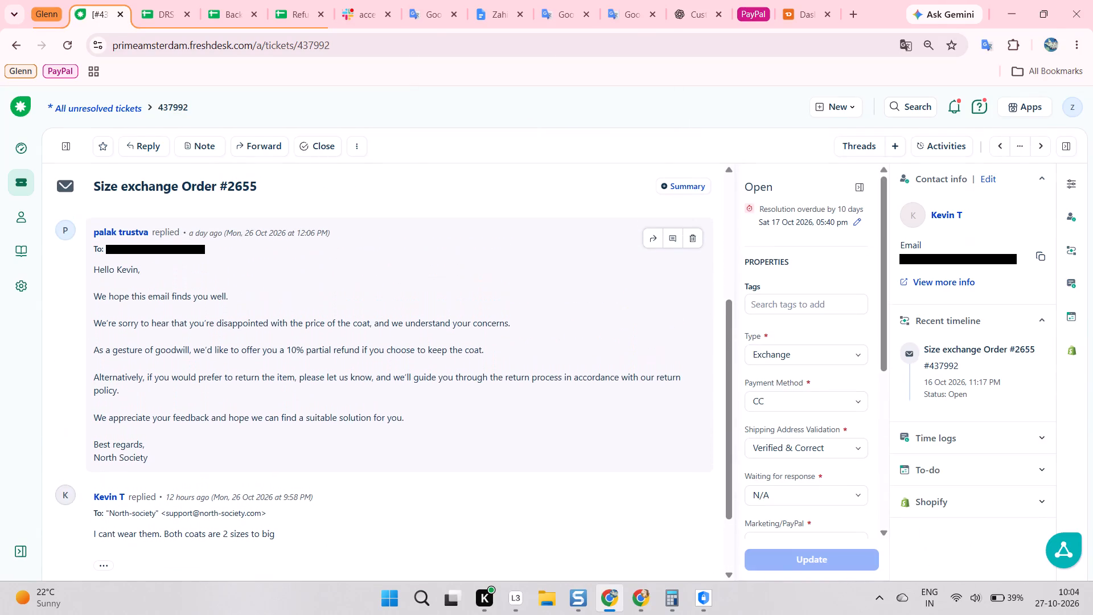
{"action": "scroll", "coordinate": [449, 367], "scroll_direction": "up", "scroll_amount": 1}
{"action": "scroll", "coordinate": [419, 375], "scroll_direction": "down", "scroll_amount": 2}
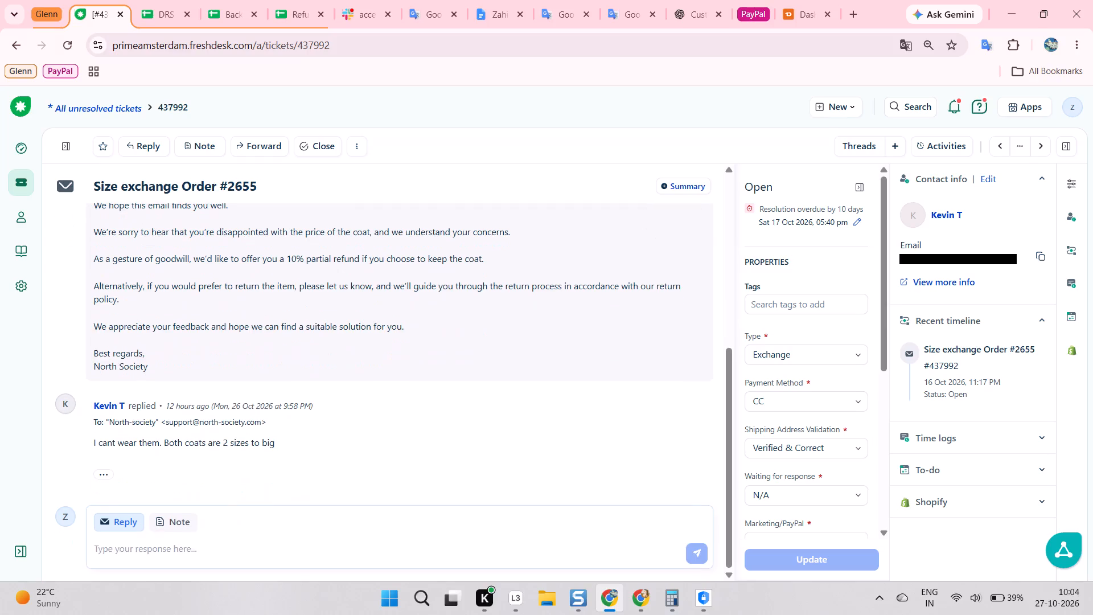
{"action": "scroll", "coordinate": [412, 368], "scroll_direction": "up", "scroll_amount": 6}
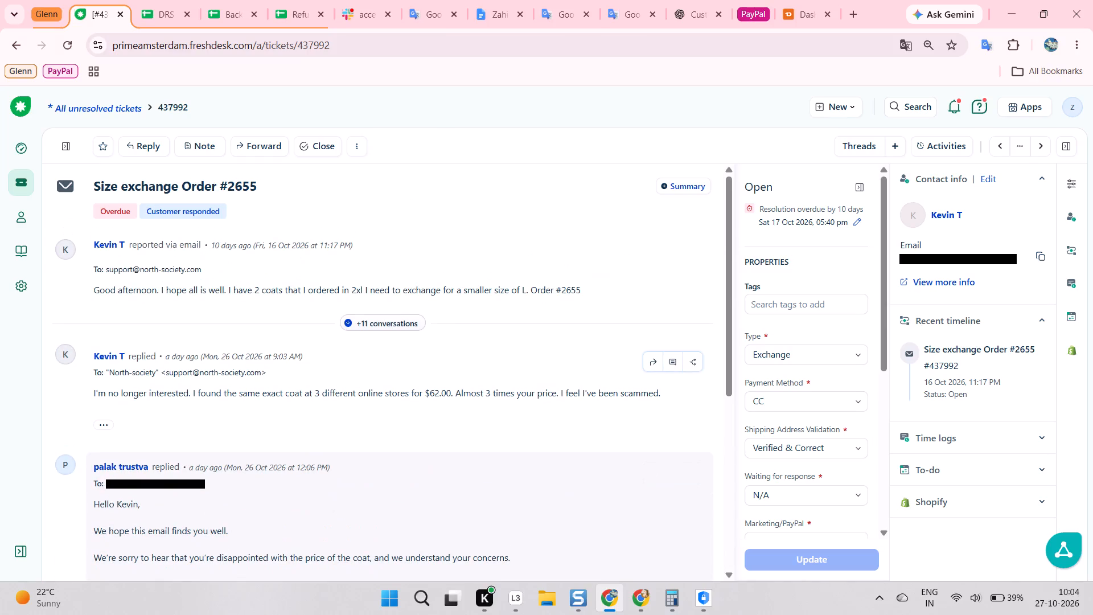
Expand the hidden conversations on ticket 437992 and read the whole exchange through to the customer's latest reply.
{"action": "left_click", "coordinate": [429, 414]}
{"action": "left_click", "coordinate": [384, 314]}
{"action": "left_click", "coordinate": [386, 317]}
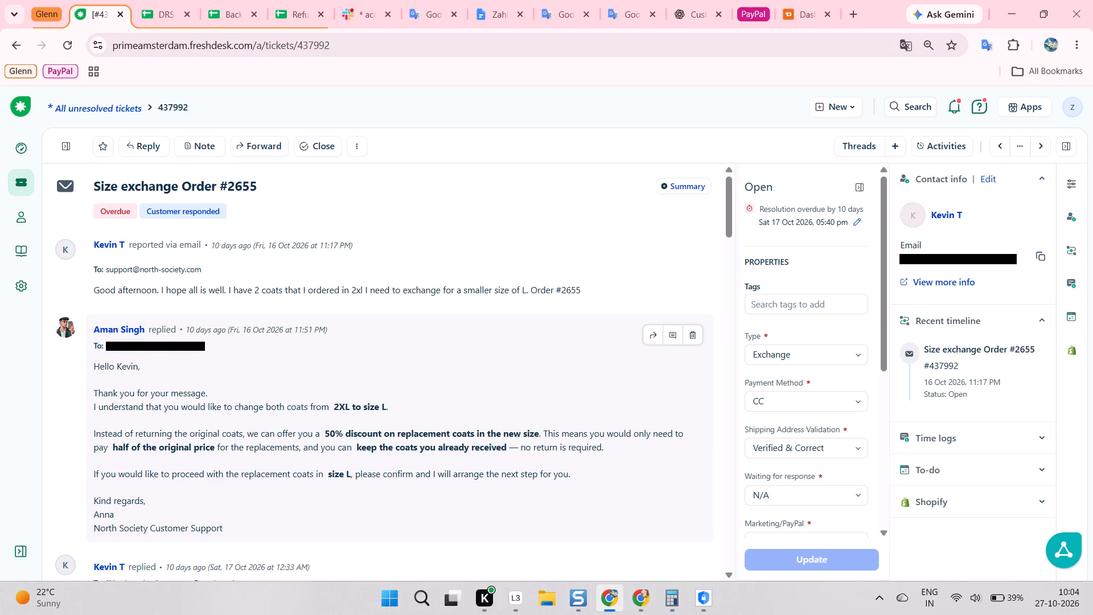
{"action": "left_click", "coordinate": [223, 296]}
{"action": "scroll", "coordinate": [257, 305], "scroll_direction": "down", "scroll_amount": 11}
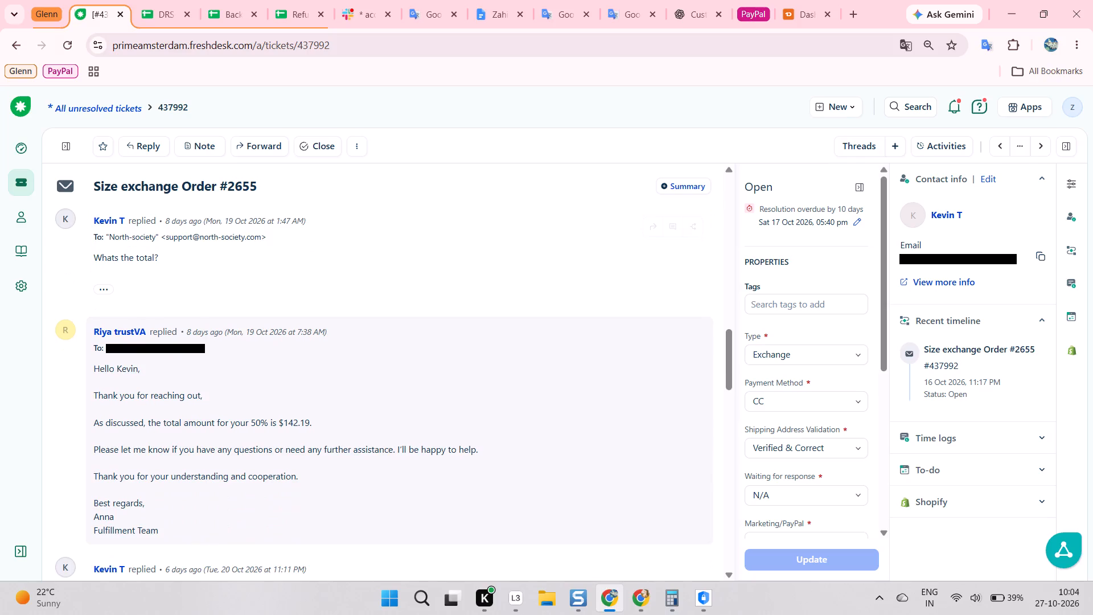
{"action": "scroll", "coordinate": [307, 311], "scroll_direction": "down", "scroll_amount": 3}
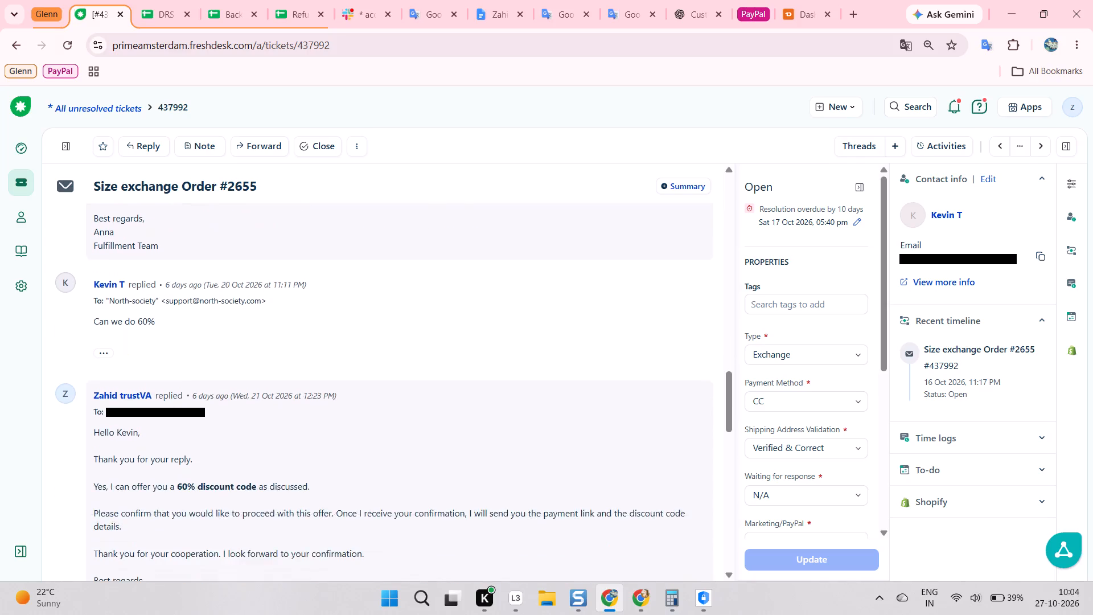
{"action": "scroll", "coordinate": [309, 313], "scroll_direction": "down", "scroll_amount": 3}
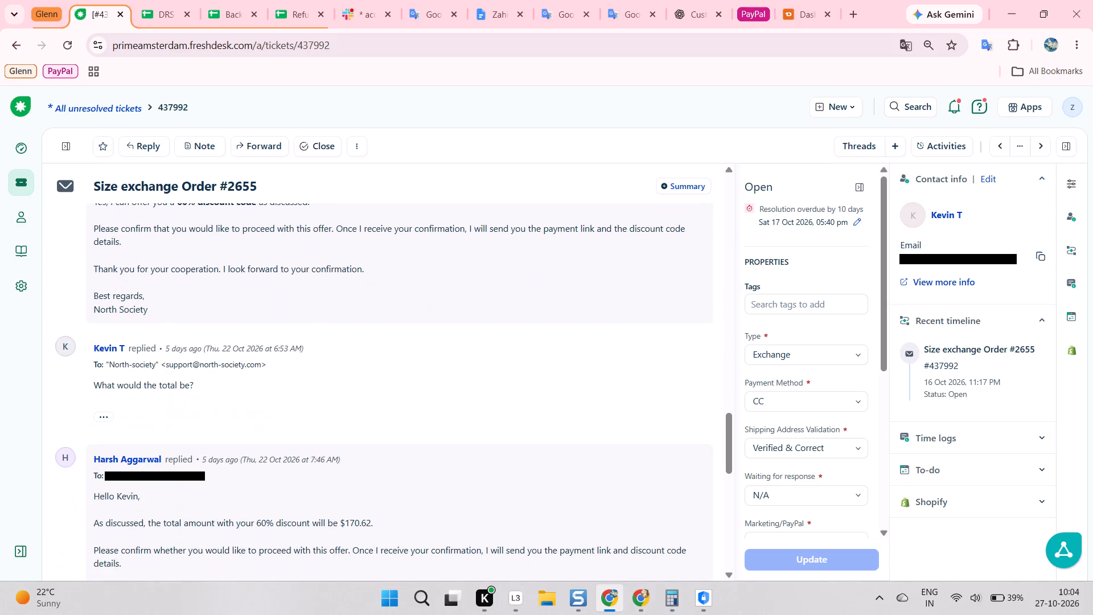
{"action": "scroll", "coordinate": [309, 317], "scroll_direction": "down", "scroll_amount": 3}
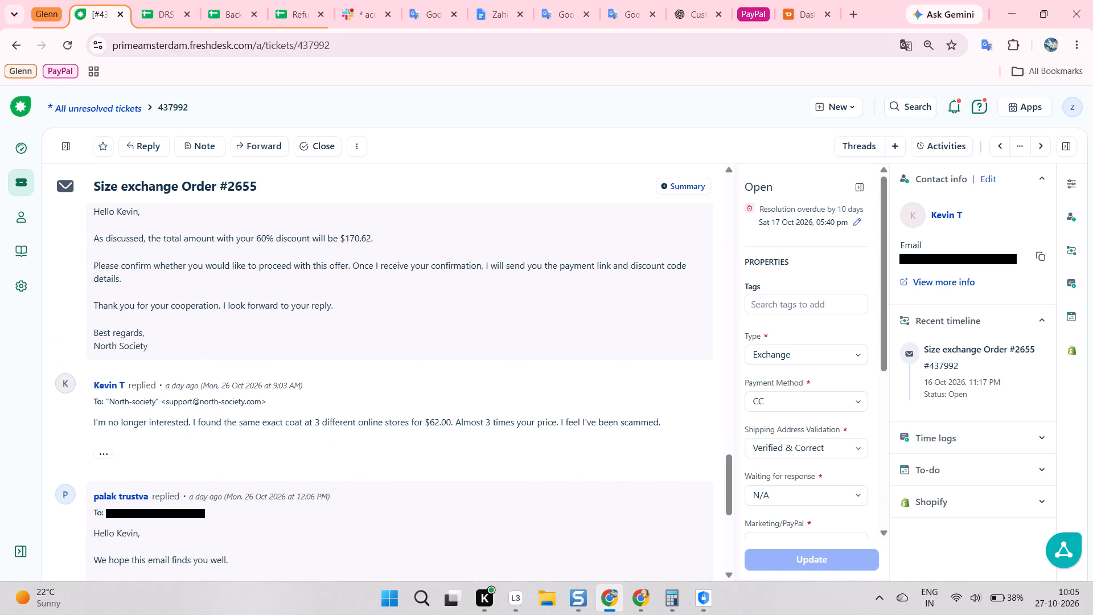
{"action": "scroll", "coordinate": [326, 340], "scroll_direction": "down", "scroll_amount": 2}
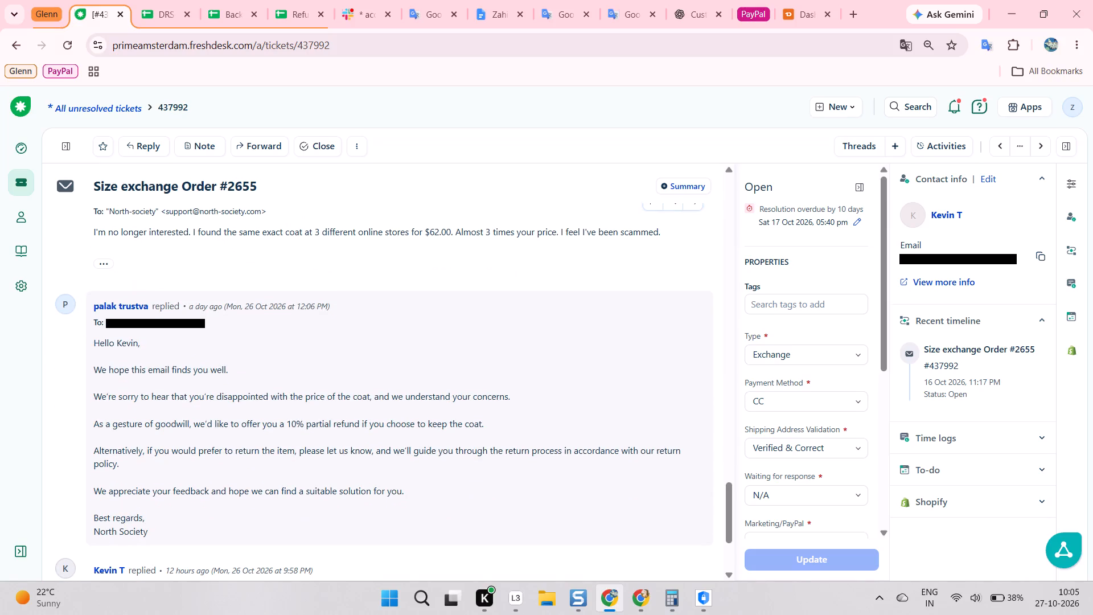
{"action": "scroll", "coordinate": [368, 286], "scroll_direction": "down", "scroll_amount": 2}
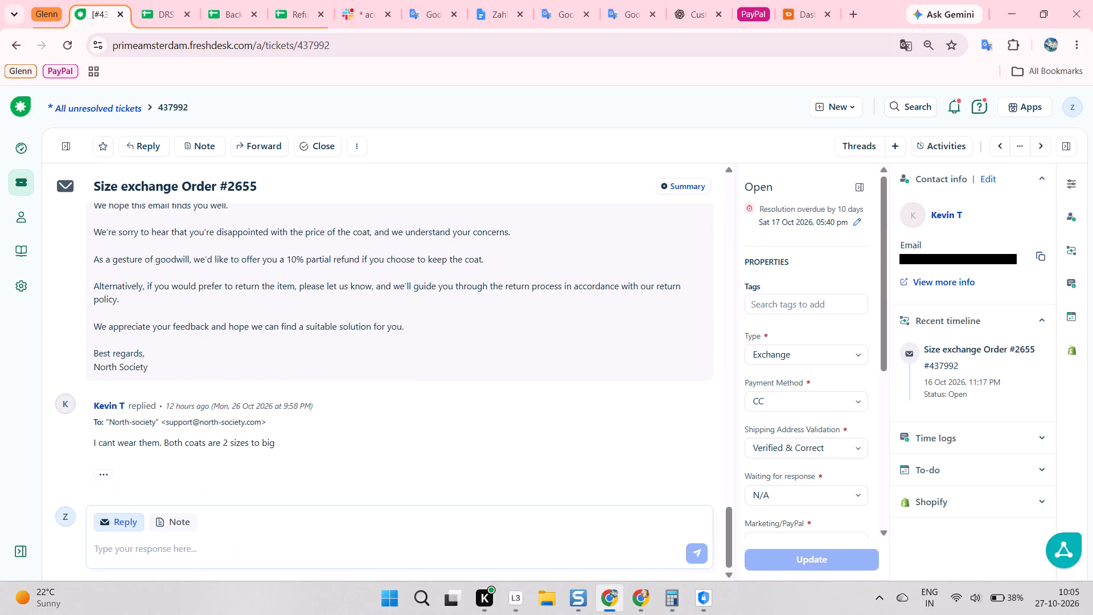
{"action": "left_click", "coordinate": [389, 330]}
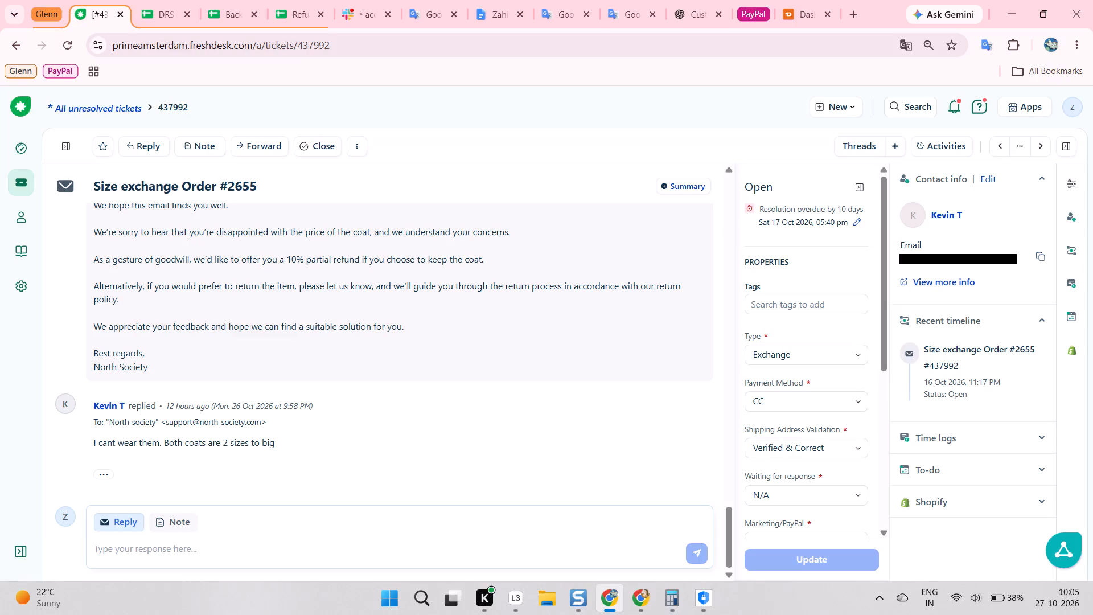
{"action": "left_click", "coordinate": [1039, 255]}
{"action": "left_click", "coordinate": [417, 355]}
{"action": "key", "text": "alt+Tab"}
{"action": "left_click", "coordinate": [364, 0]}
{"action": "left_click", "coordinate": [431, 0]}
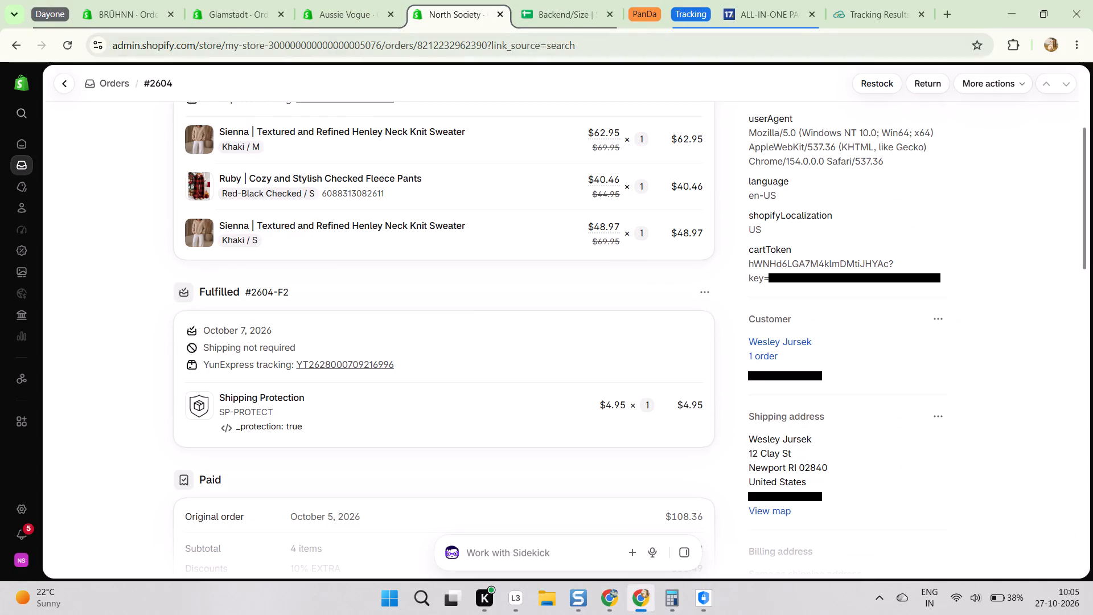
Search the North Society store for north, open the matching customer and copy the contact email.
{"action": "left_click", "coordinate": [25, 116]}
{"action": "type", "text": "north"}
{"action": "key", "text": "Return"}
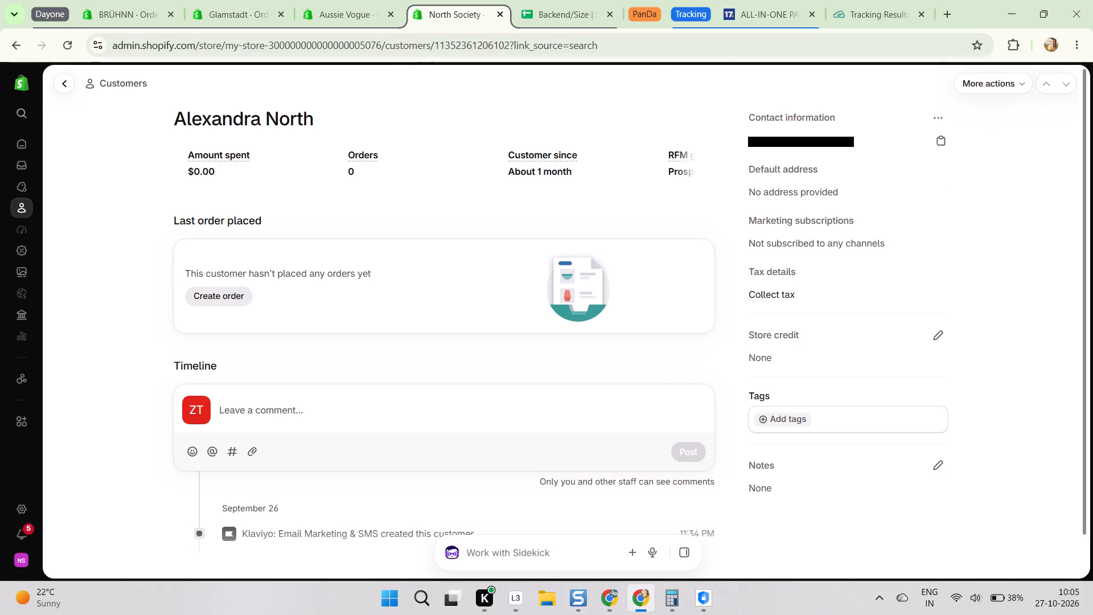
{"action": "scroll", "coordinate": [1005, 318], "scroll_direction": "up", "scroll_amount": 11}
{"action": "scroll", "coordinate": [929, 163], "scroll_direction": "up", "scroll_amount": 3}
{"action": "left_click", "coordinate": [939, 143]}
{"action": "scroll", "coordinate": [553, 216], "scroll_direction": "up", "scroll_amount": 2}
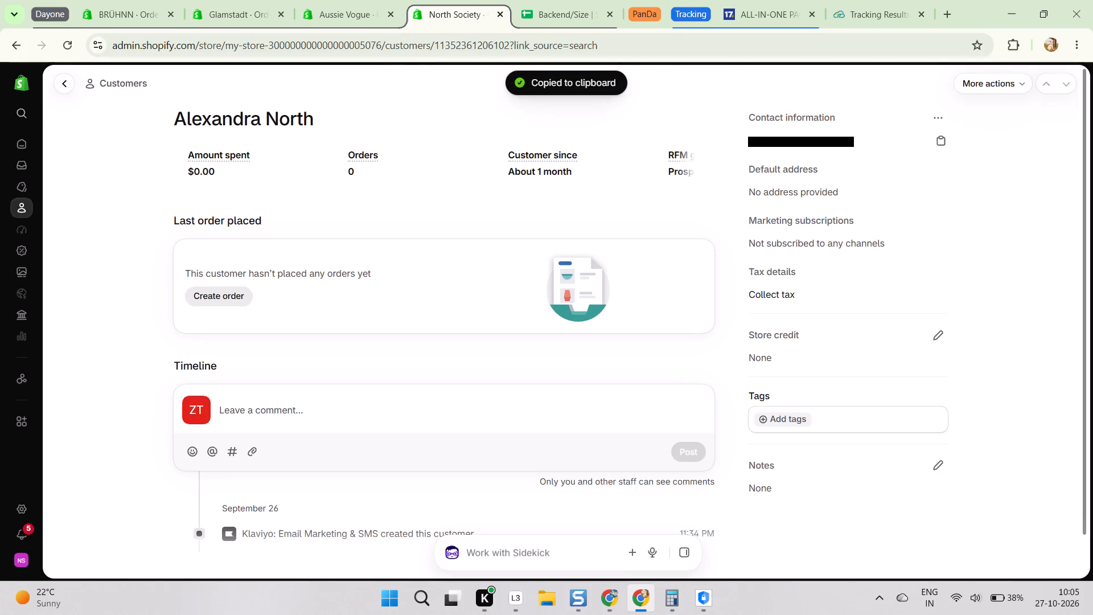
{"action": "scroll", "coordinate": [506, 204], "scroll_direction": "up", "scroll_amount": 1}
{"action": "key", "text": "alt+Tab"}
{"action": "left_click", "coordinate": [1036, 255]}
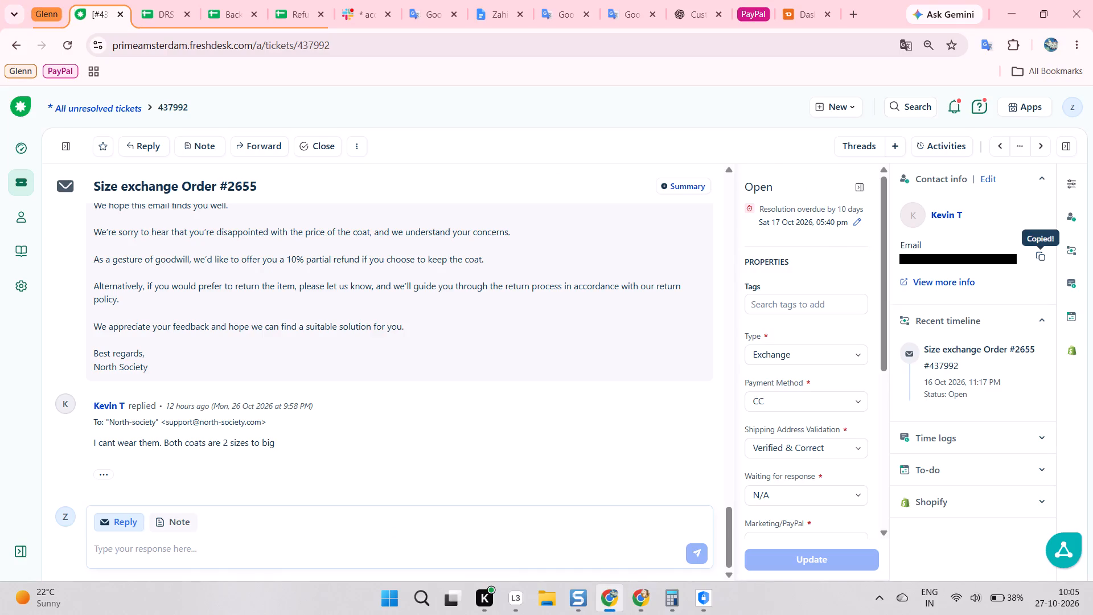
{"action": "key", "text": "alt+Tab"}
{"action": "left_click", "coordinate": [19, 116]}
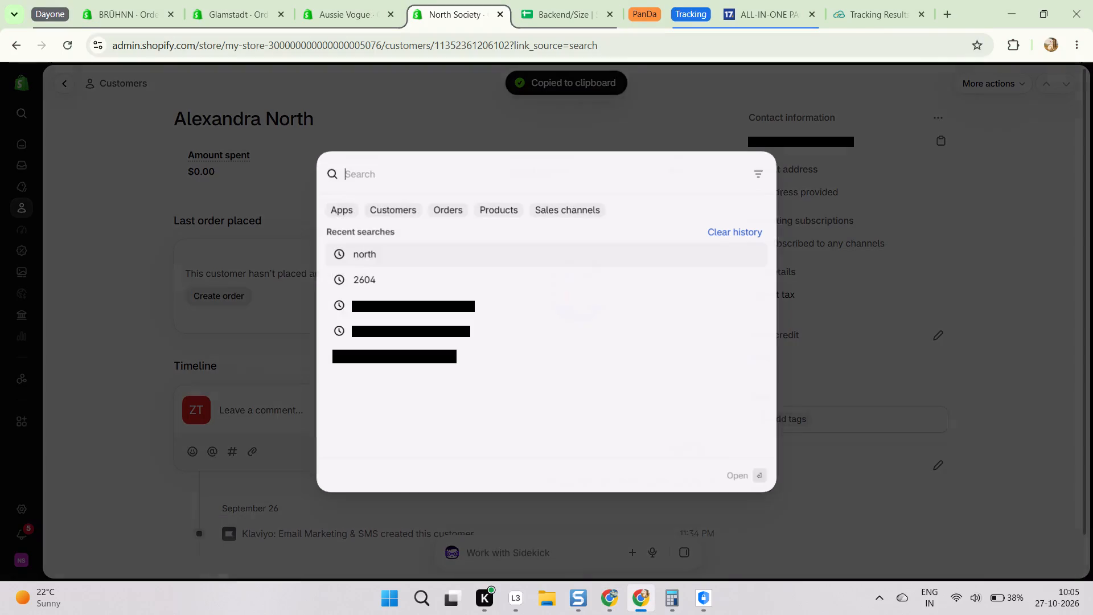
{"action": "key", "text": "ctrl+v"}
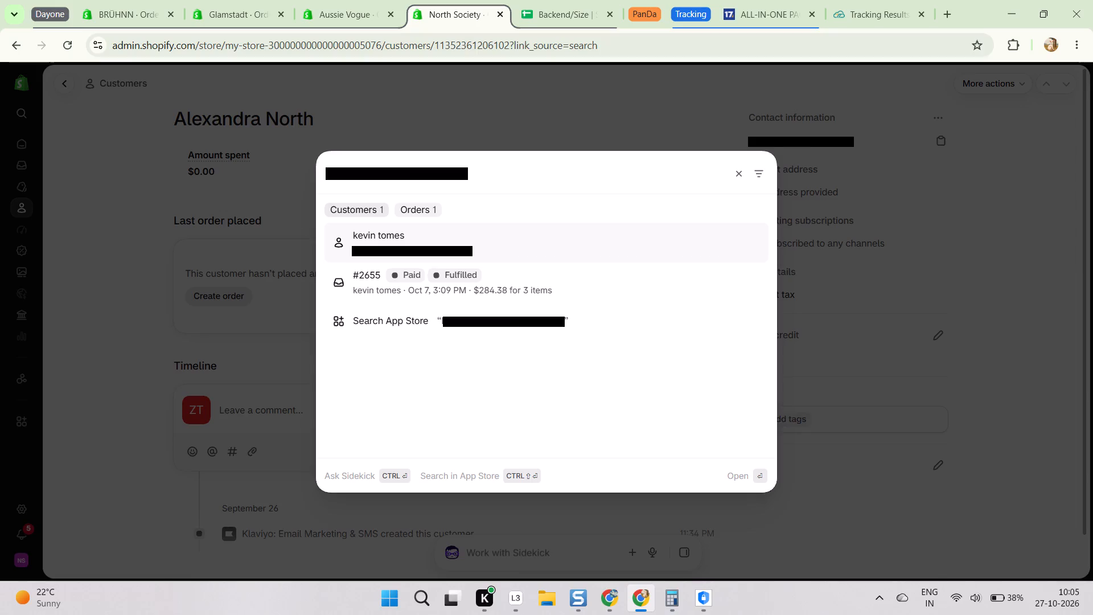
{"action": "left_click", "coordinate": [371, 273]}
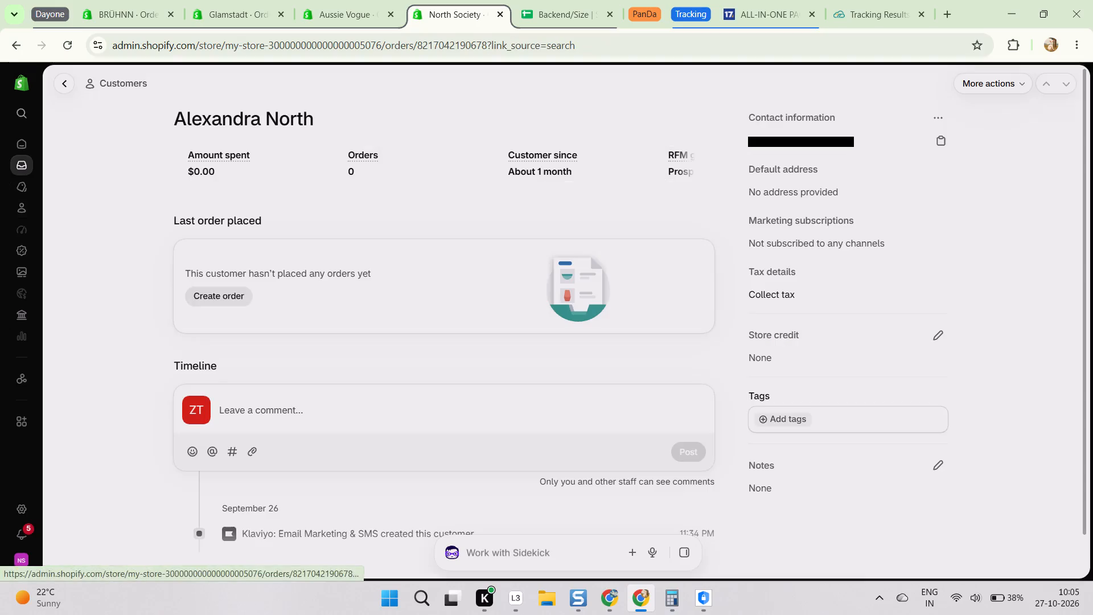
{"action": "left_click", "coordinate": [446, 196]}
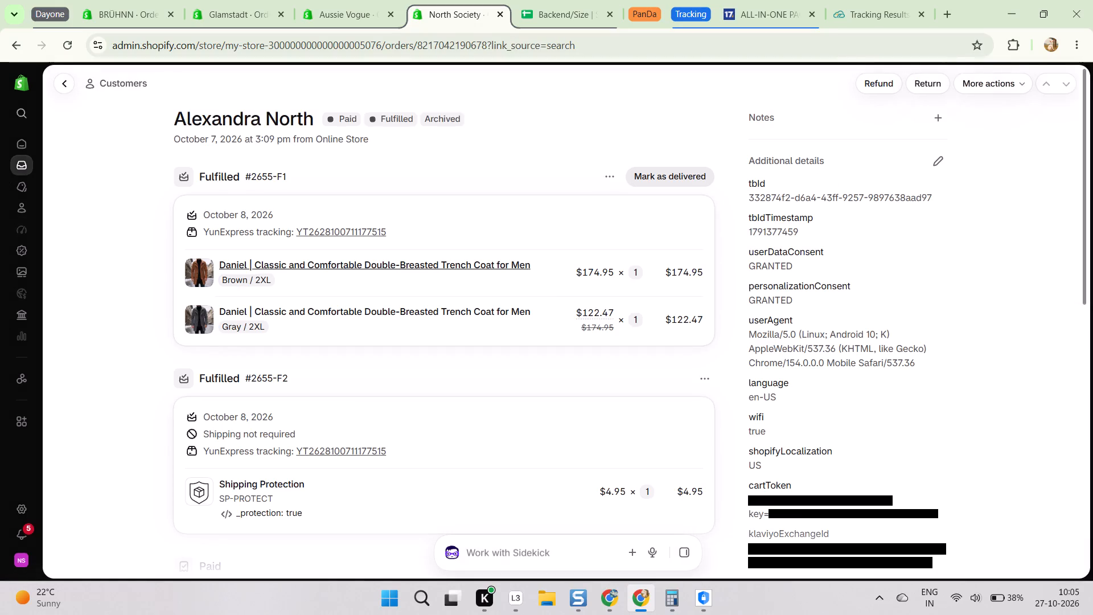
{"action": "scroll", "coordinate": [471, 226], "scroll_direction": "down", "scroll_amount": 1}
{"action": "scroll", "coordinate": [496, 255], "scroll_direction": "up", "scroll_amount": 2}
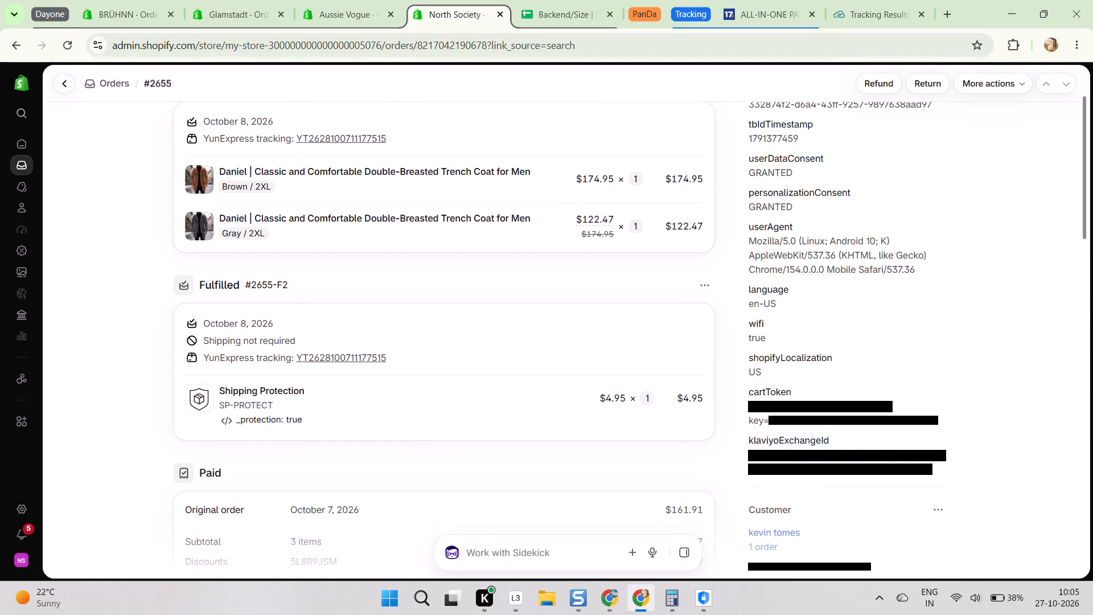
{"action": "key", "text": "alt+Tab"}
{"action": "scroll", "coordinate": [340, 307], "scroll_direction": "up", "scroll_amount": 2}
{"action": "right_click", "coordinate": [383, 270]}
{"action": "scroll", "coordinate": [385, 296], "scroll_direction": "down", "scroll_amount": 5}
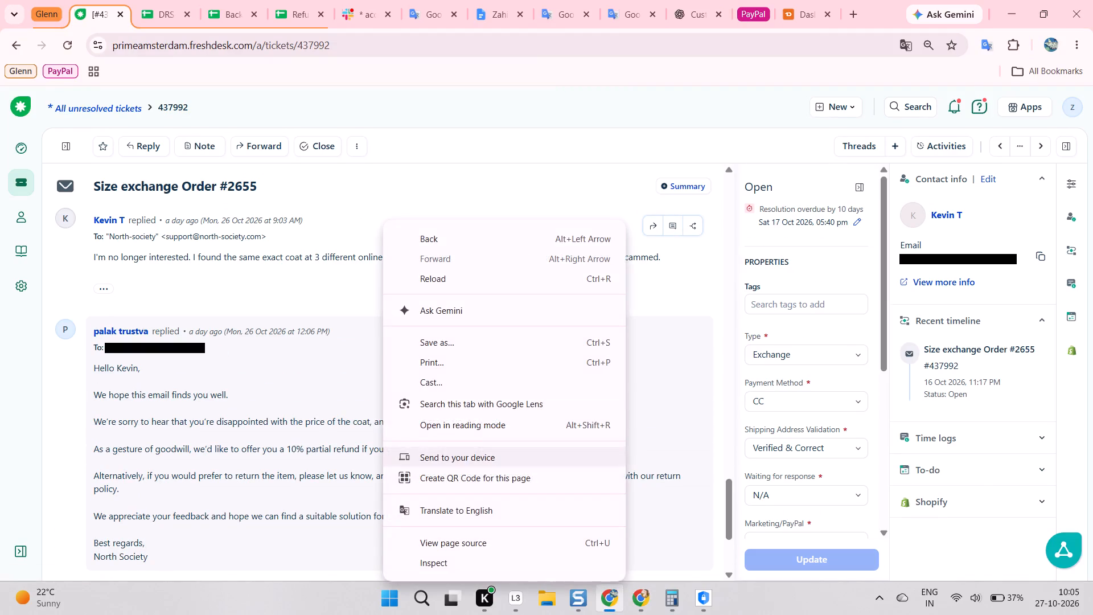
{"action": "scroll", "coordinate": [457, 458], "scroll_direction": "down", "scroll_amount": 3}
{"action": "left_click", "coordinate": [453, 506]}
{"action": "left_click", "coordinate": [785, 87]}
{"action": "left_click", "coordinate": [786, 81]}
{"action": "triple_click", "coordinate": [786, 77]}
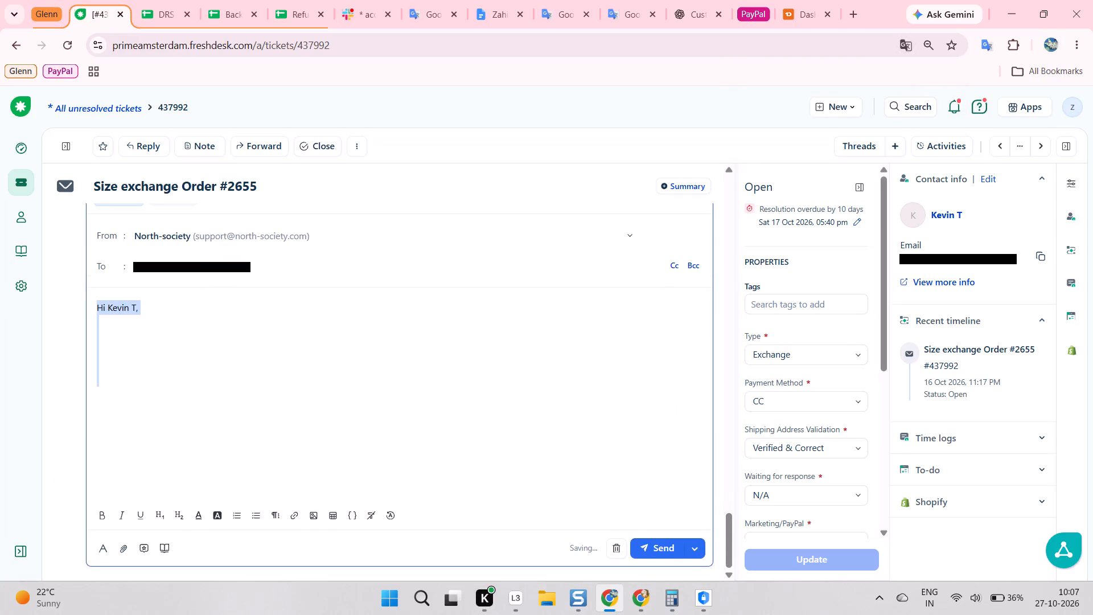
{"action": "key", "text": "BackSpace"}
{"action": "key", "text": "BackSpace"}
{"action": "key", "text": "BackSpace"}
{"action": "key", "text": "BackSpace"}
{"action": "key", "text": "ctrl+shift+v"}
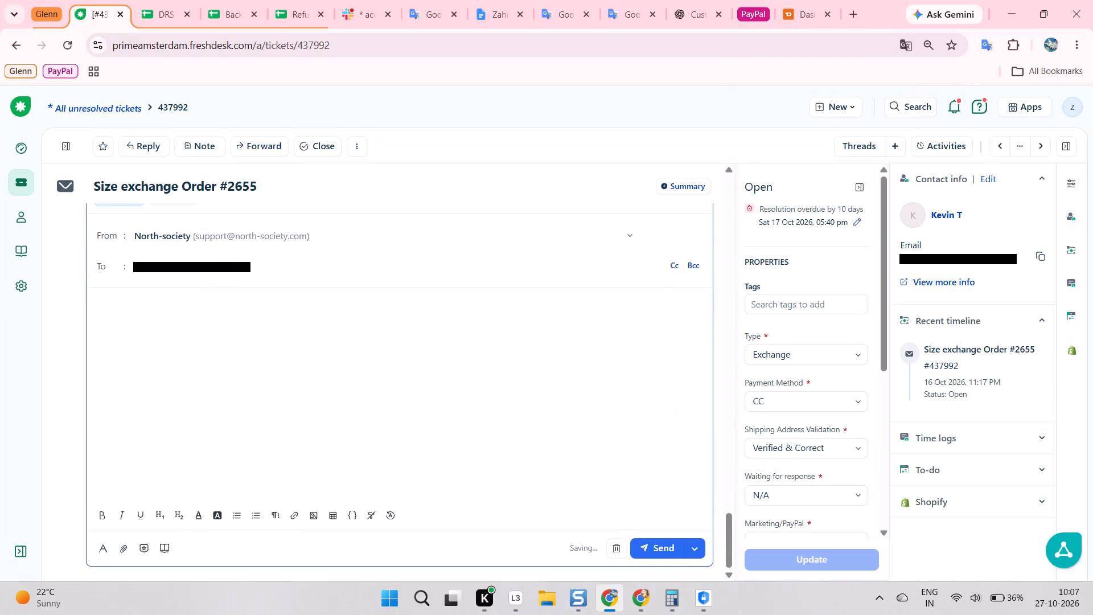
Remove the empty last line of the reply and bold the Option 1 and Option 2 headings.
{"action": "scroll", "coordinate": [180, 466], "scroll_direction": "down", "scroll_amount": 8}
{"action": "left_click", "coordinate": [161, 483]}
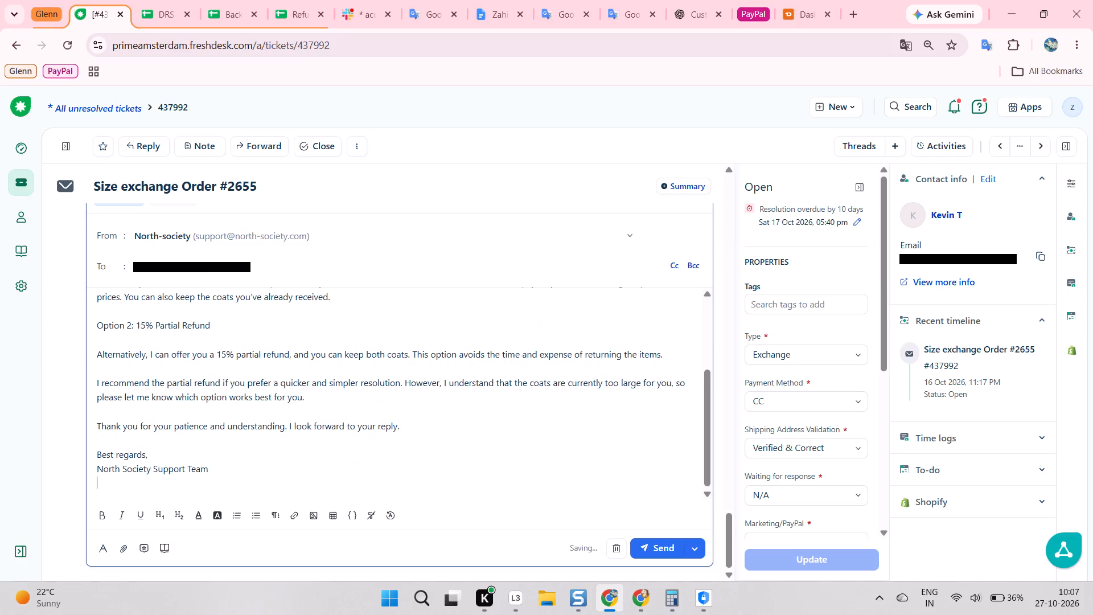
{"action": "key", "text": "BackSpace"}
{"action": "triple_click", "coordinate": [176, 339]}
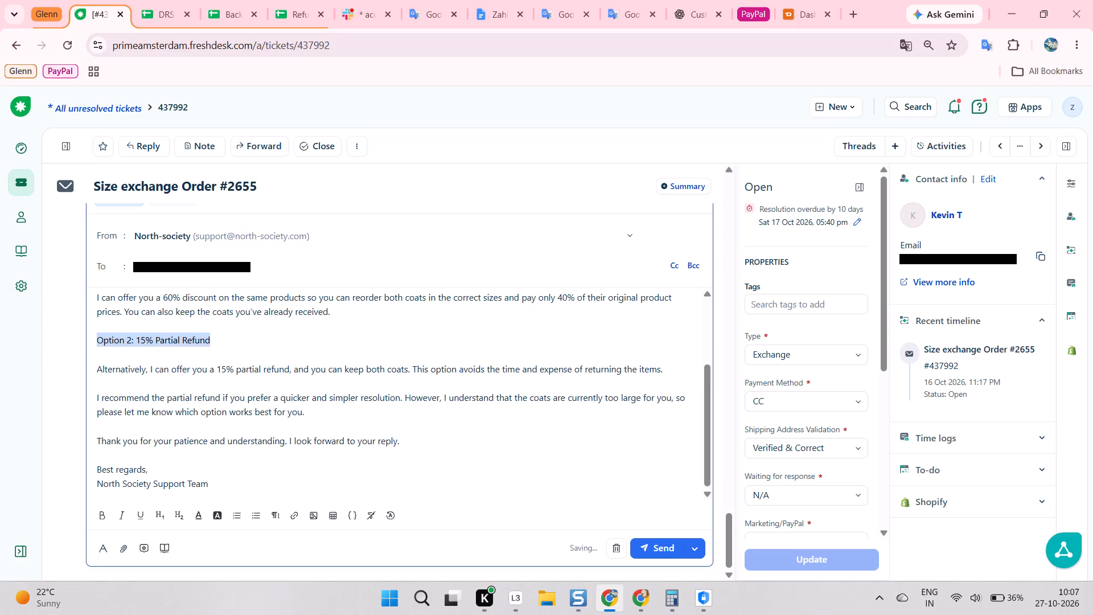
{"action": "key", "text": "ctrl+b"}
{"action": "scroll", "coordinate": [198, 355], "scroll_direction": "up", "scroll_amount": 2}
{"action": "triple_click", "coordinate": [171, 381]}
{"action": "key", "text": "ctrl+b"}
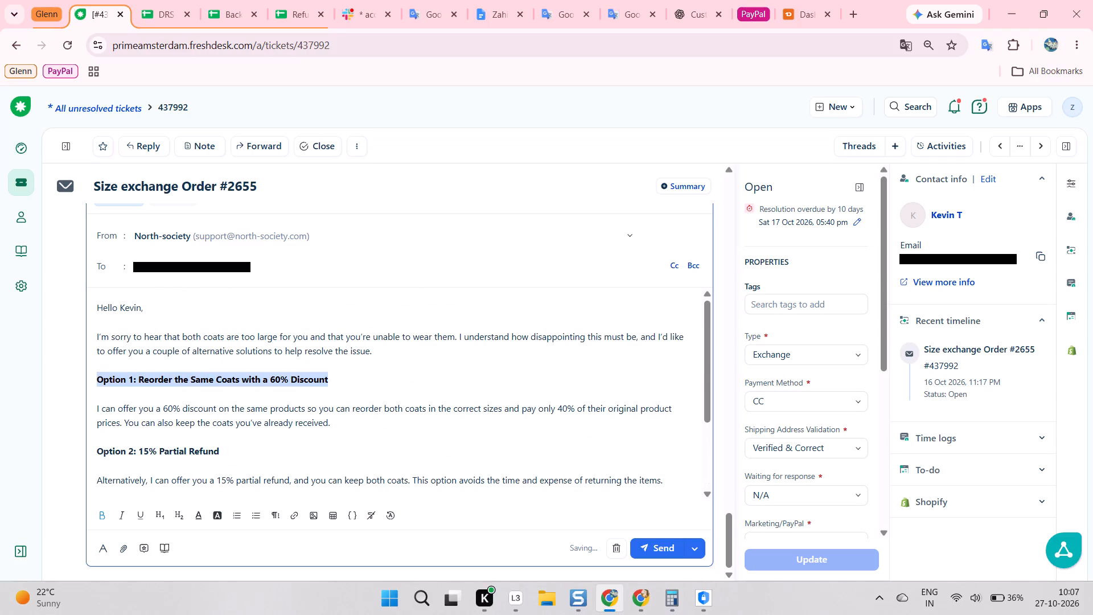
{"action": "scroll", "coordinate": [579, 504], "scroll_direction": "down", "scroll_amount": 4}
{"action": "left_click", "coordinate": [651, 551]}
Set the status of ticket 437992 to Resolved and update the ticket's properties.
{"action": "scroll", "coordinate": [542, 453], "scroll_direction": "down", "scroll_amount": 13}
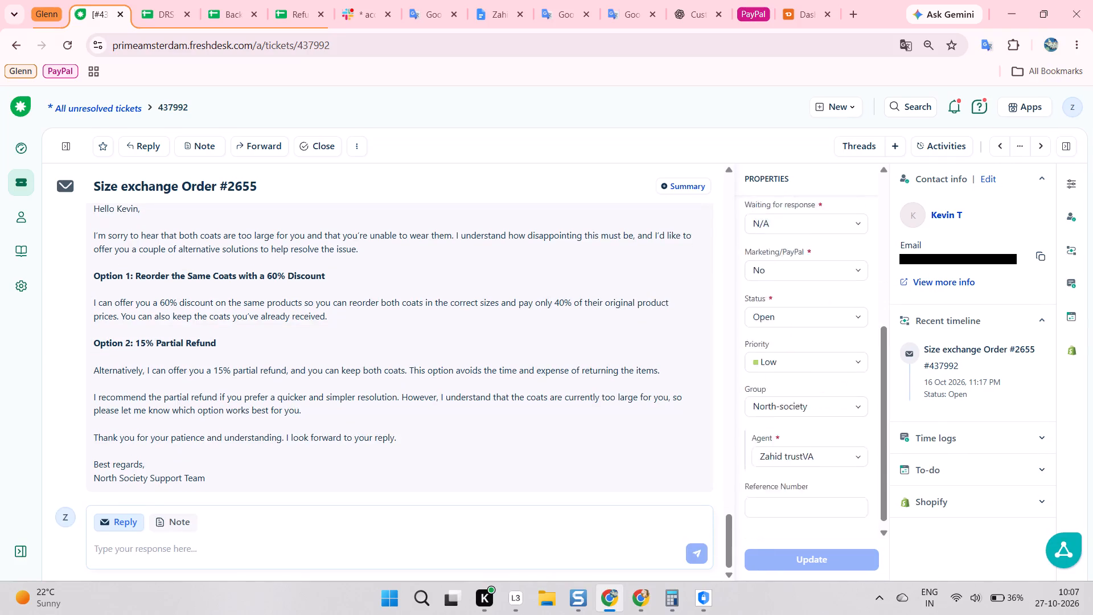
{"action": "left_click", "coordinate": [780, 292]}
{"action": "left_click", "coordinate": [797, 368]}
{"action": "key", "text": "Tab"}
{"action": "key", "text": "Tab"}
{"action": "key", "text": "Tab"}
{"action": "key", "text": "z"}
{"action": "scroll", "coordinate": [812, 495], "scroll_direction": "down", "scroll_amount": 2}
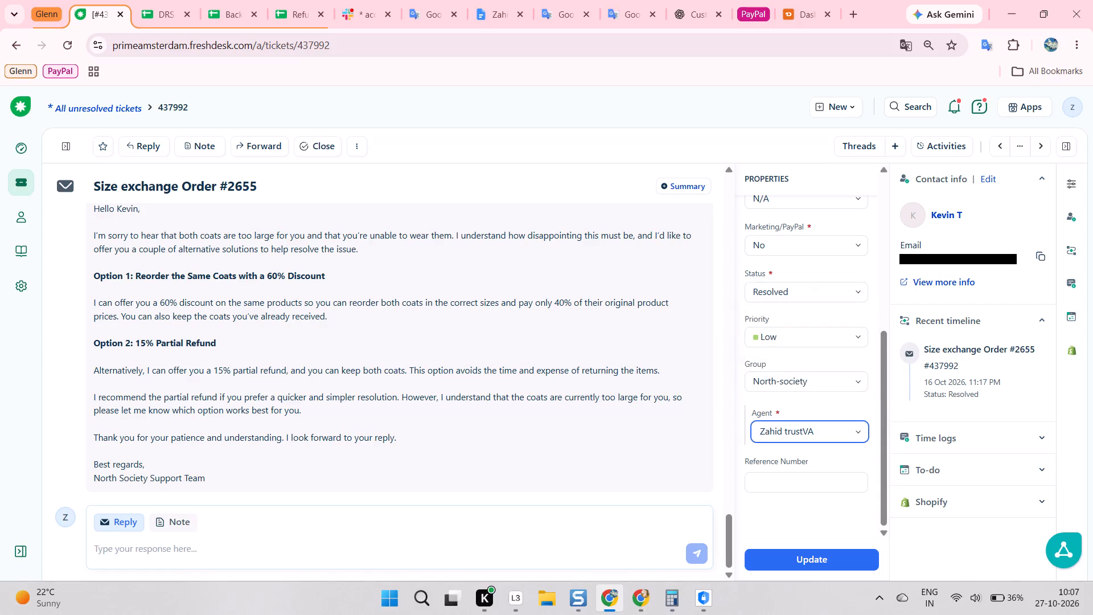
{"action": "scroll", "coordinate": [807, 511], "scroll_direction": "down", "scroll_amount": 2}
{"action": "left_click", "coordinate": [797, 561]}
{"action": "scroll", "coordinate": [562, 434], "scroll_direction": "down", "scroll_amount": 5}
{"action": "double_click", "coordinate": [169, 103]}
{"action": "key", "text": "ctrl+c"}
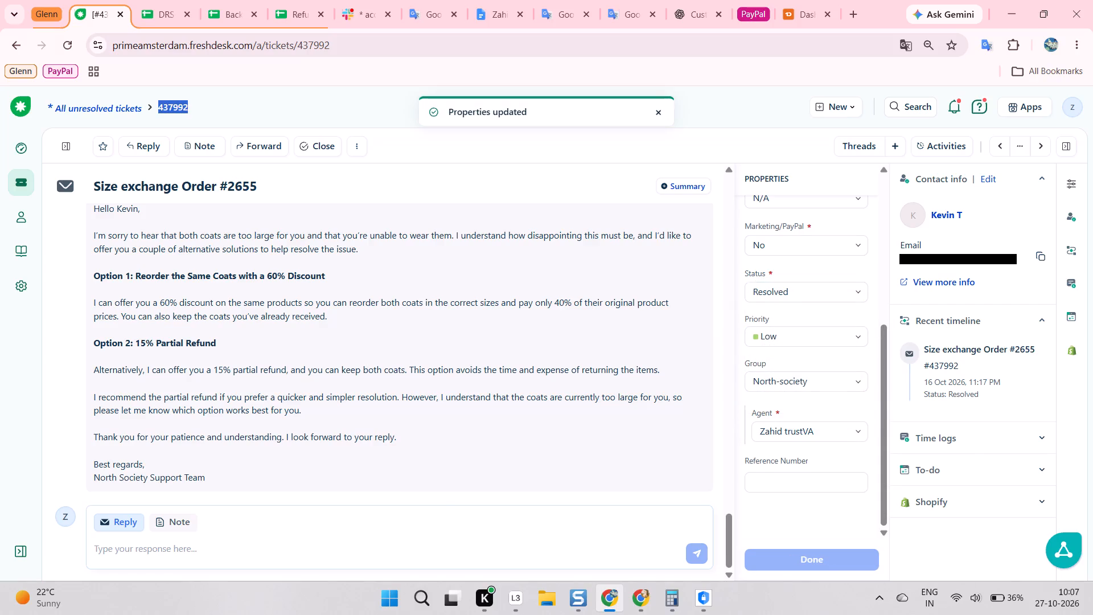
{"action": "key", "text": "ctrl+c"}
{"action": "left_click", "coordinate": [158, 0]}
{"action": "key", "text": "ctrl+v"}
{"action": "left_click", "coordinate": [404, 276]}
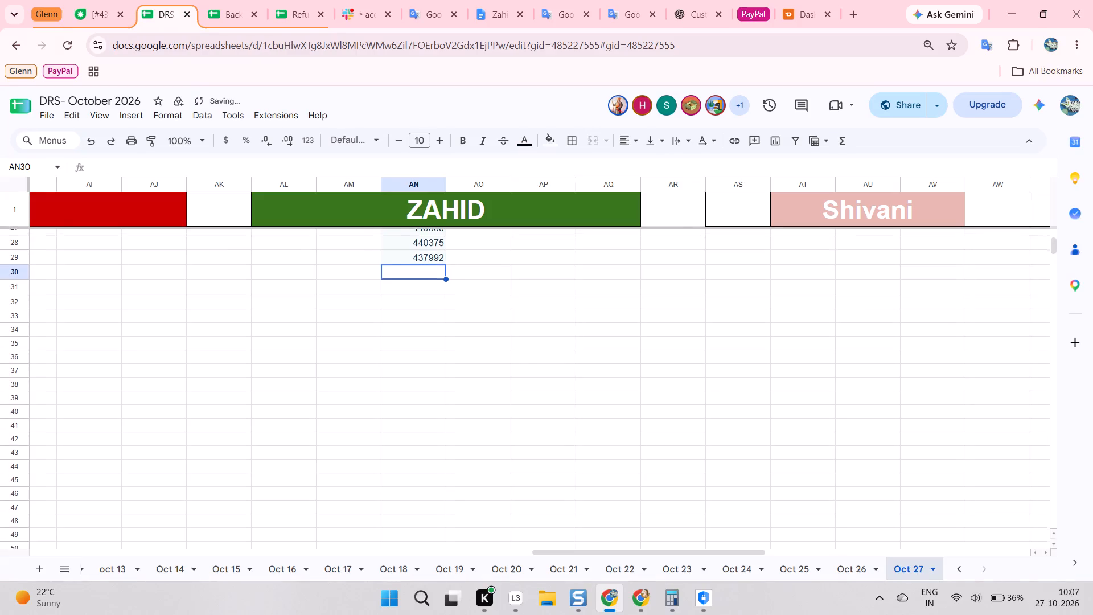
Return to Freshdesk, go to the following ticket, 437641, and read the customer's latest reply in the conversation.
{"action": "left_click", "coordinate": [101, 0]}
{"action": "left_click", "coordinate": [400, 358]}
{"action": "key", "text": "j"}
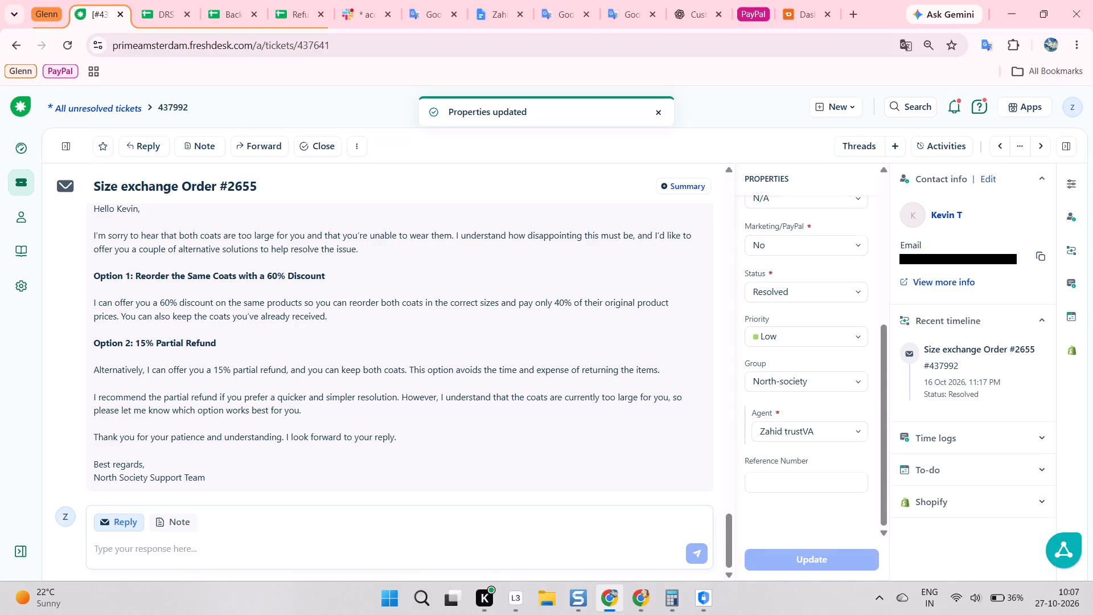
{"action": "scroll", "coordinate": [397, 345], "scroll_direction": "down", "scroll_amount": 10}
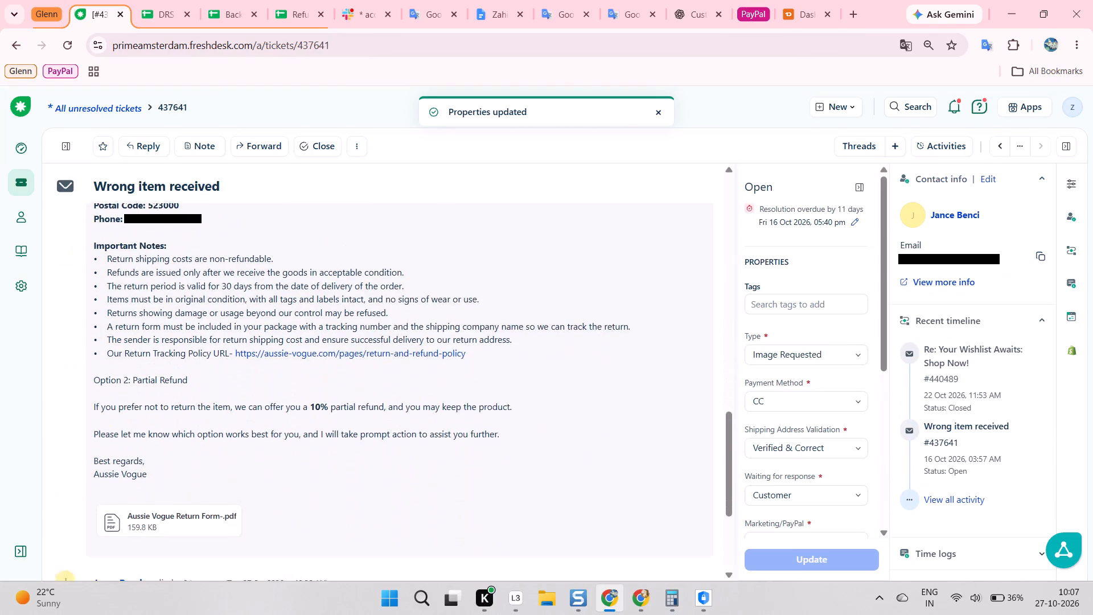
{"action": "scroll", "coordinate": [373, 399], "scroll_direction": "down", "scroll_amount": 2}
{"action": "left_click", "coordinate": [384, 364]}
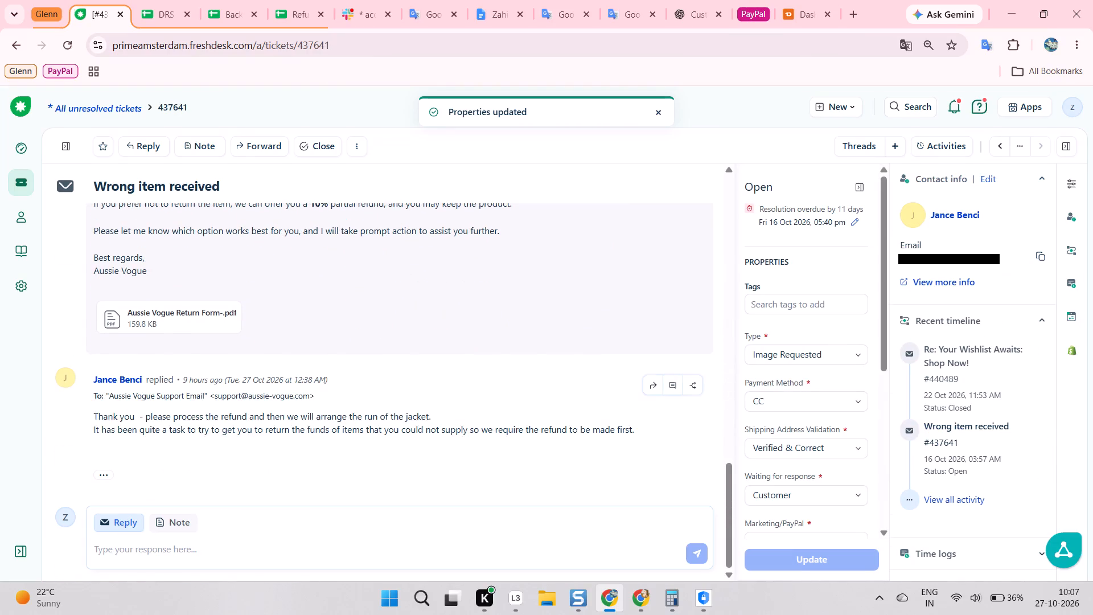